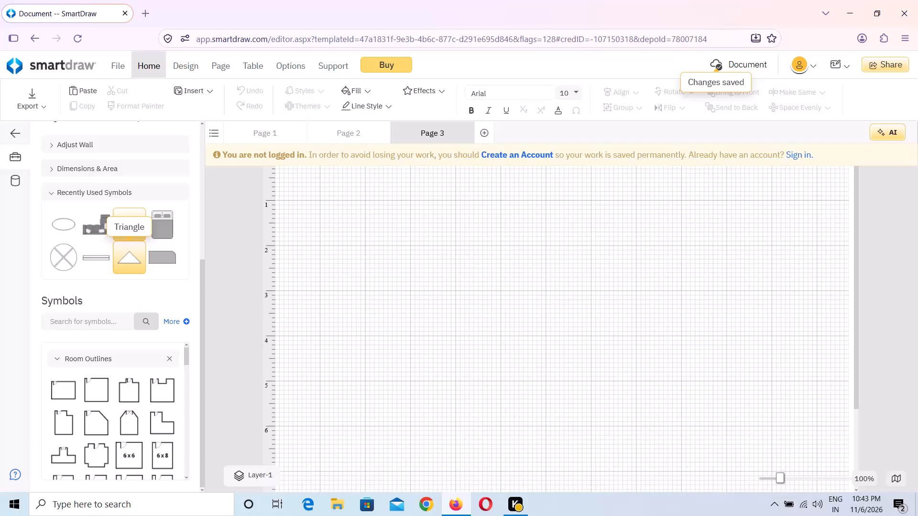
Place a rectangle shape on Page 3 near the page's left side, about 0.45 from the left and 3.28 from the top.
{"action": "scroll", "coordinate": [123, 152], "scroll_direction": "up", "scroll_amount": 2}
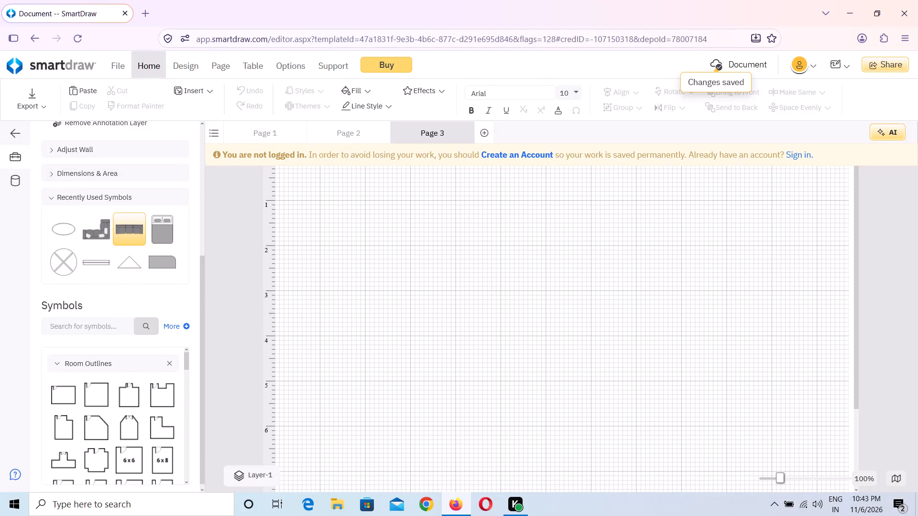
{"action": "scroll", "coordinate": [123, 152], "scroll_direction": "up", "scroll_amount": 8}
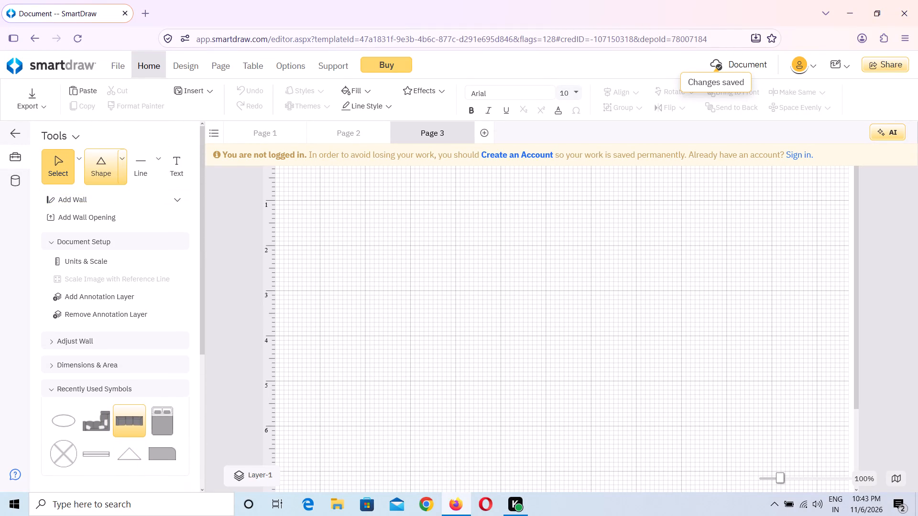
{"action": "left_click", "coordinate": [122, 171]}
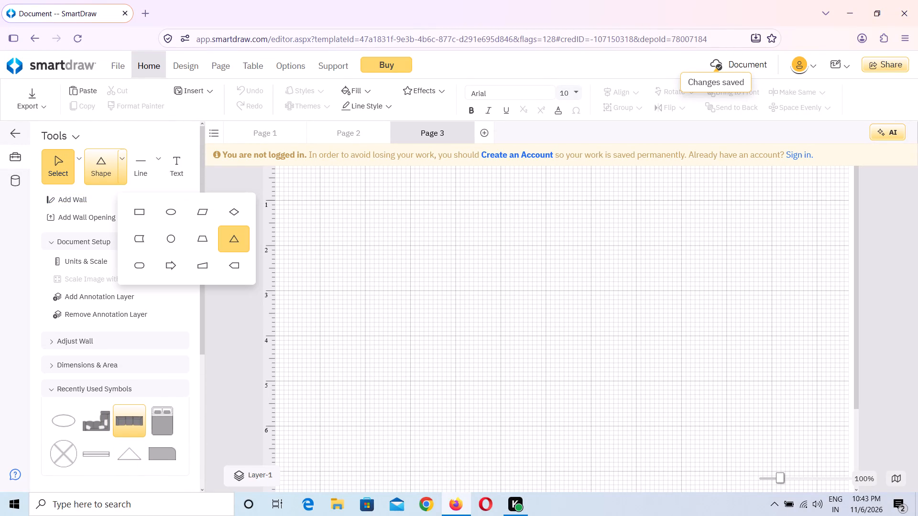
{"action": "left_click", "coordinate": [138, 217]}
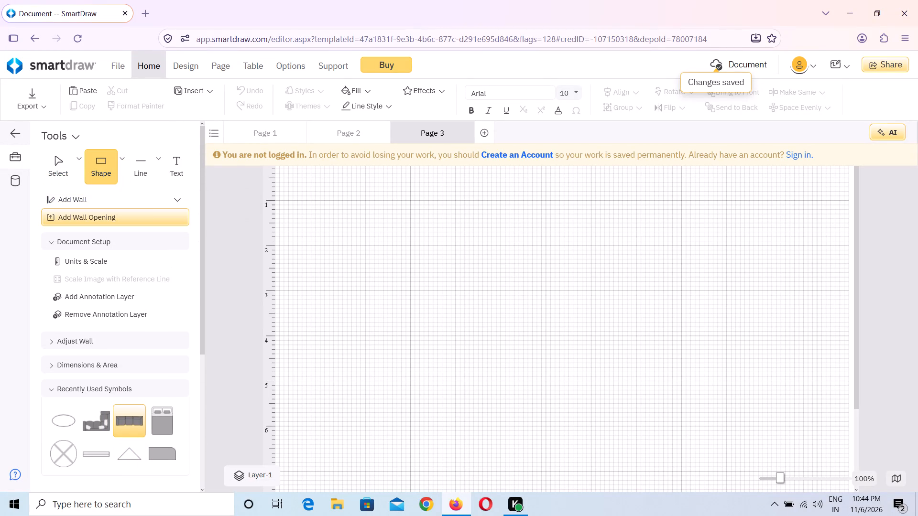
{"action": "left_click_drag", "start_coordinate": [101, 158], "coordinate": [338, 324]}
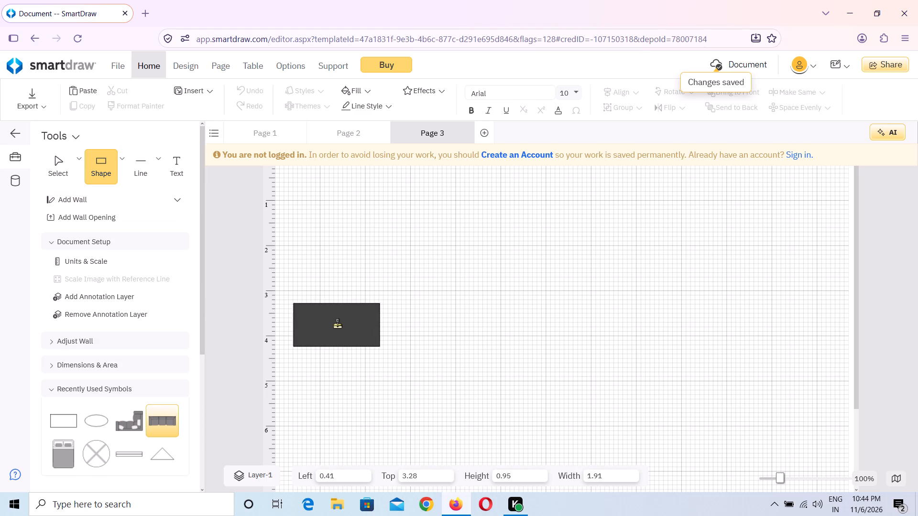
{"action": "left_click_drag", "start_coordinate": [338, 324], "coordinate": [339, 324]}
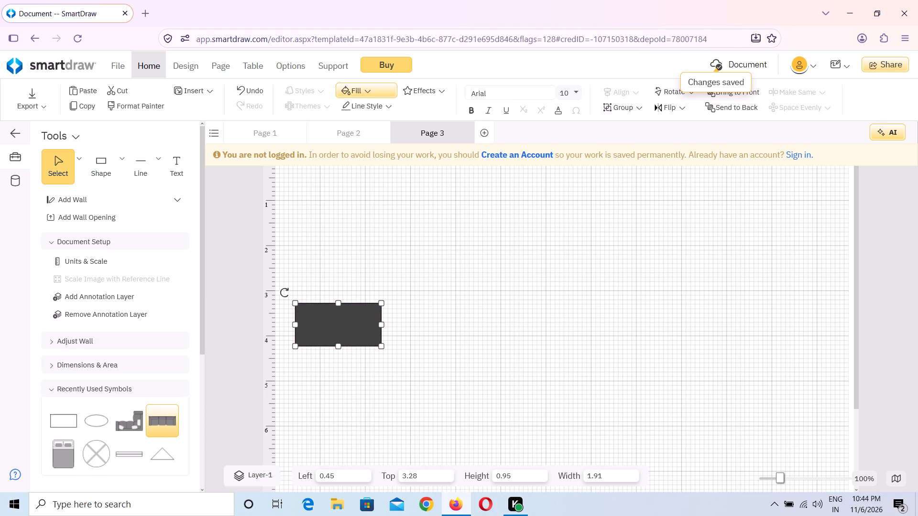
Fill the rectangle with a light turquoise standard colour.
{"action": "left_click", "coordinate": [370, 92]}
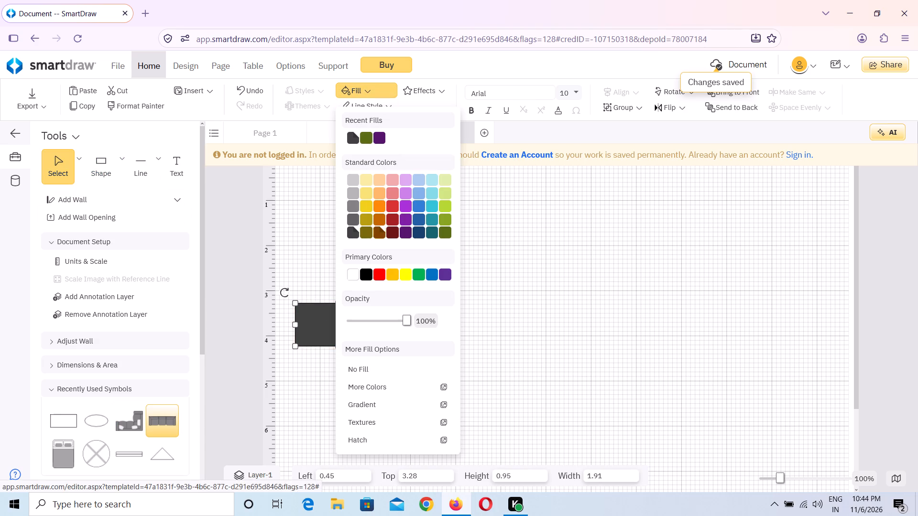
{"action": "left_click", "coordinate": [432, 192]}
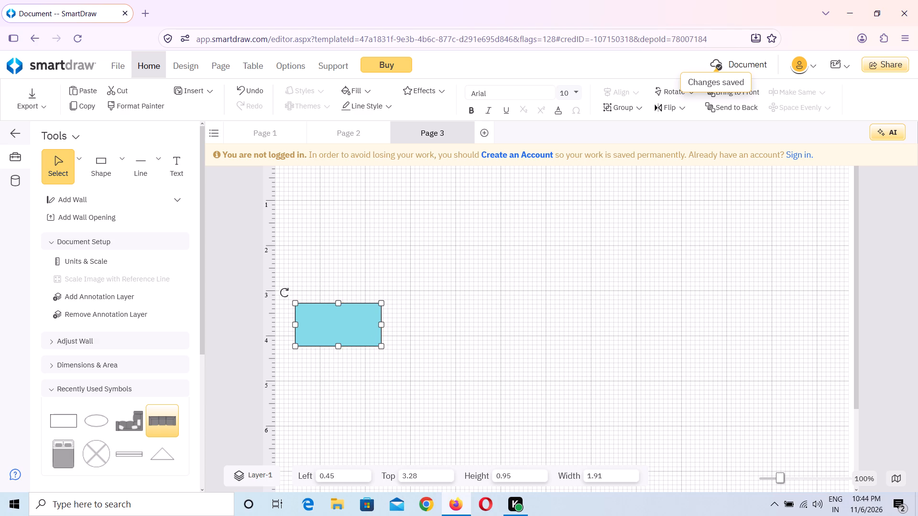
Enlarge the turquoise rectangle to about 11.55 wide and 5.87 high, with its top edge at about 1.00.
{"action": "left_click_drag", "start_coordinate": [380, 305], "coordinate": [546, 306]}
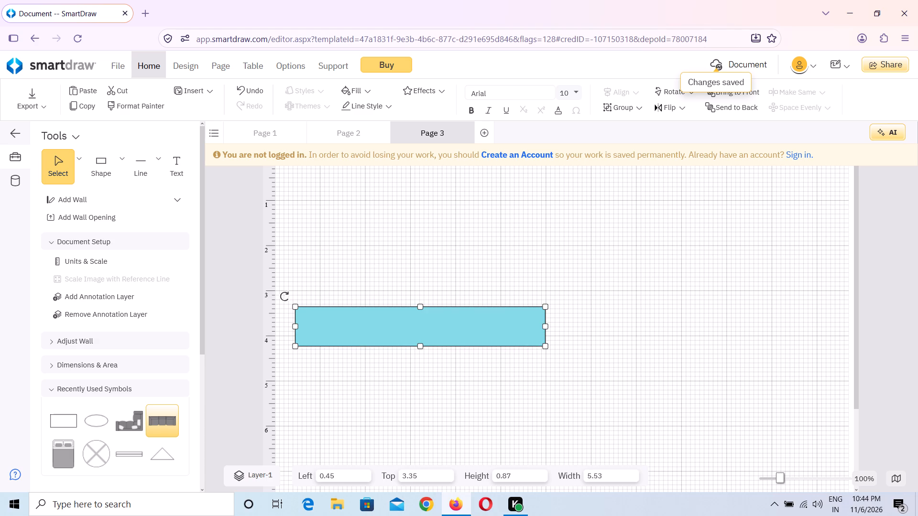
{"action": "left_click_drag", "start_coordinate": [544, 306], "coordinate": [721, 303]}
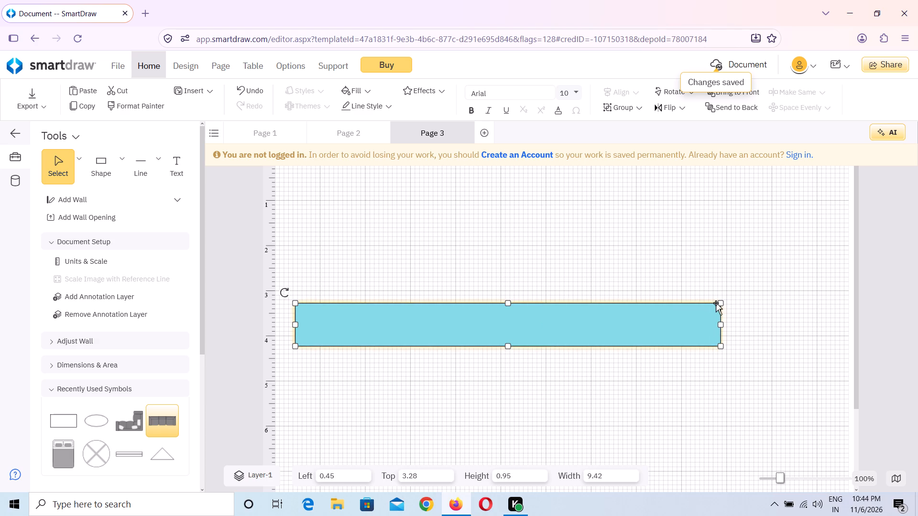
{"action": "left_click_drag", "start_coordinate": [721, 303], "coordinate": [820, 287]}
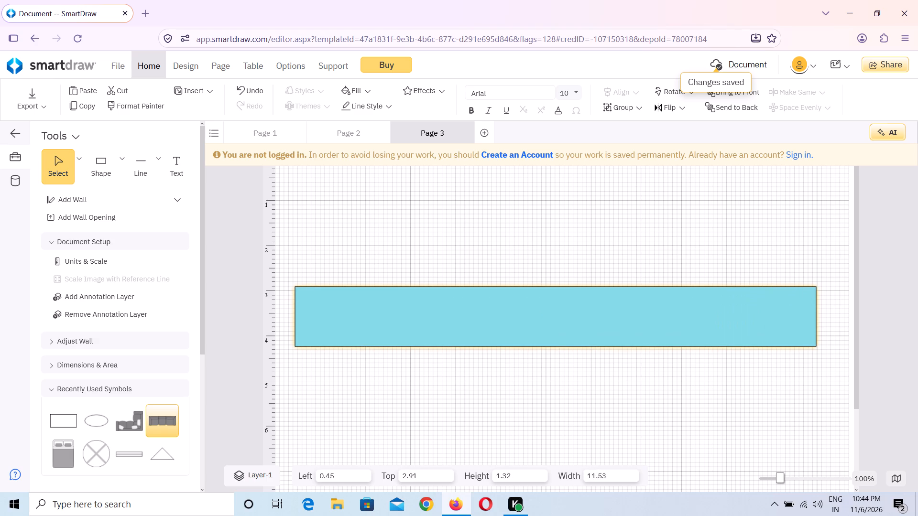
{"action": "left_click_drag", "start_coordinate": [820, 287], "coordinate": [823, 201]}
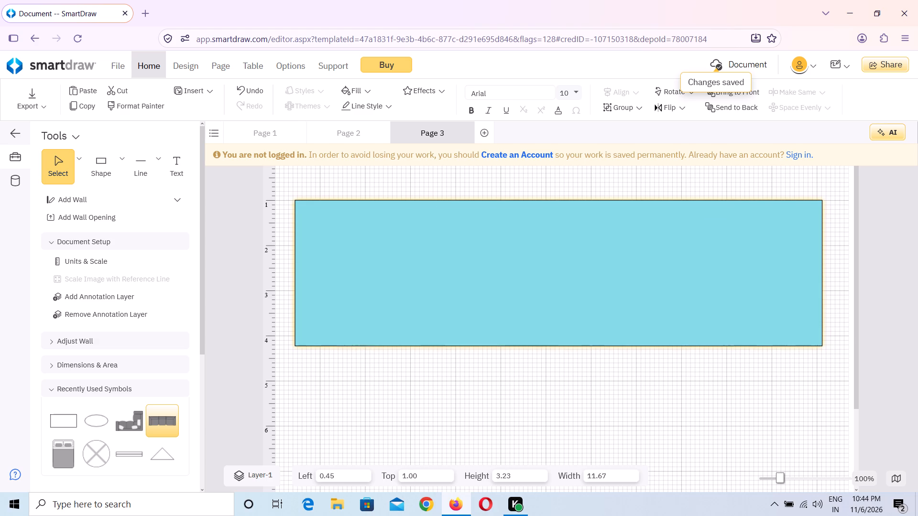
{"action": "left_click_drag", "start_coordinate": [823, 201], "coordinate": [823, 201]}
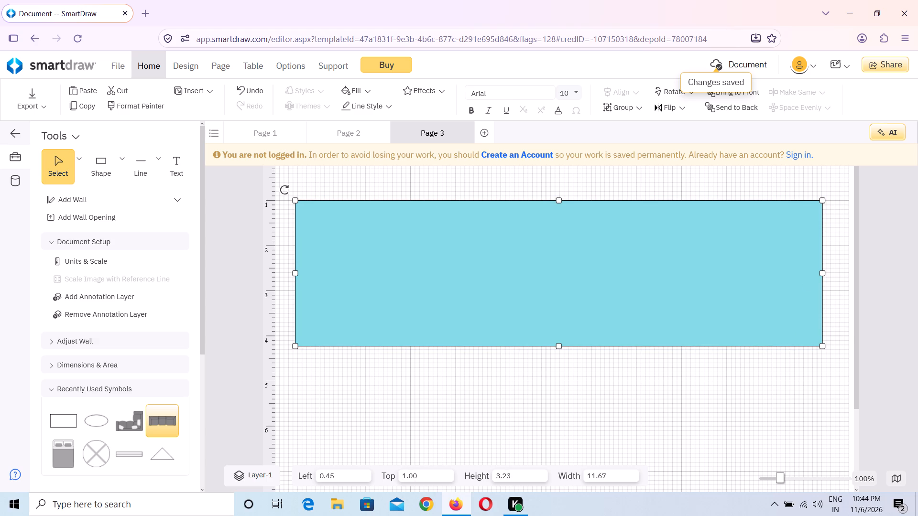
{"action": "left_click_drag", "start_coordinate": [823, 344], "coordinate": [808, 432]}
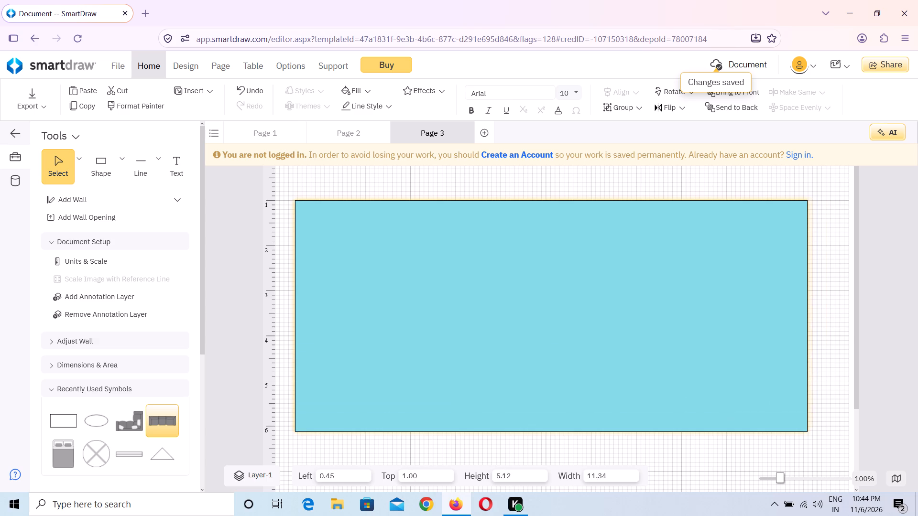
{"action": "left_click_drag", "start_coordinate": [808, 432], "coordinate": [818, 467]}
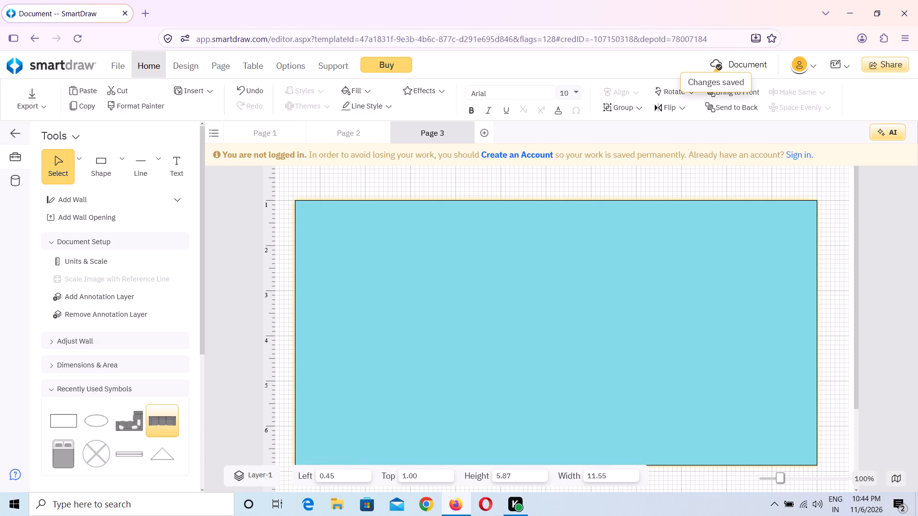
{"action": "left_click_drag", "start_coordinate": [818, 467], "coordinate": [818, 465]}
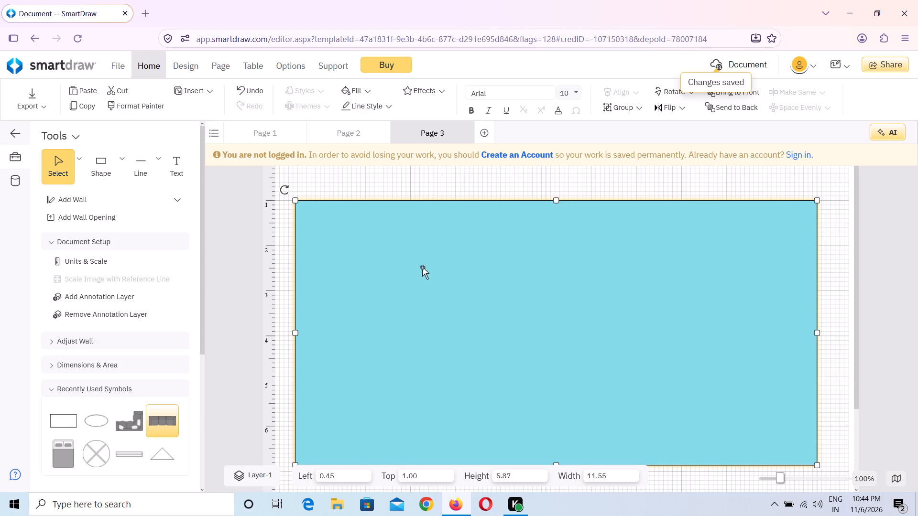
Place the room outline with one angled corner on the turquoise rectangle, at about left 0.66 and top 1.96.
{"action": "left_click_drag", "start_coordinate": [201, 309], "coordinate": [198, 367]}
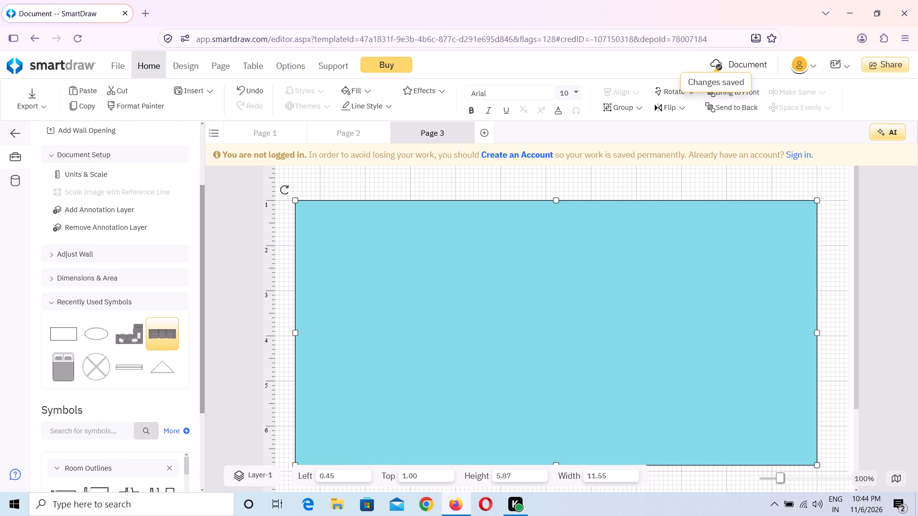
{"action": "left_click_drag", "start_coordinate": [202, 357], "coordinate": [197, 405]}
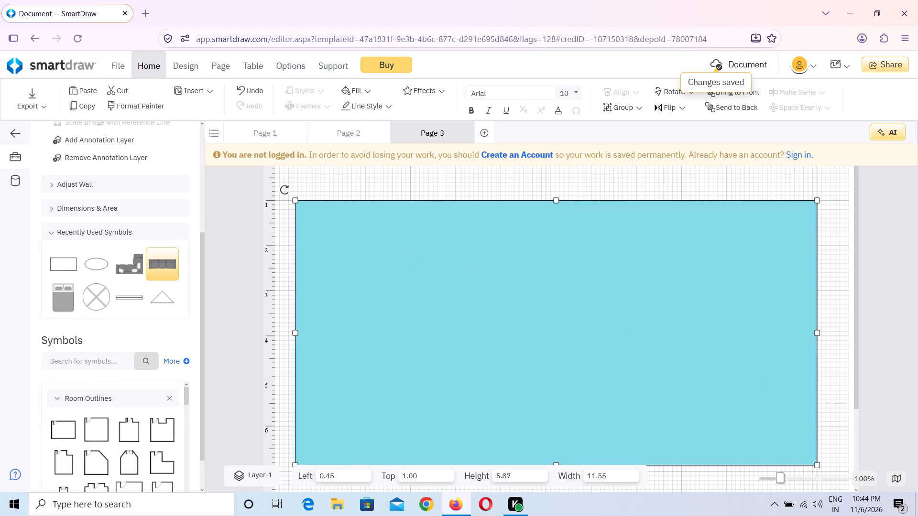
{"action": "left_click_drag", "start_coordinate": [202, 410], "coordinate": [201, 433]}
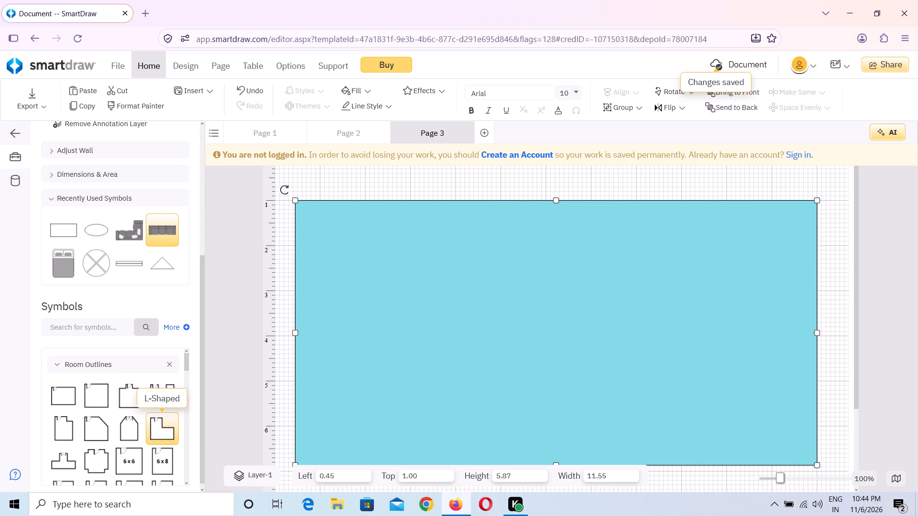
{"action": "left_click_drag", "start_coordinate": [96, 421], "coordinate": [219, 438]}
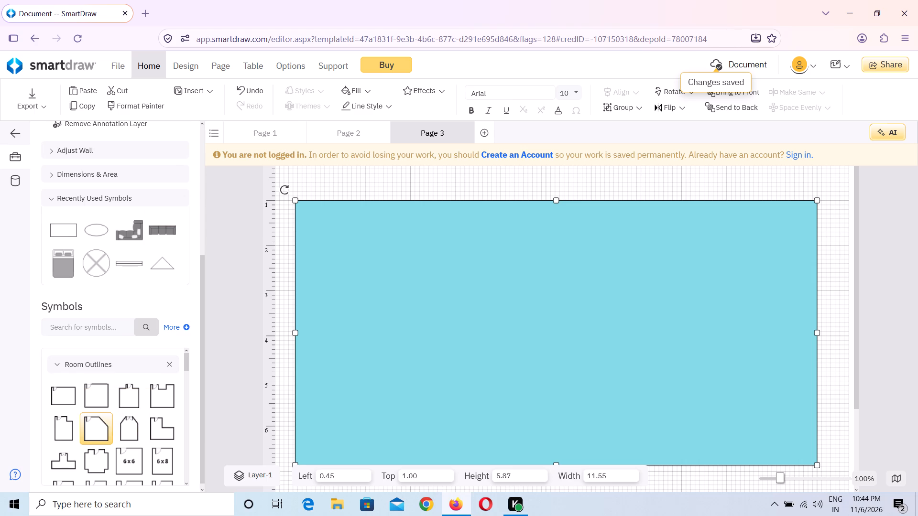
{"action": "left_click_drag", "start_coordinate": [219, 438], "coordinate": [281, 413]}
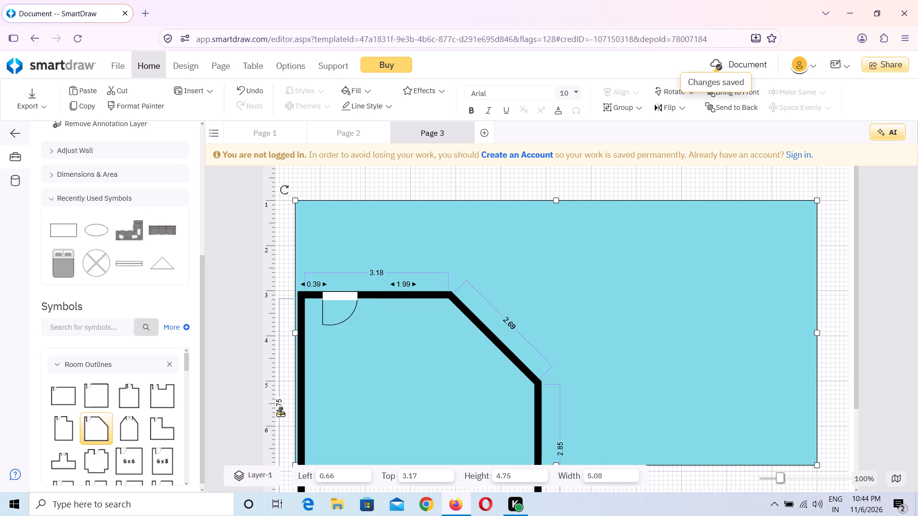
{"action": "left_click_drag", "start_coordinate": [281, 413], "coordinate": [308, 353]}
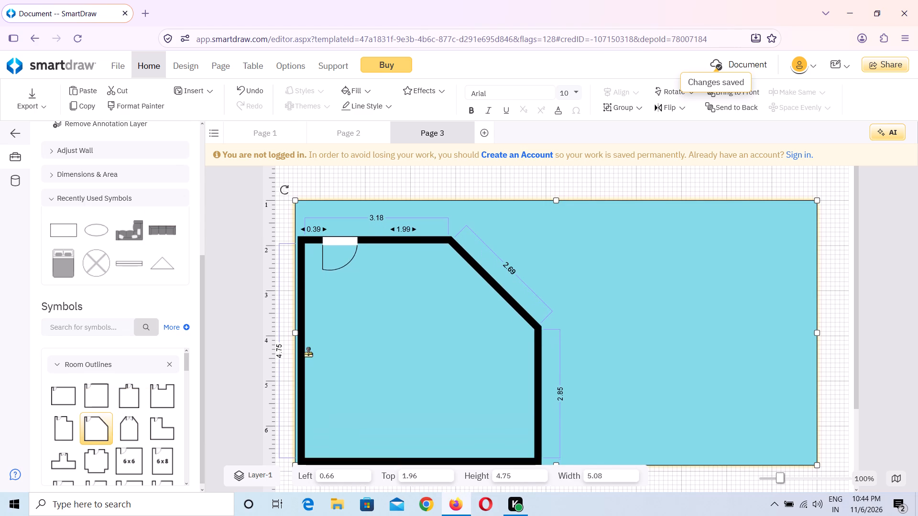
{"action": "left_click_drag", "start_coordinate": [308, 353], "coordinate": [309, 357]}
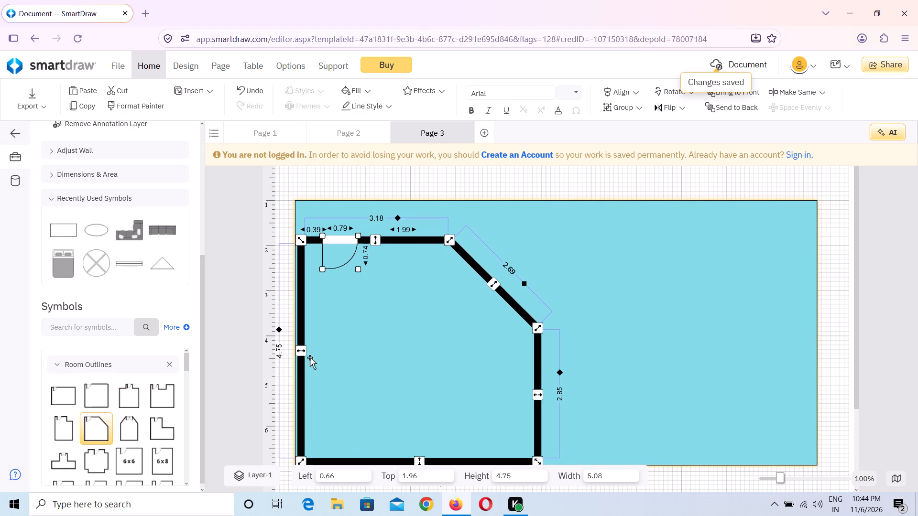
Place a 6 x 6 Room in the bottom-left corner of the large room, at about left 0.66 and top 4.69.
{"action": "scroll", "coordinate": [618, 422], "scroll_direction": "down", "scroll_amount": 1}
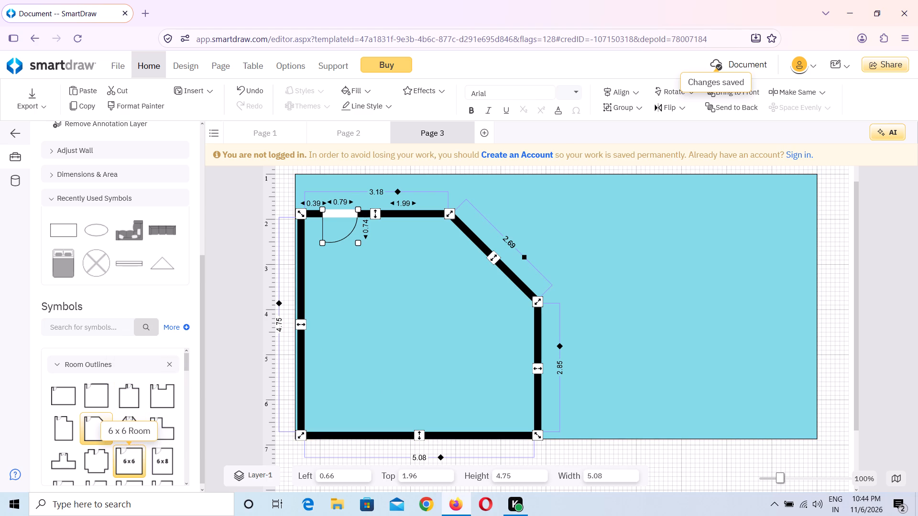
{"action": "left_click_drag", "start_coordinate": [134, 459], "coordinate": [276, 360]}
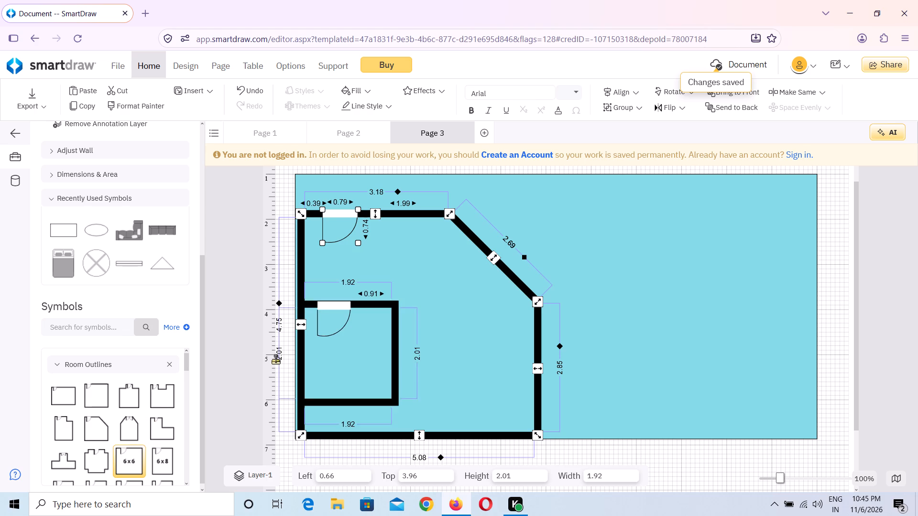
{"action": "left_click_drag", "start_coordinate": [276, 360], "coordinate": [328, 370]}
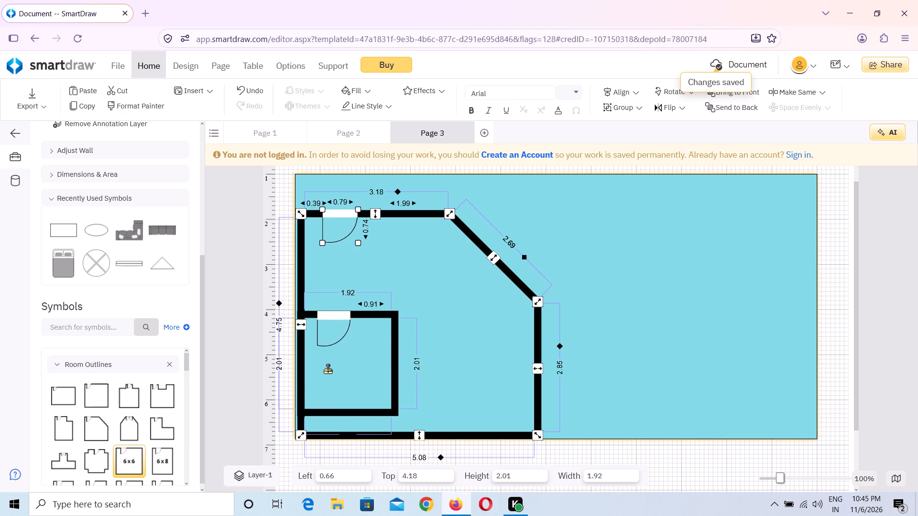
{"action": "left_click_drag", "start_coordinate": [328, 370], "coordinate": [327, 381]}
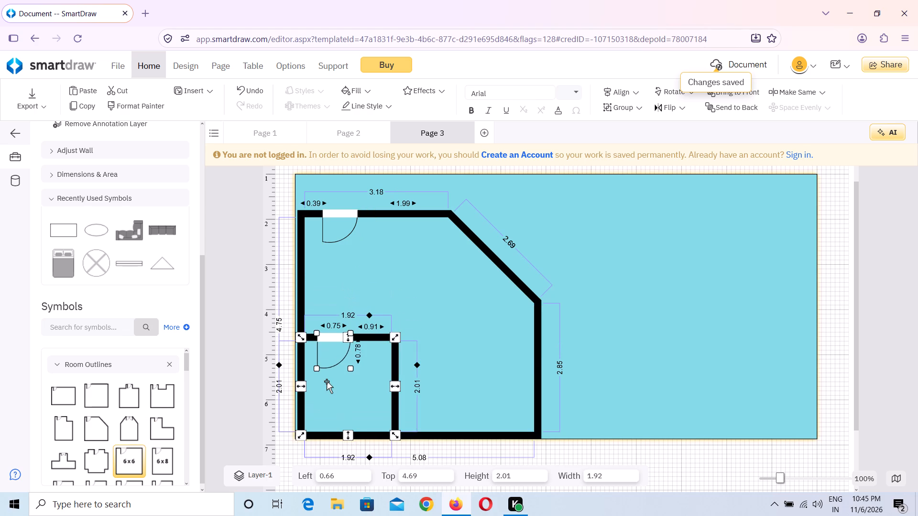
Slide the small room's door along its top wall against the left wall, to about left 0.63.
{"action": "left_click", "coordinate": [332, 340]}
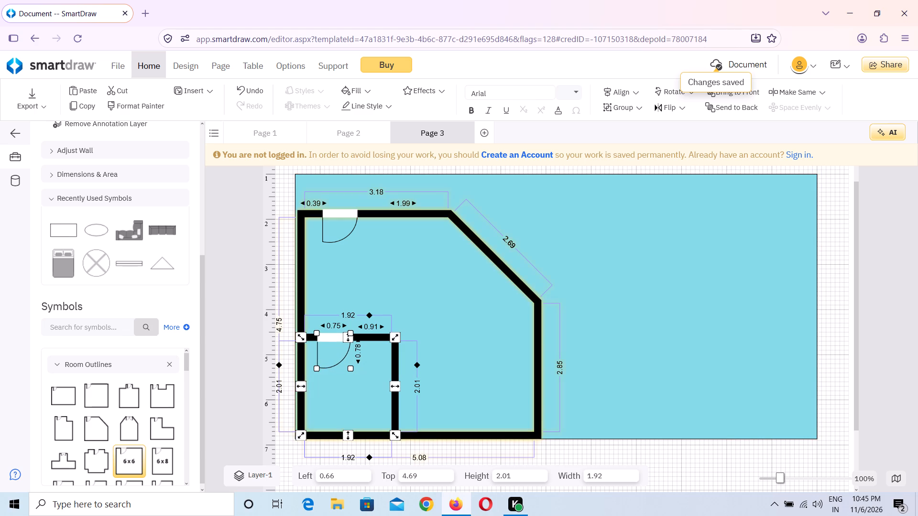
{"action": "left_click", "coordinate": [287, 335]}
{"action": "left_click", "coordinate": [335, 348]}
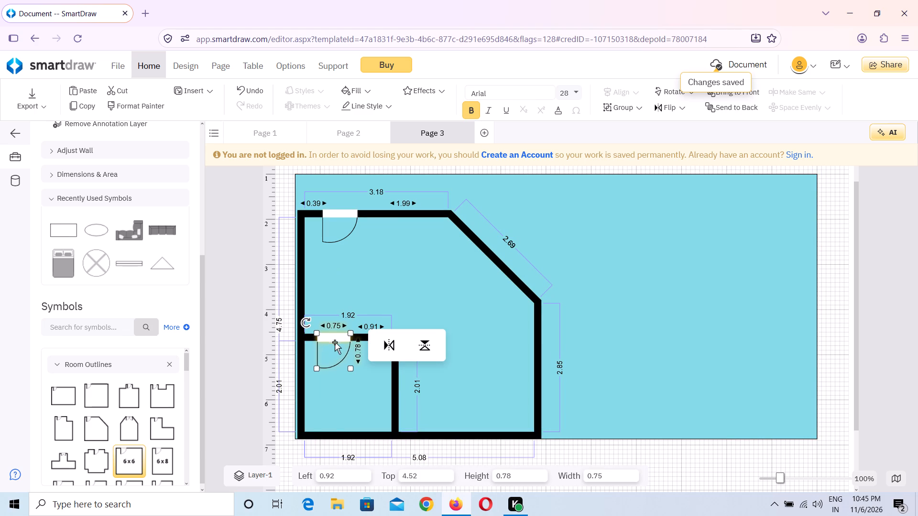
{"action": "left_click_drag", "start_coordinate": [335, 339], "coordinate": [323, 339]}
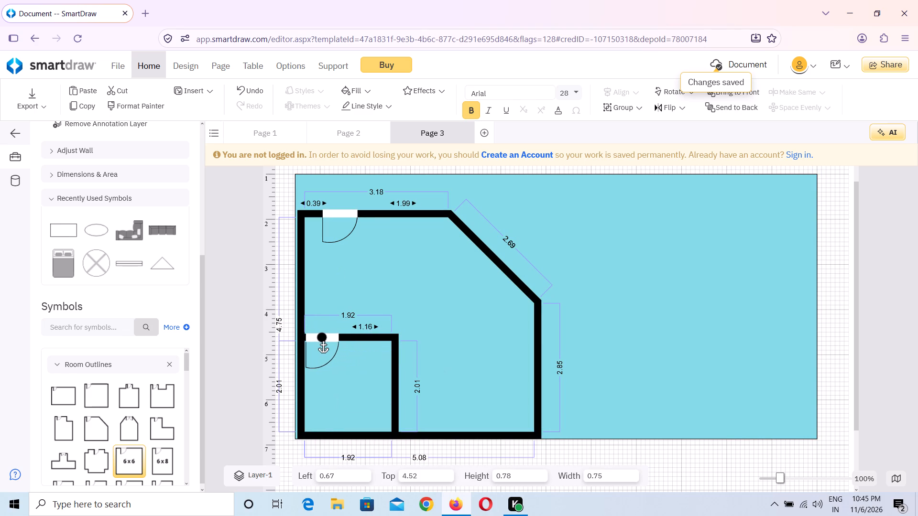
{"action": "left_click_drag", "start_coordinate": [323, 339], "coordinate": [321, 339]}
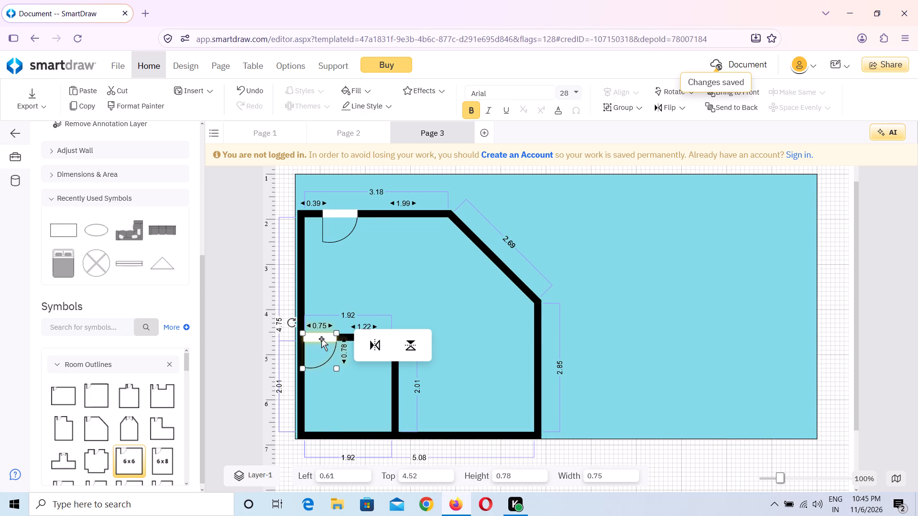
{"action": "left_click", "coordinate": [321, 339]}
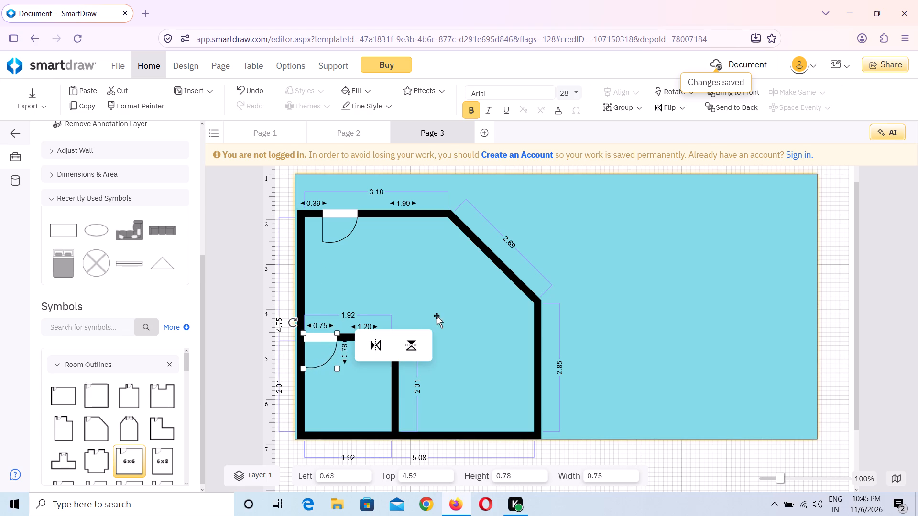
{"action": "left_click", "coordinate": [632, 402]}
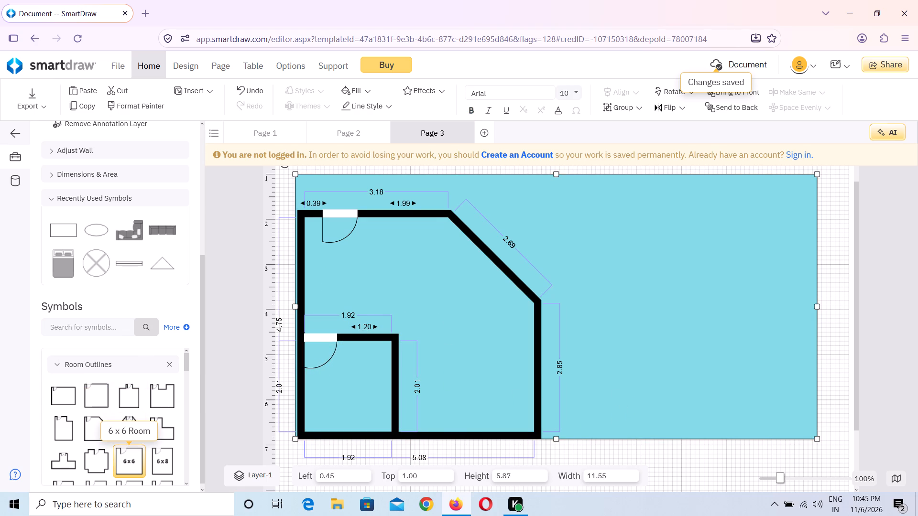
Place a second 6 x 6 Room against the first small room's right wall, at about left 2.74 and top 4.69.
{"action": "left_click_drag", "start_coordinate": [122, 456], "coordinate": [280, 438]}
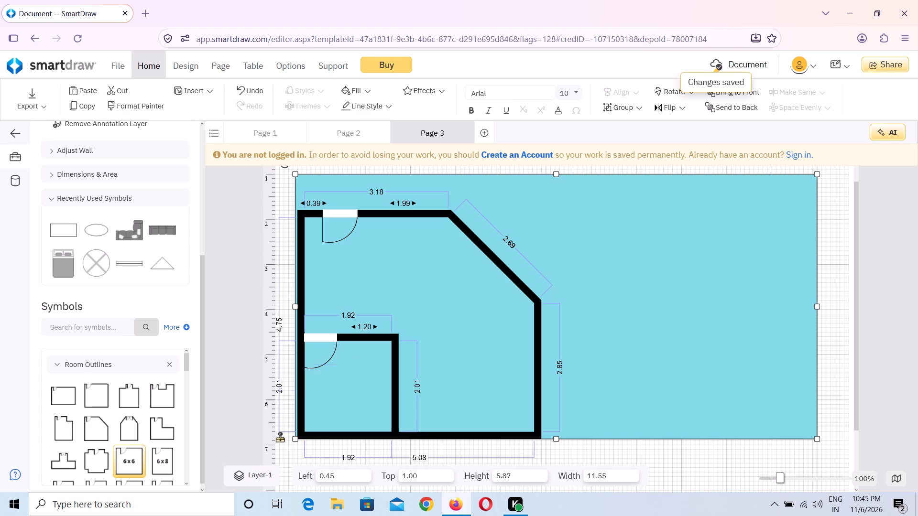
{"action": "left_click_drag", "start_coordinate": [280, 438], "coordinate": [383, 406]}
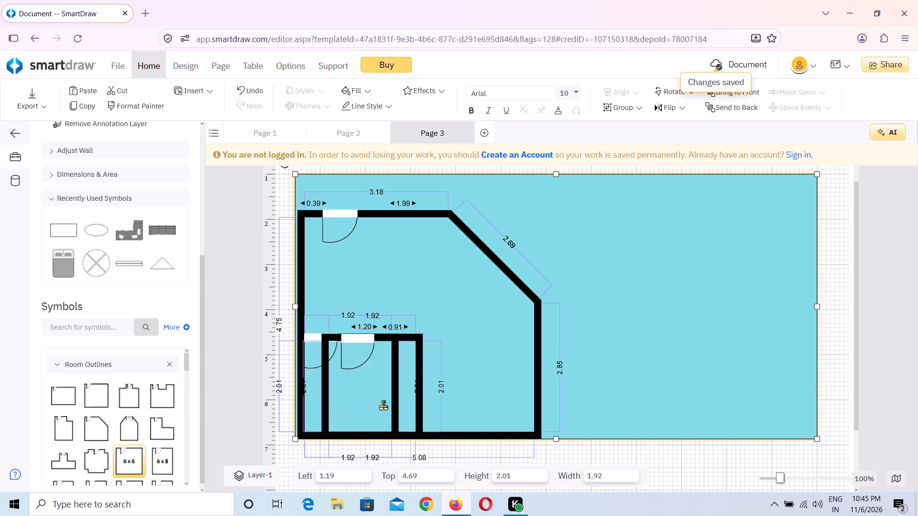
{"action": "left_click_drag", "start_coordinate": [383, 406], "coordinate": [455, 403]}
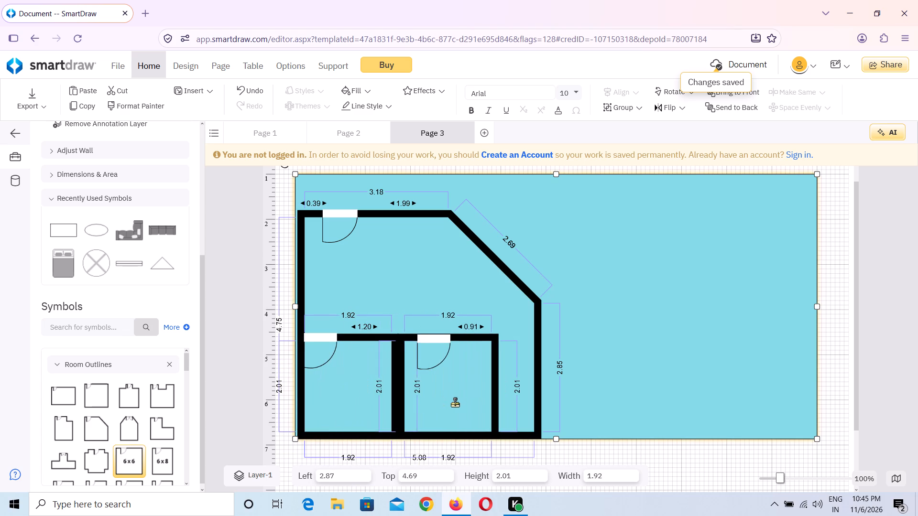
{"action": "left_click_drag", "start_coordinate": [455, 403], "coordinate": [452, 403]}
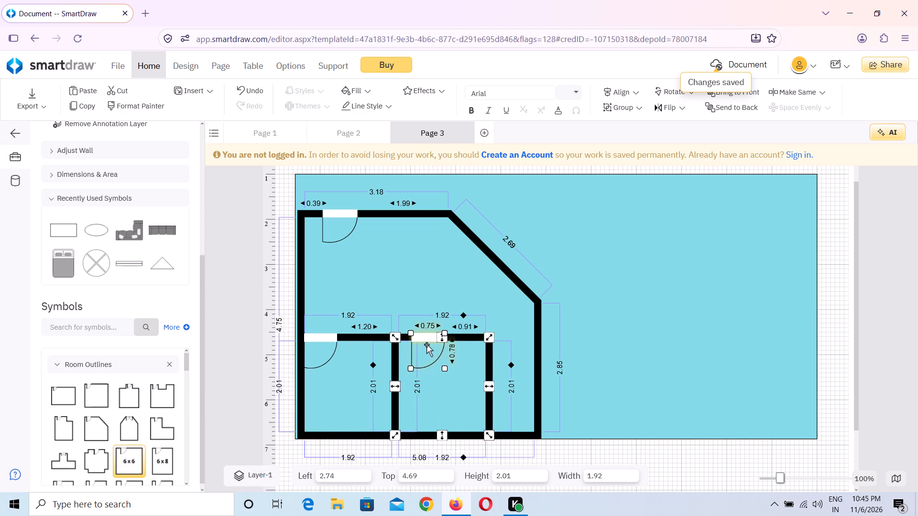
Slide the second small room's door along its top wall against its left wall, to about left 2.71.
{"action": "left_click", "coordinate": [423, 340]}
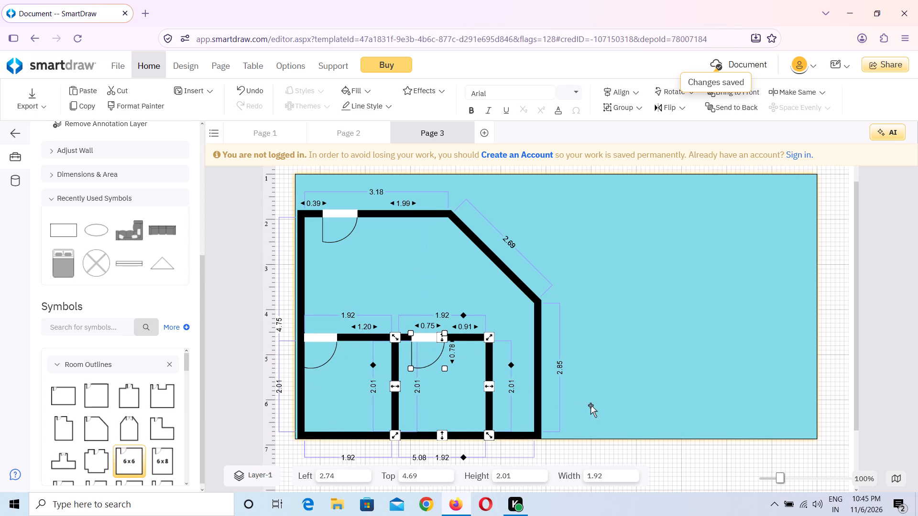
{"action": "left_click", "coordinate": [618, 453]}
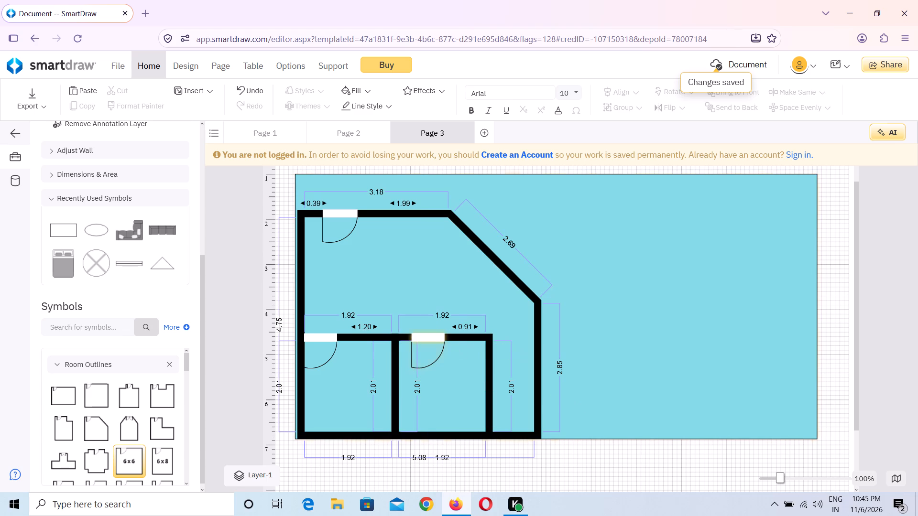
{"action": "left_click", "coordinate": [429, 341]}
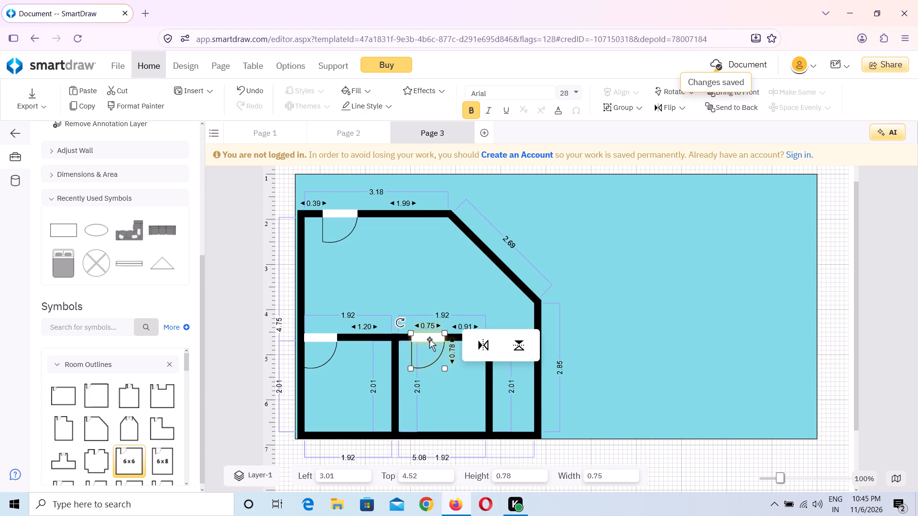
{"action": "left_click_drag", "start_coordinate": [429, 338], "coordinate": [419, 338]}
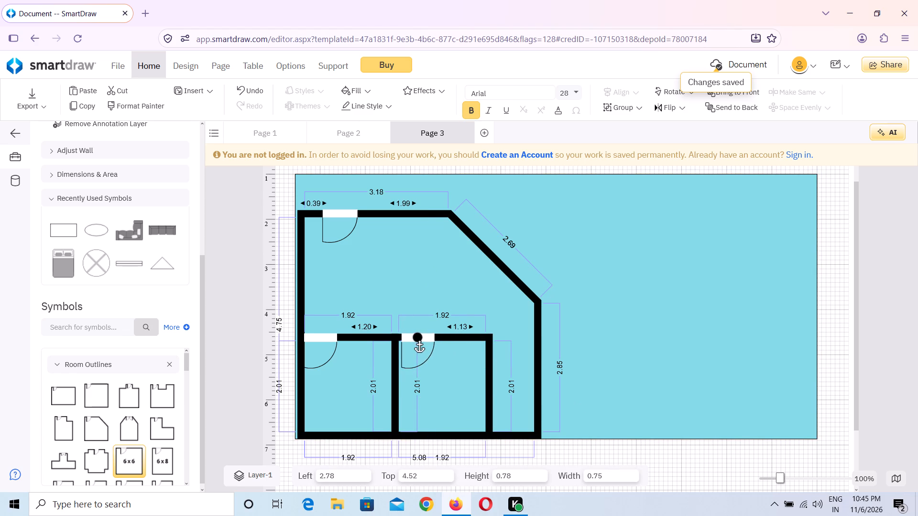
{"action": "left_click_drag", "start_coordinate": [419, 338], "coordinate": [416, 338]}
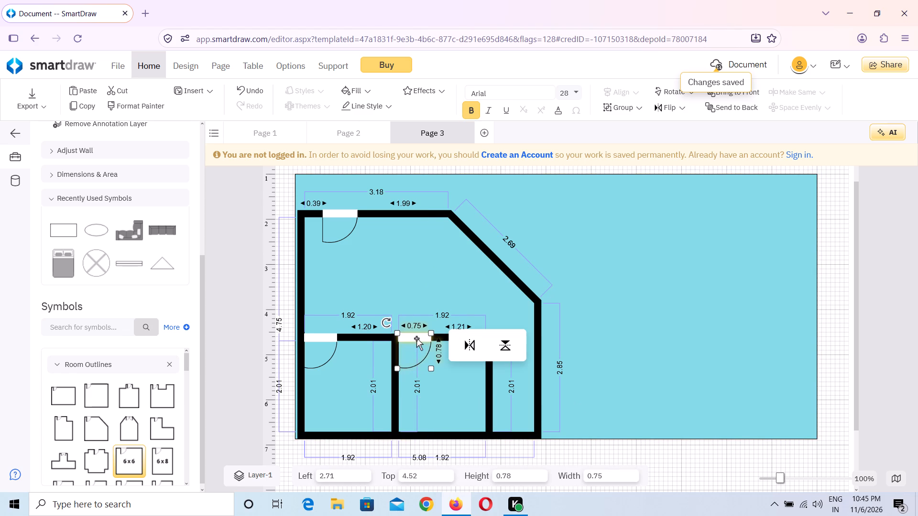
{"action": "left_click", "coordinate": [635, 459]}
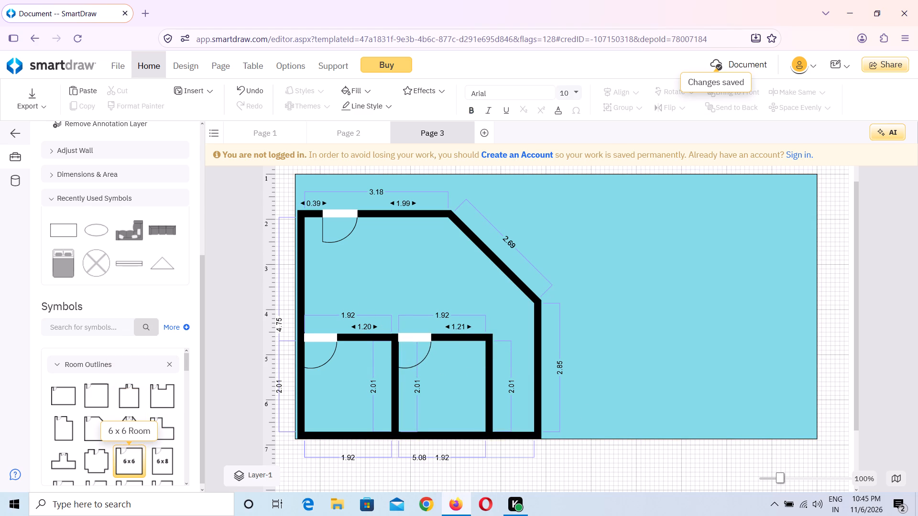
Place a third 6 x 6 Room against the second small room's right wall, at about left 4.82 and top 4.69.
{"action": "left_click_drag", "start_coordinate": [132, 452], "coordinate": [284, 416]}
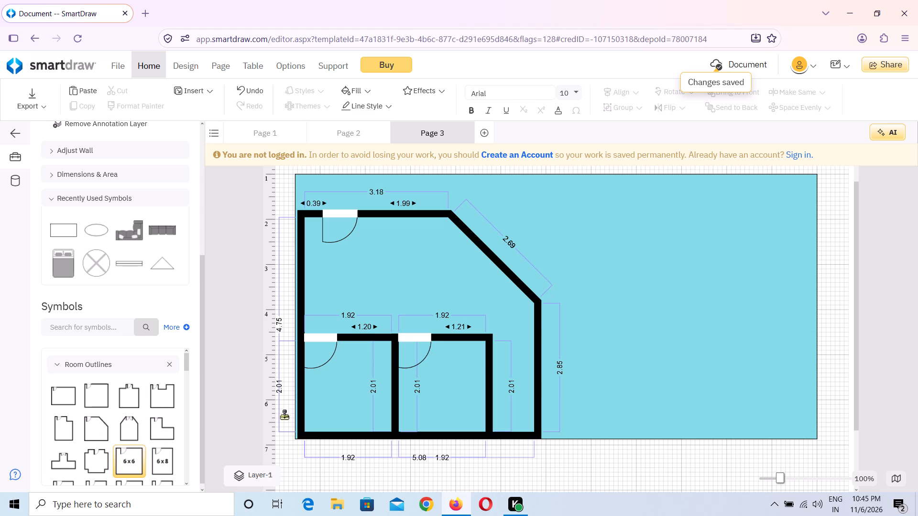
{"action": "left_click_drag", "start_coordinate": [284, 416], "coordinate": [480, 402]}
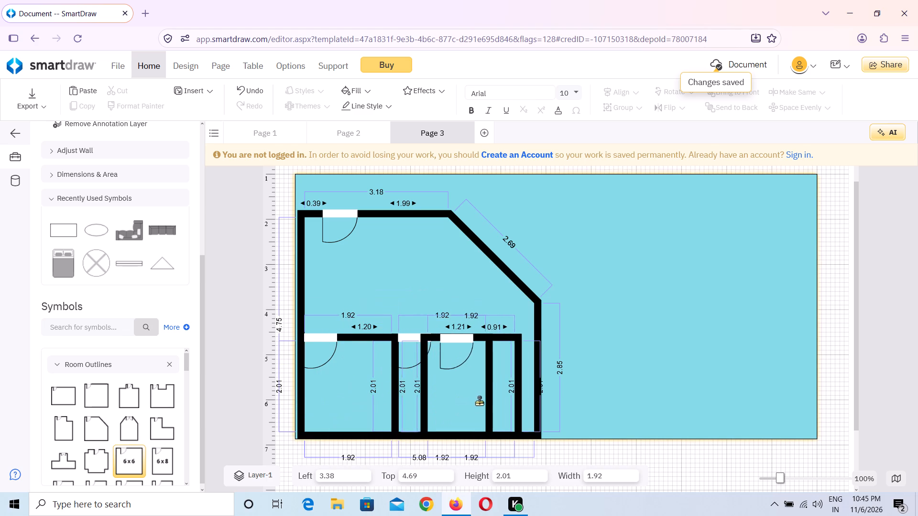
{"action": "left_click_drag", "start_coordinate": [480, 402], "coordinate": [499, 396]}
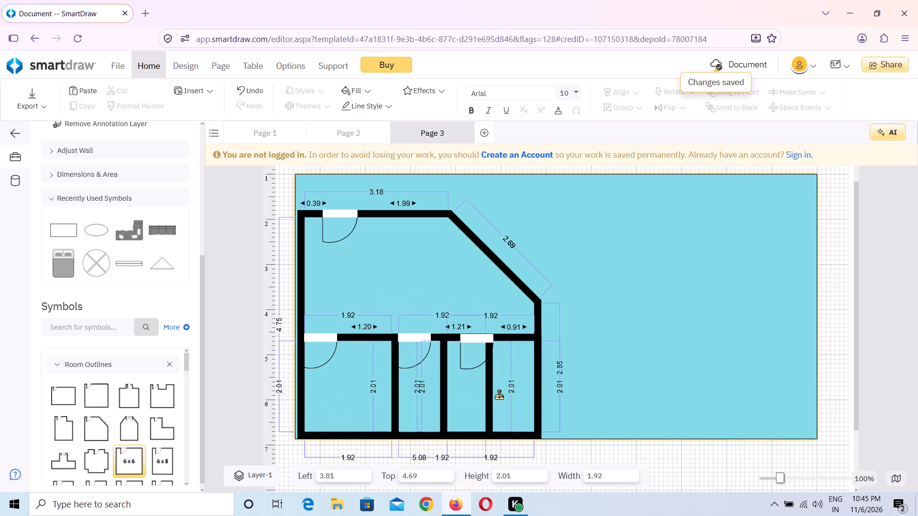
{"action": "left_click_drag", "start_coordinate": [499, 396], "coordinate": [557, 382]}
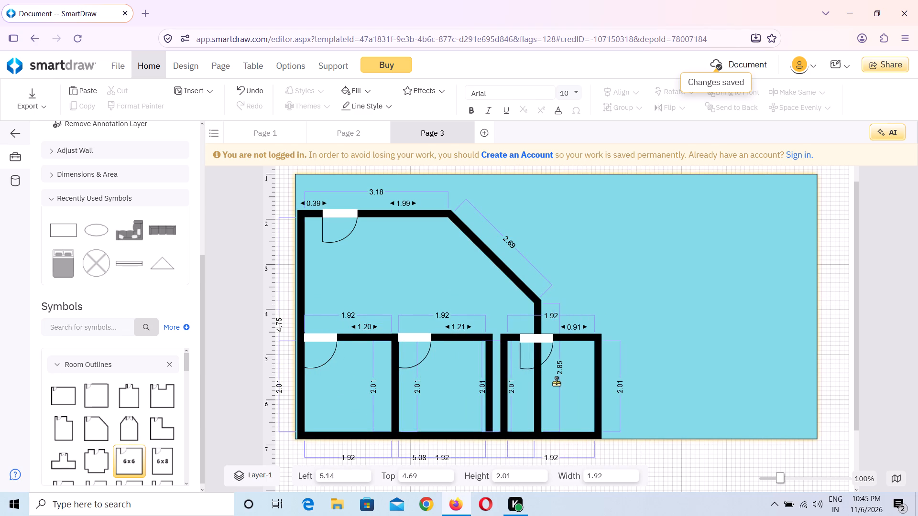
{"action": "left_click_drag", "start_coordinate": [557, 382], "coordinate": [549, 383]}
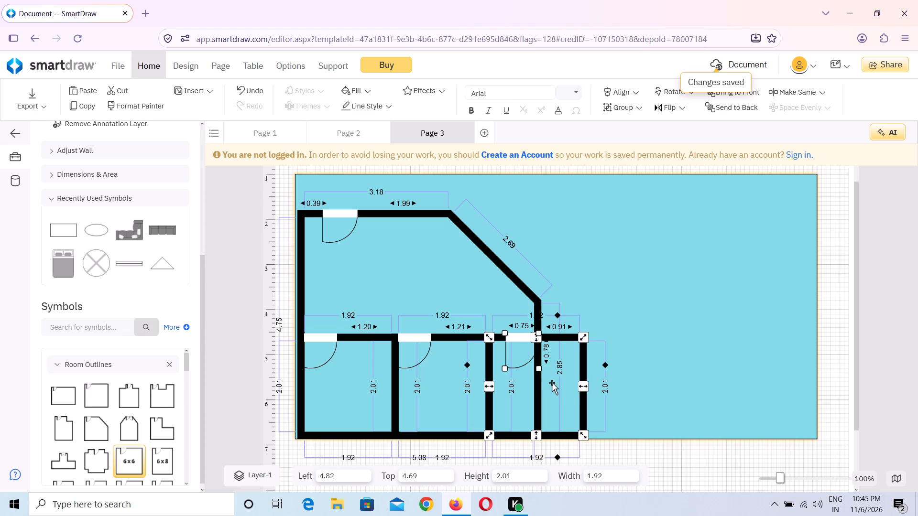
Narrow the third small room to about 0.91 wide so its right wall lines up with the large room's right wall.
{"action": "left_click_drag", "start_coordinate": [581, 387], "coordinate": [553, 385]}
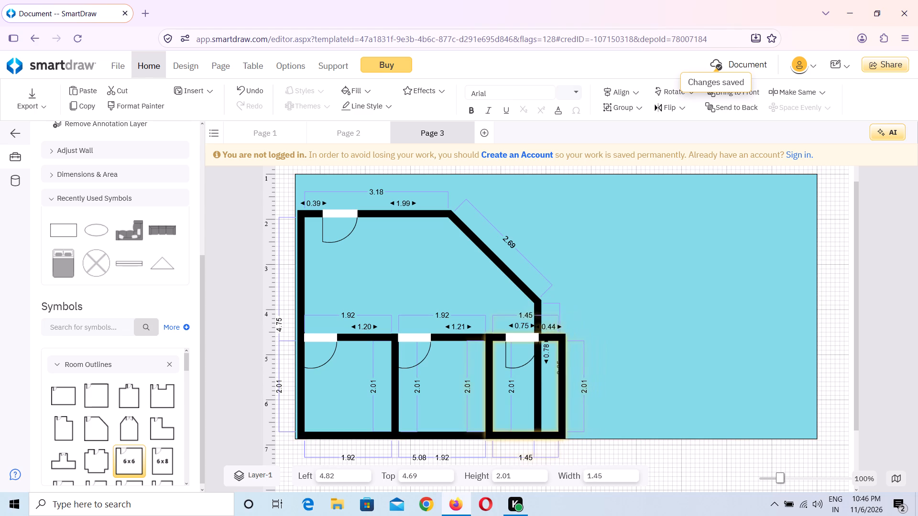
{"action": "left_click_drag", "start_coordinate": [553, 385], "coordinate": [535, 385]}
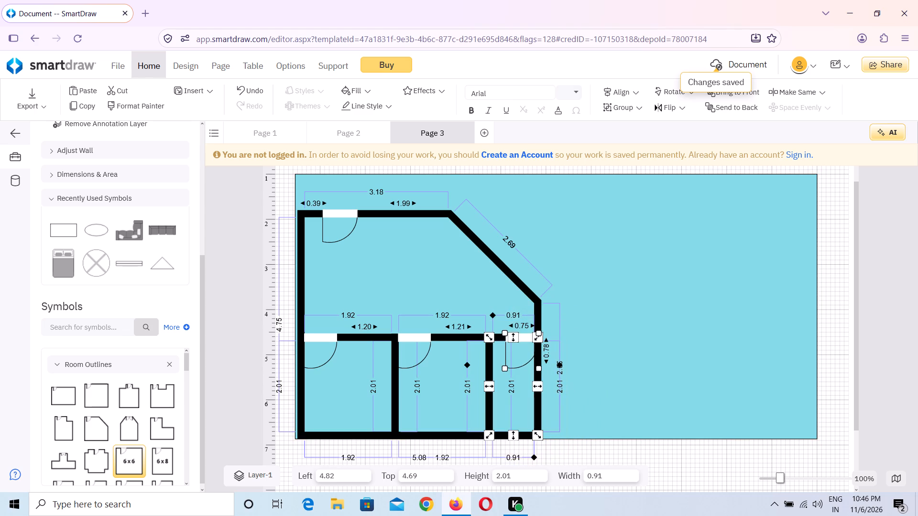
Slide the third small room's door along its top wall against its left wall, to about left 4.78.
{"action": "left_click", "coordinate": [526, 343]}
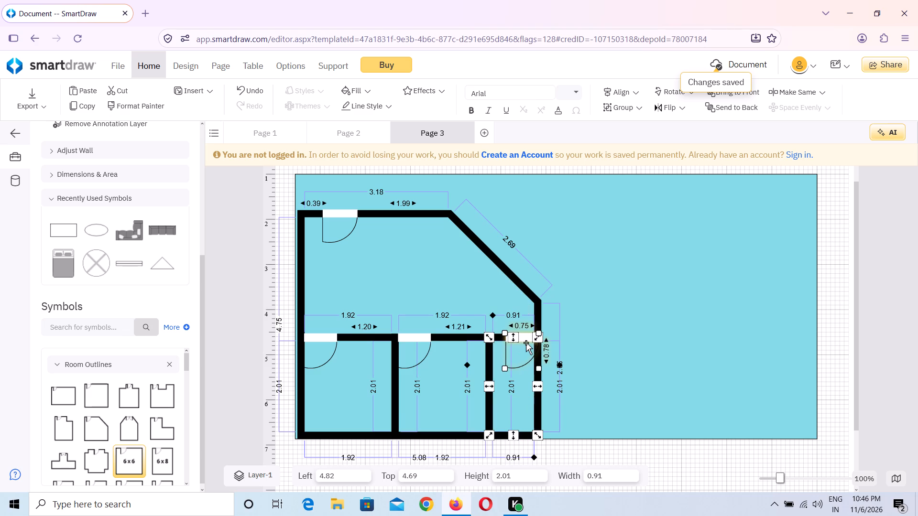
{"action": "left_click", "coordinate": [610, 444]}
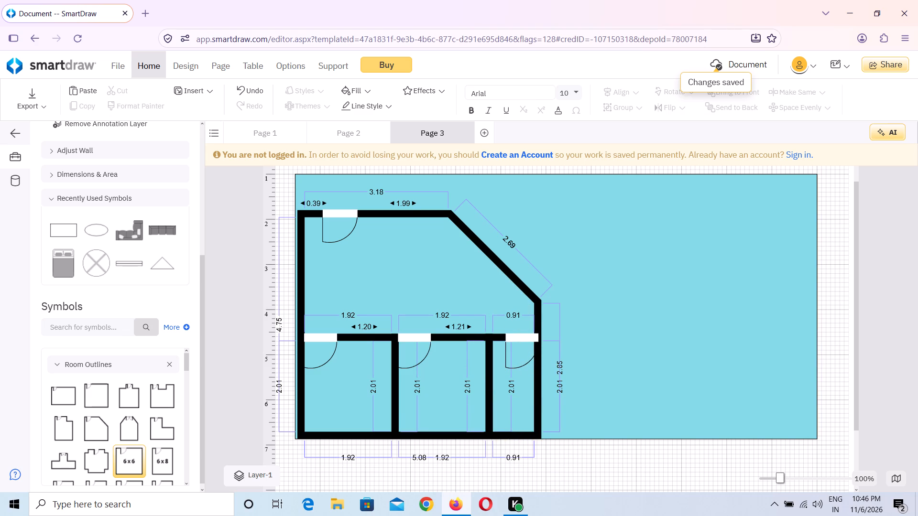
{"action": "left_click", "coordinate": [517, 334]}
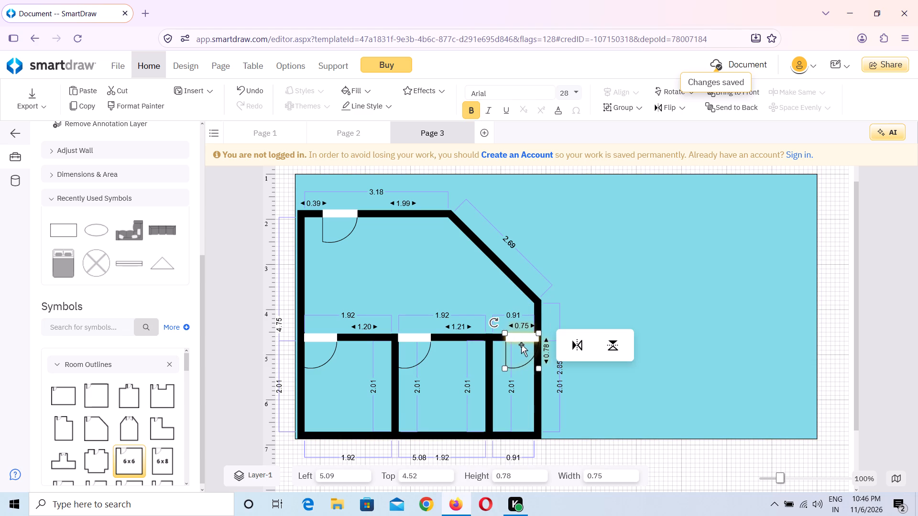
{"action": "left_click_drag", "start_coordinate": [521, 340], "coordinate": [510, 340]}
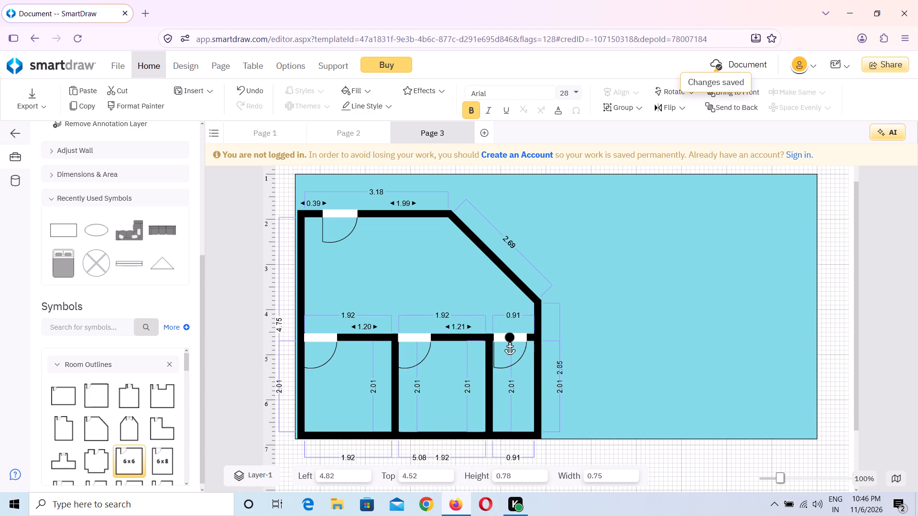
{"action": "left_click_drag", "start_coordinate": [510, 340], "coordinate": [508, 341]}
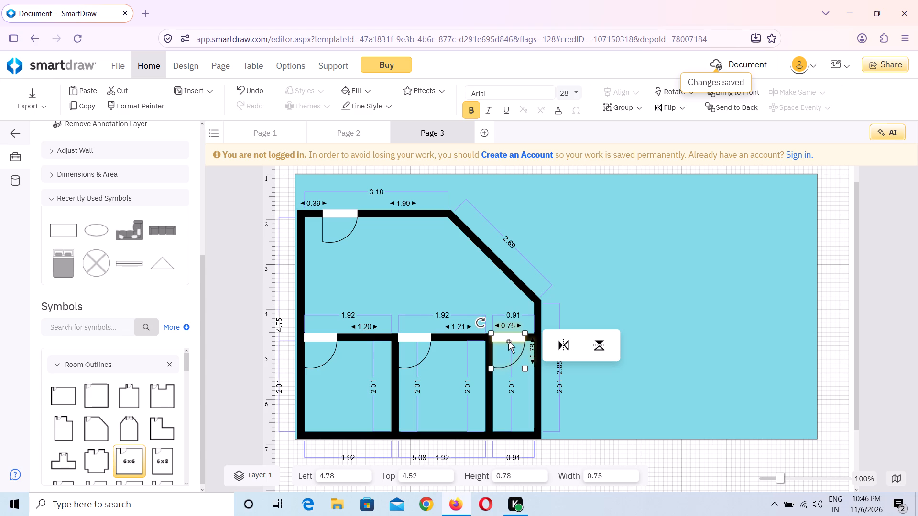
{"action": "left_click", "coordinate": [608, 410]}
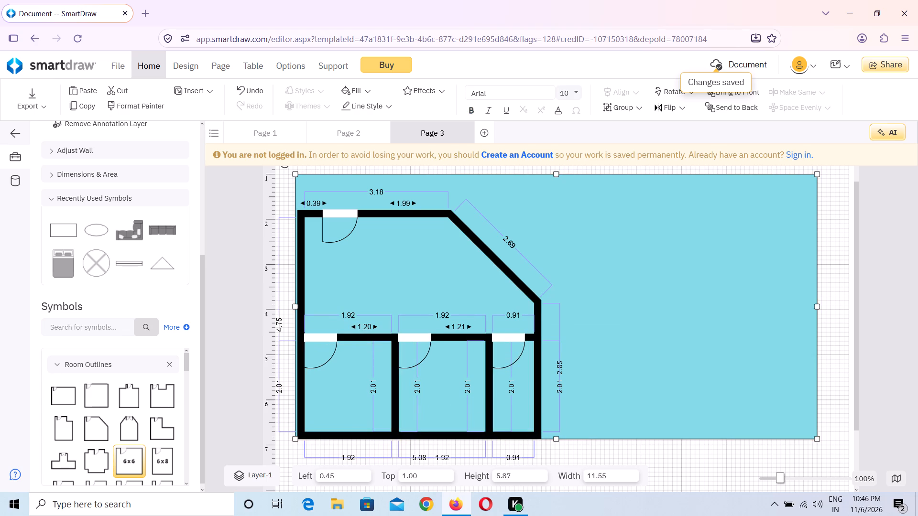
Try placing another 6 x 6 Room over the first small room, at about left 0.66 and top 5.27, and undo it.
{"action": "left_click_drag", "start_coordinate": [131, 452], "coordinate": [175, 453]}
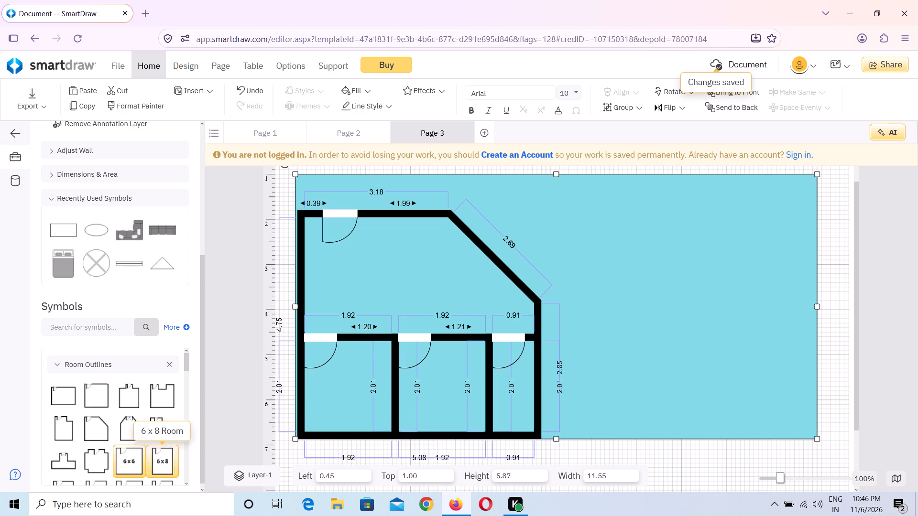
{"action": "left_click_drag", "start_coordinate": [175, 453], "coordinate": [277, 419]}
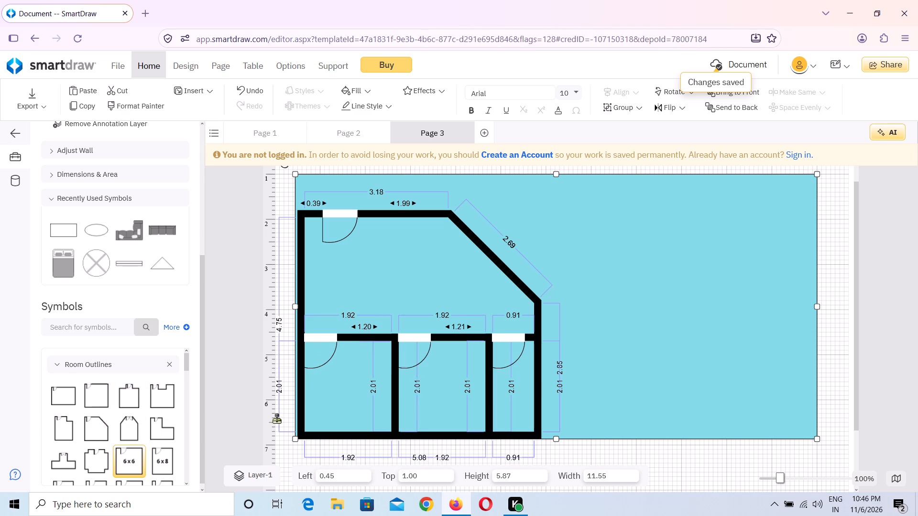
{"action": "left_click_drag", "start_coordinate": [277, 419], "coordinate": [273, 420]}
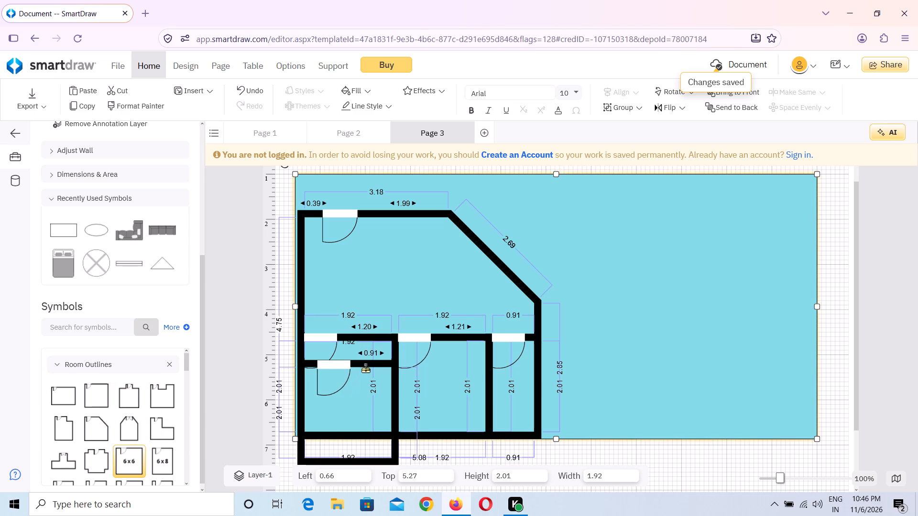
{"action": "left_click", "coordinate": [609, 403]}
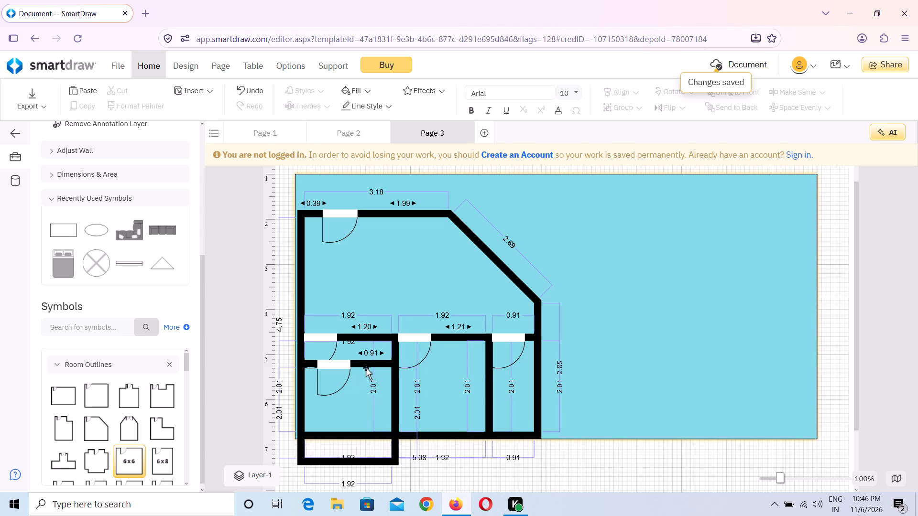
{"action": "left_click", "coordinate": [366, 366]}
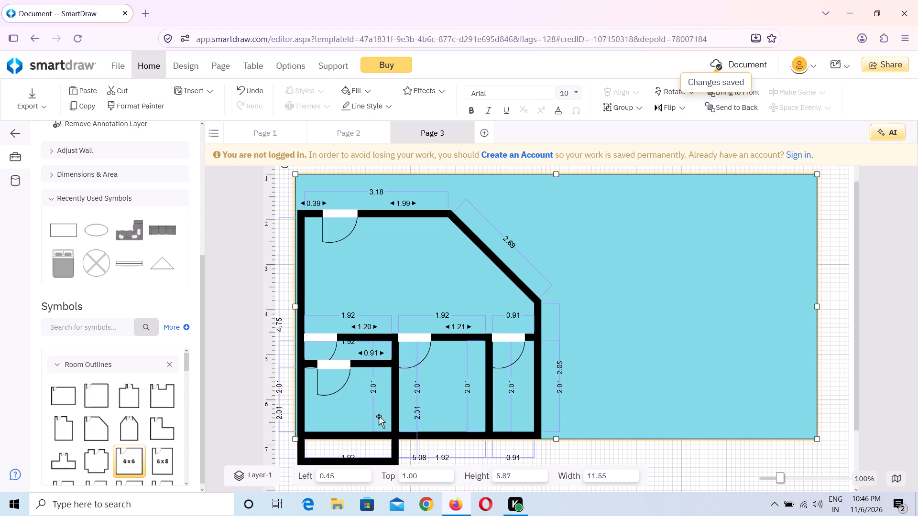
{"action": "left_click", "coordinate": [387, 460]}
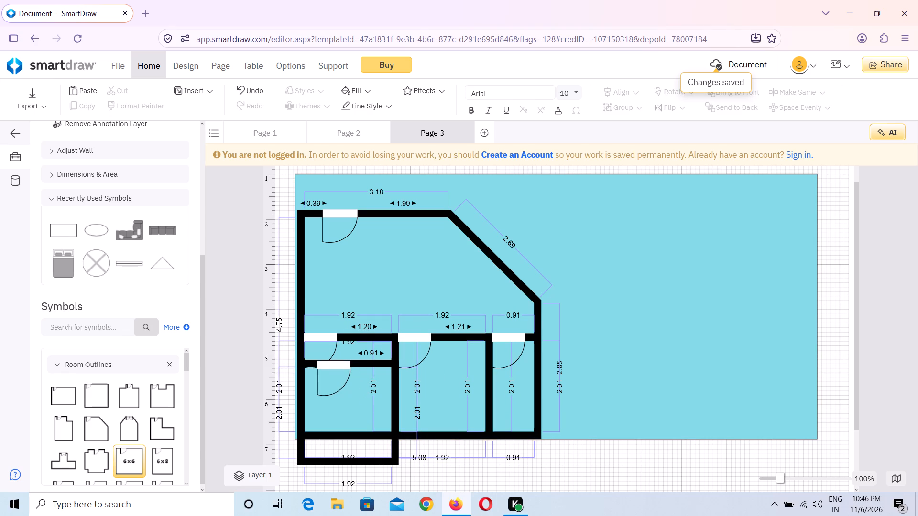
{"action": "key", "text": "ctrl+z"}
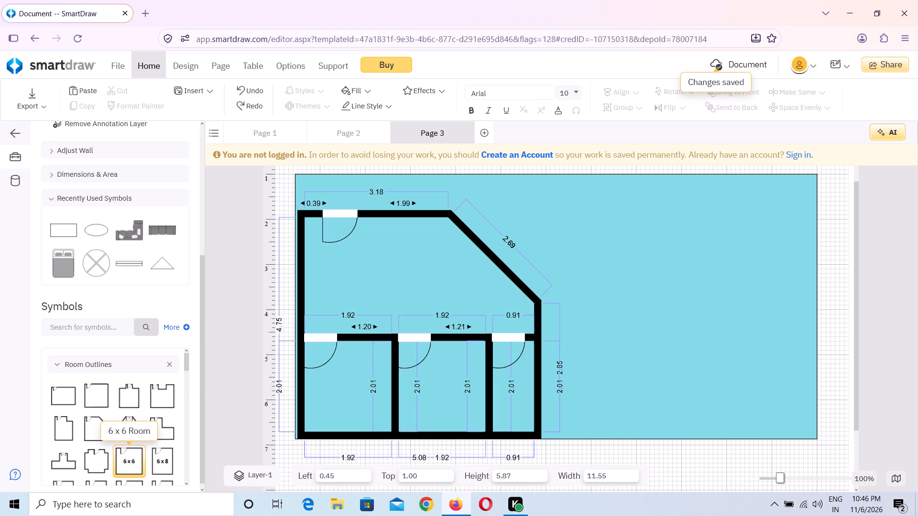
Place a 6 x 6 Room in the turquoise background's bottom-right corner, at about left 9.55 and top 4.69.
{"action": "left_click_drag", "start_coordinate": [136, 459], "coordinate": [459, 366]}
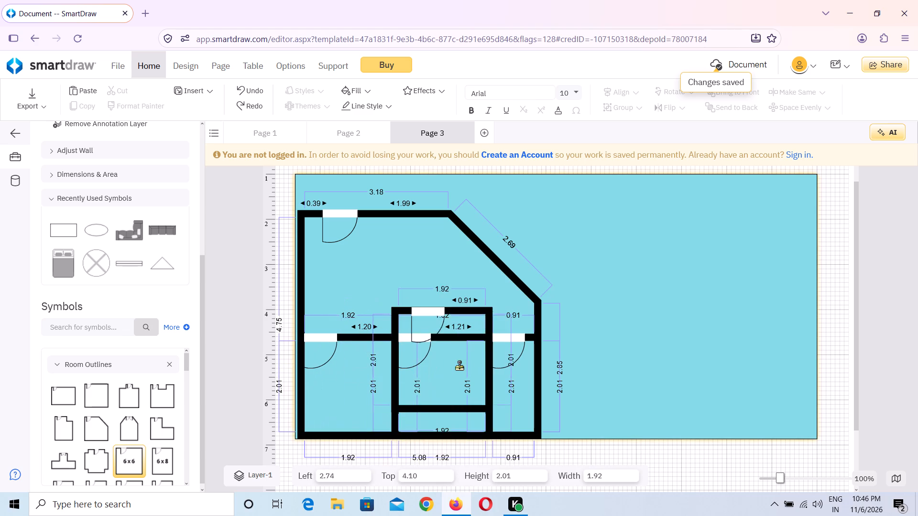
{"action": "left_click_drag", "start_coordinate": [459, 366], "coordinate": [583, 377]}
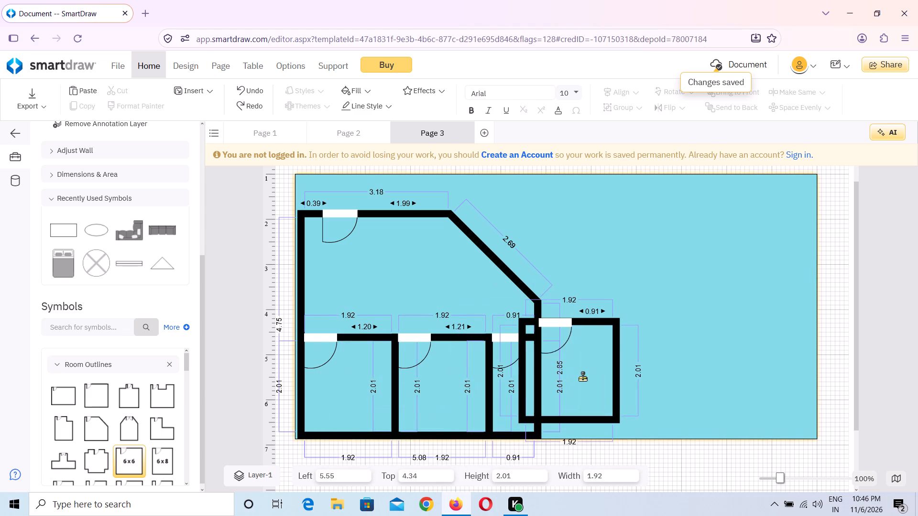
{"action": "left_click_drag", "start_coordinate": [583, 377], "coordinate": [727, 378]}
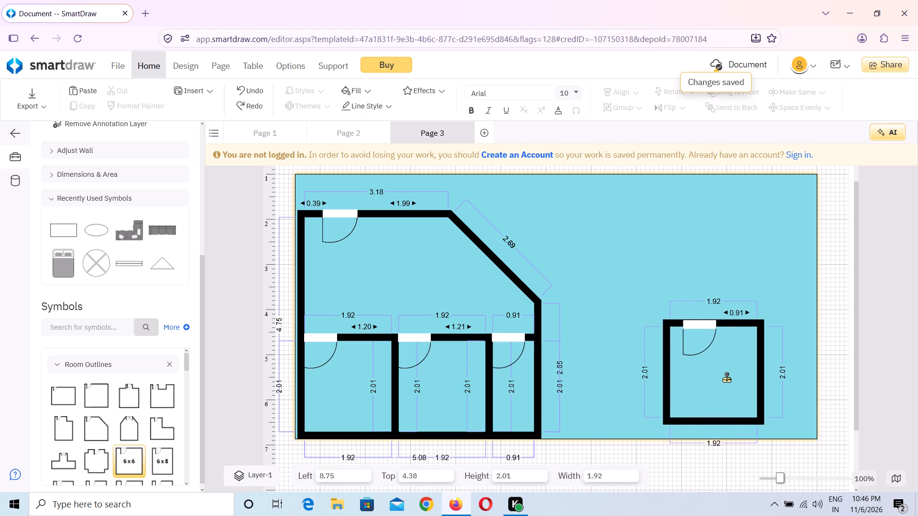
{"action": "left_click_drag", "start_coordinate": [727, 378], "coordinate": [769, 390]}
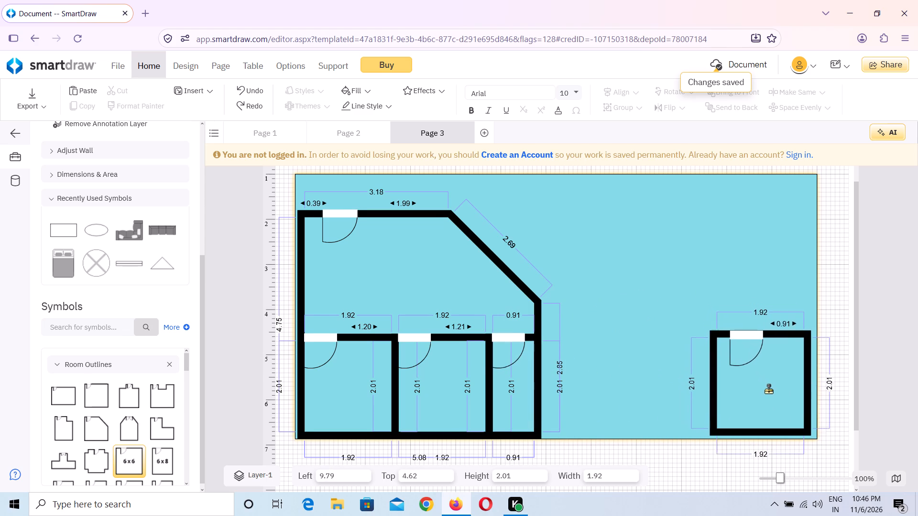
{"action": "left_click_drag", "start_coordinate": [769, 390], "coordinate": [718, 391]}
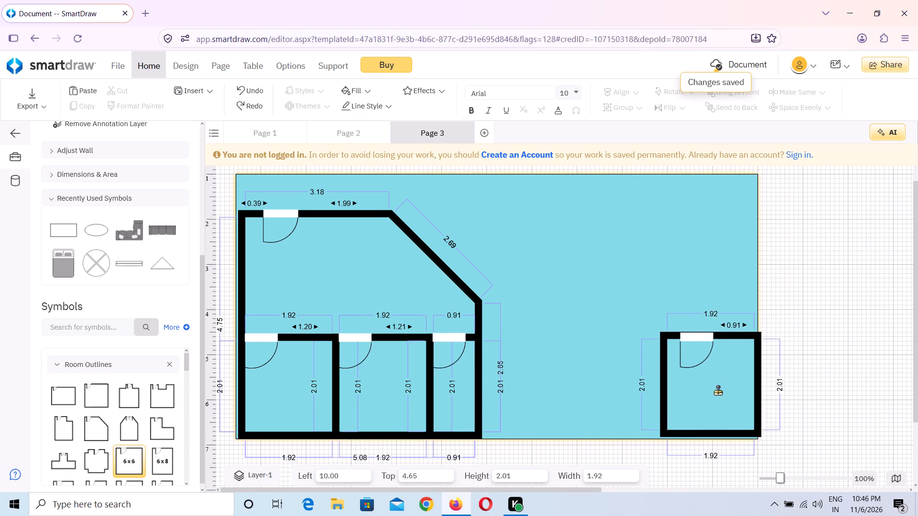
{"action": "left_click_drag", "start_coordinate": [718, 391], "coordinate": [709, 394]}
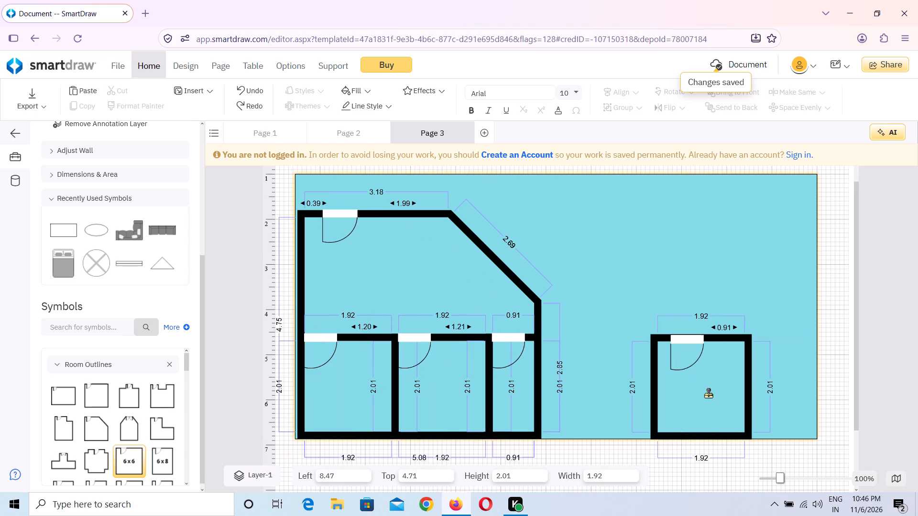
{"action": "left_click_drag", "start_coordinate": [709, 394], "coordinate": [752, 390]}
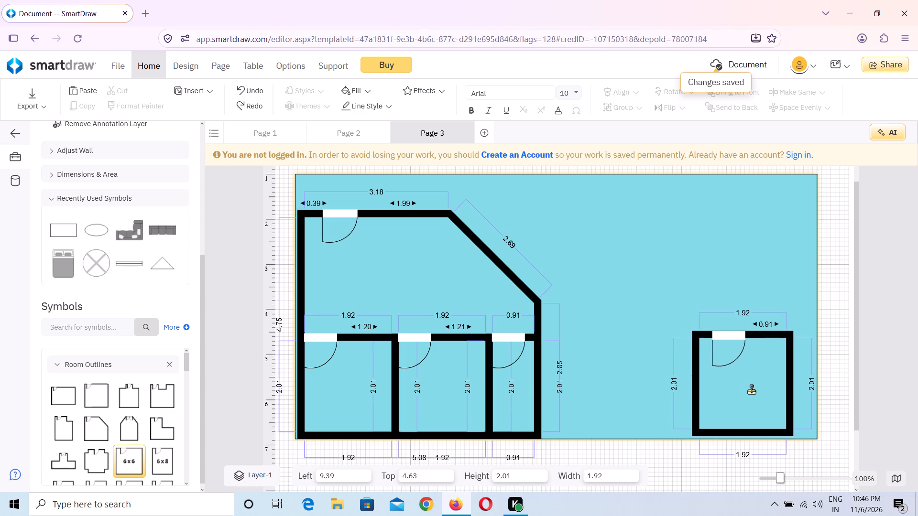
{"action": "left_click_drag", "start_coordinate": [752, 390], "coordinate": [758, 393]}
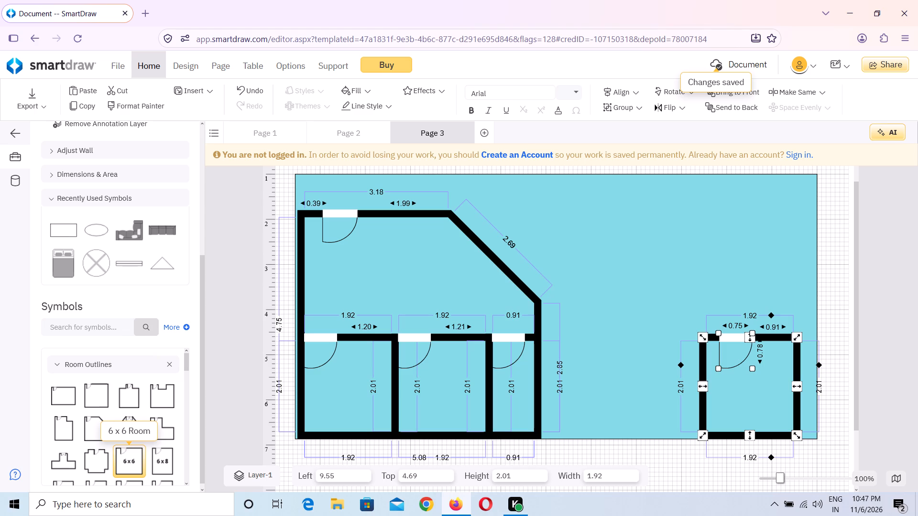
Place another 6 x 6 Room in the turquoise background's top-right corner, at about left 9.47 and top 1.16.
{"action": "left_click_drag", "start_coordinate": [124, 458], "coordinate": [355, 323]}
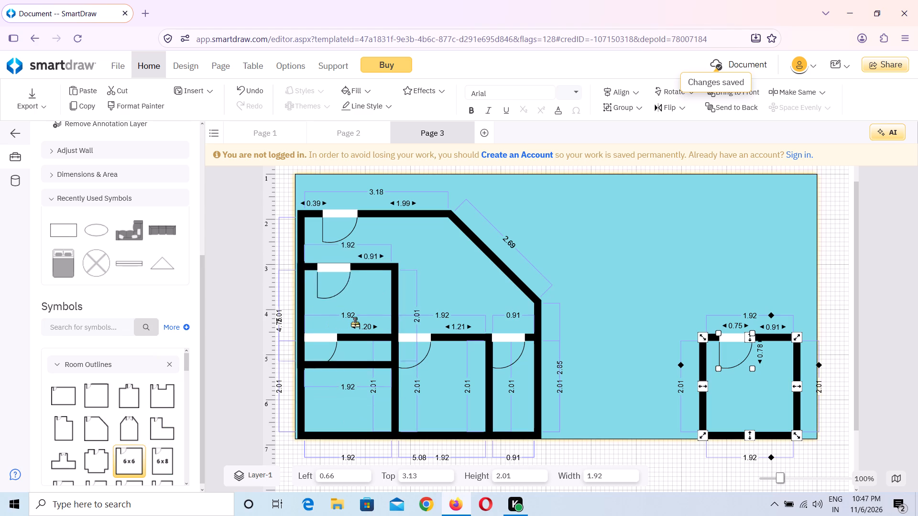
{"action": "left_click_drag", "start_coordinate": [355, 323], "coordinate": [635, 199]}
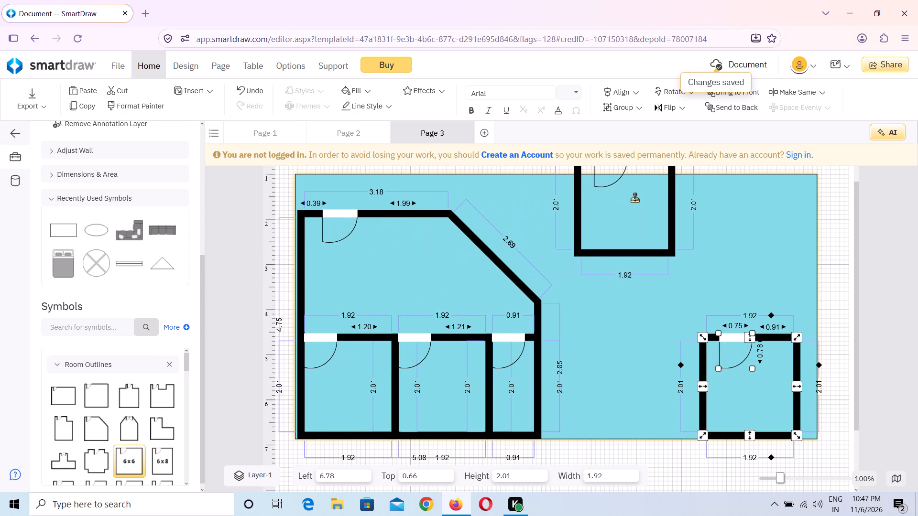
{"action": "left_click_drag", "start_coordinate": [635, 199], "coordinate": [754, 231]}
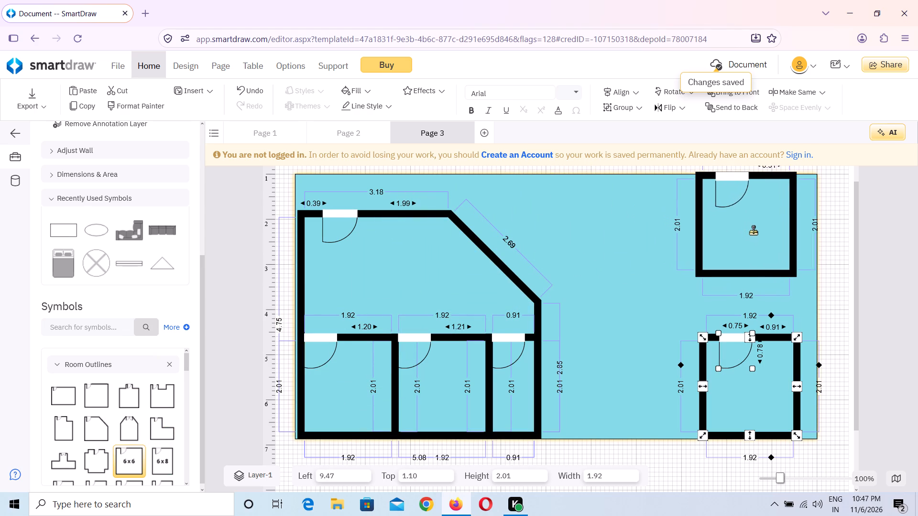
{"action": "left_click_drag", "start_coordinate": [754, 231], "coordinate": [754, 237]}
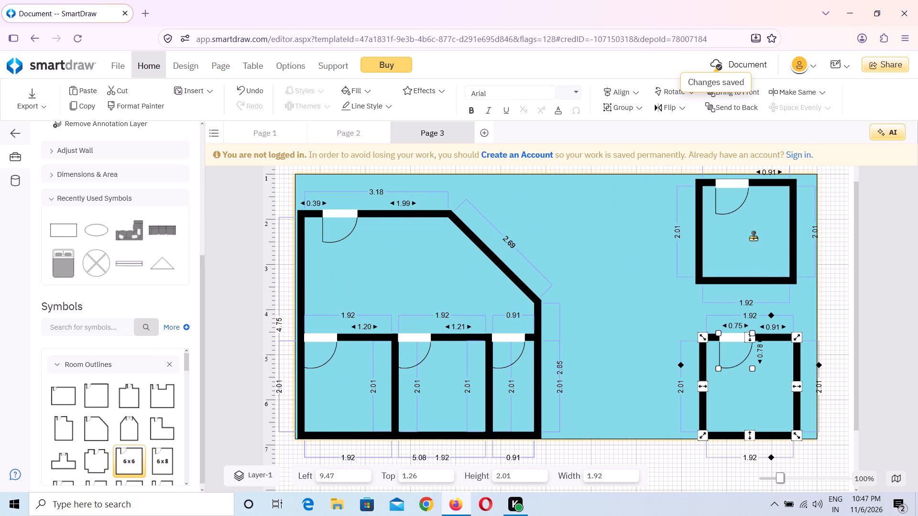
{"action": "left_click_drag", "start_coordinate": [754, 237], "coordinate": [753, 234]}
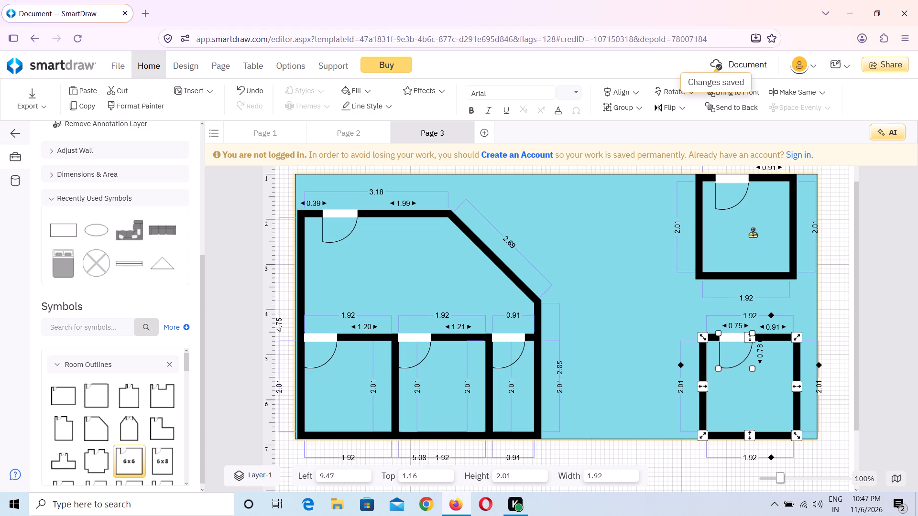
{"action": "left_click_drag", "start_coordinate": [753, 234], "coordinate": [753, 234]}
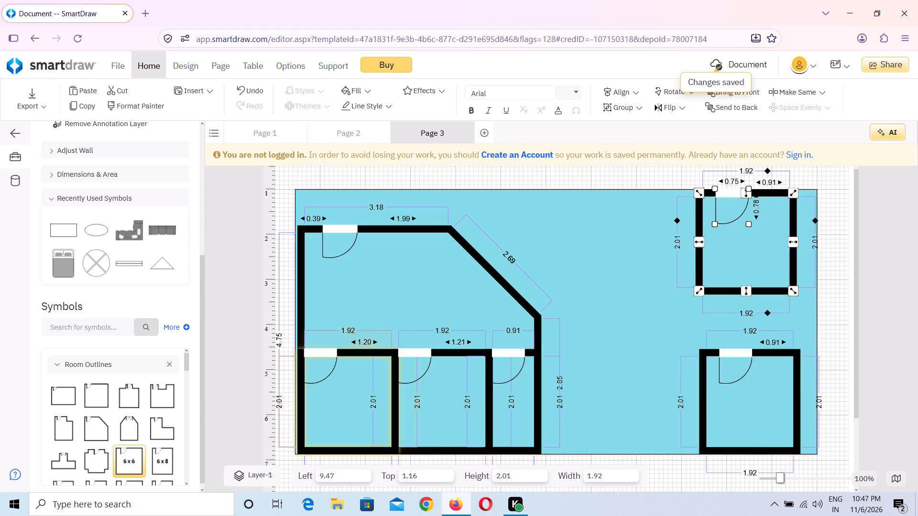
{"action": "left_click", "coordinate": [654, 222]}
Move the top-right room's door to its bottom wall against the left wall, and flip it vertically so it swings into the room.
{"action": "left_click", "coordinate": [728, 217]}
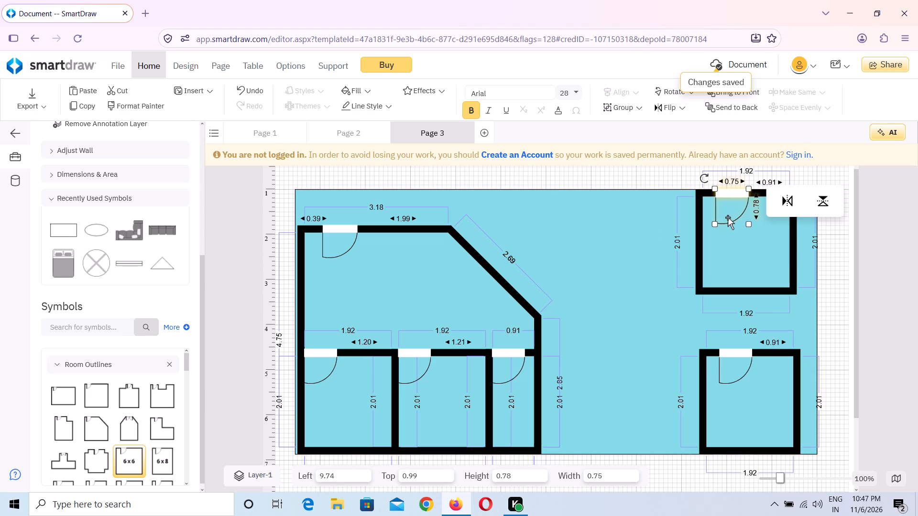
{"action": "left_click_drag", "start_coordinate": [725, 193], "coordinate": [720, 235]}
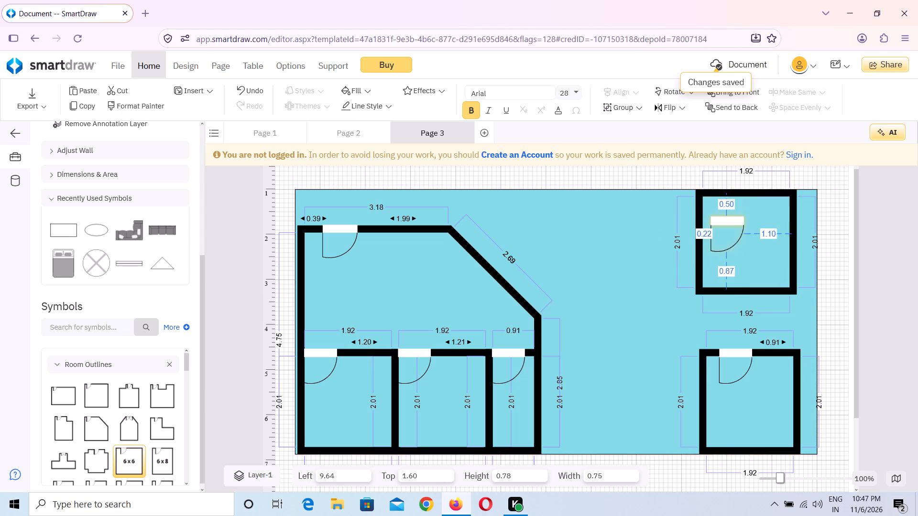
{"action": "left_click_drag", "start_coordinate": [720, 235], "coordinate": [716, 277]}
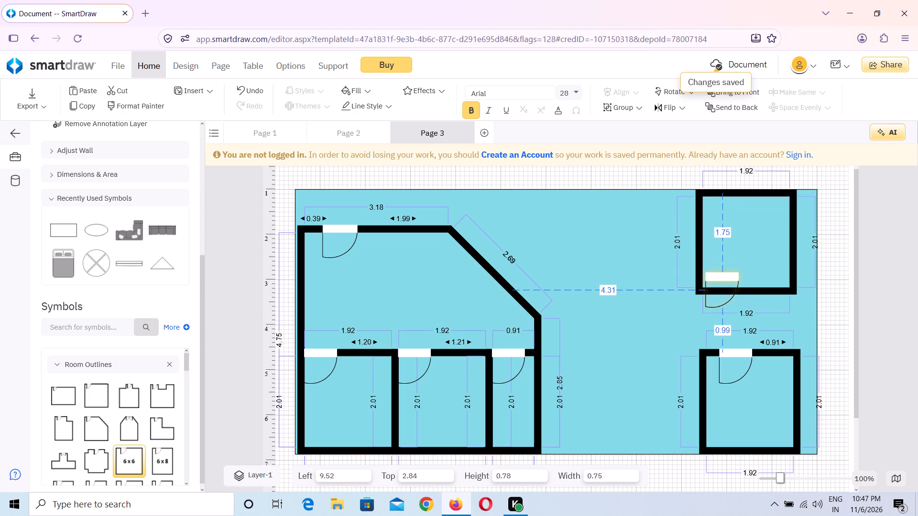
{"action": "left_click_drag", "start_coordinate": [716, 277], "coordinate": [713, 283]}
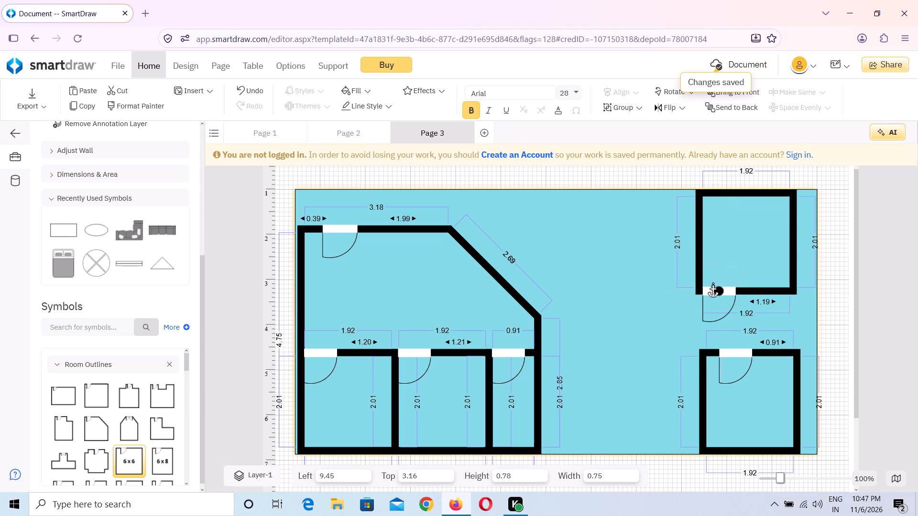
{"action": "left_click_drag", "start_coordinate": [713, 283], "coordinate": [713, 280]}
{"action": "left_click", "coordinate": [805, 296]}
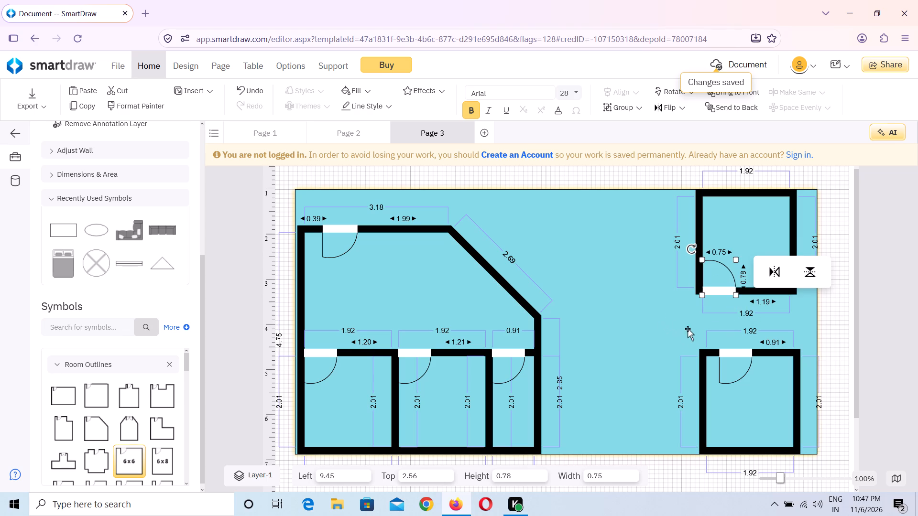
Slide the bottom-right room's door along its top wall against its left wall, to about left 9.53.
{"action": "left_click", "coordinate": [730, 352]}
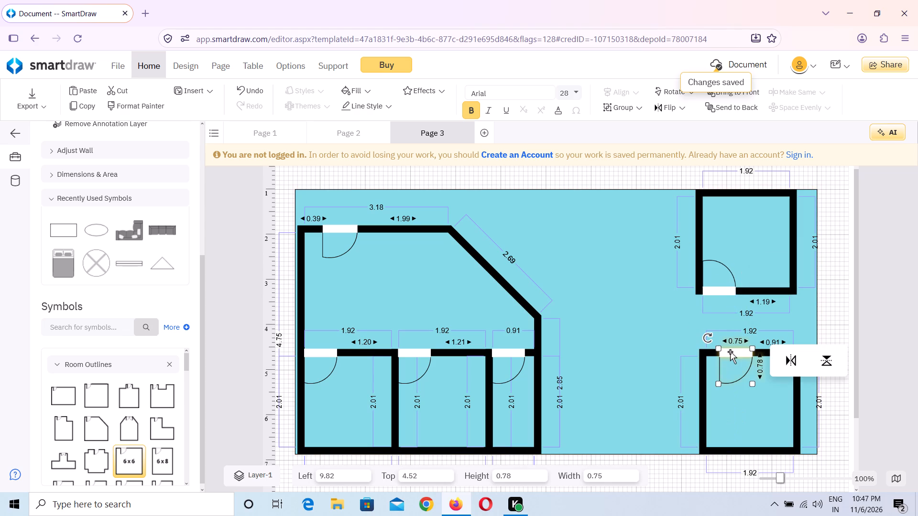
{"action": "left_click_drag", "start_coordinate": [740, 354], "coordinate": [732, 355]}
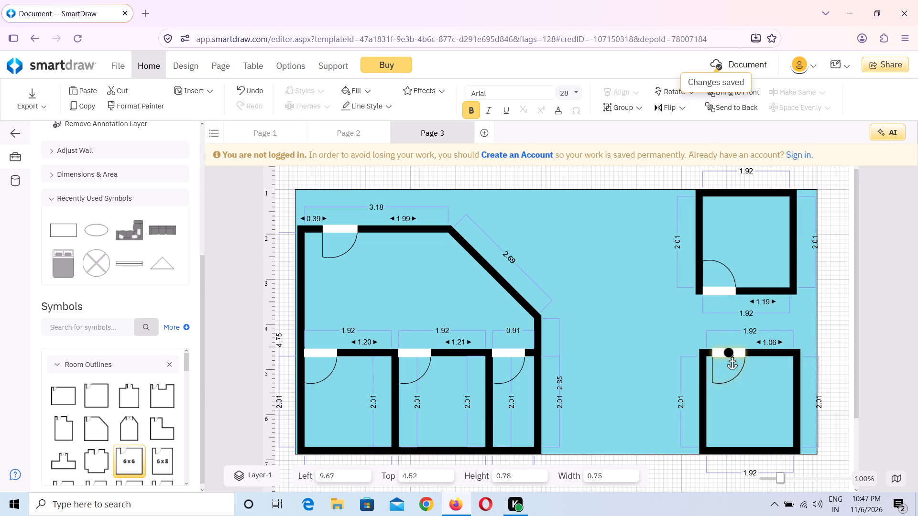
{"action": "left_click_drag", "start_coordinate": [732, 355], "coordinate": [728, 355]}
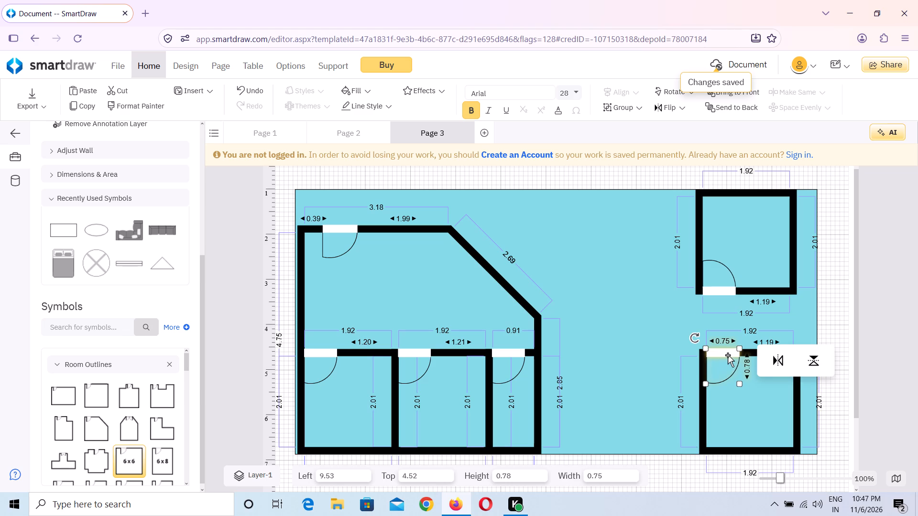
{"action": "left_click", "coordinate": [833, 318]}
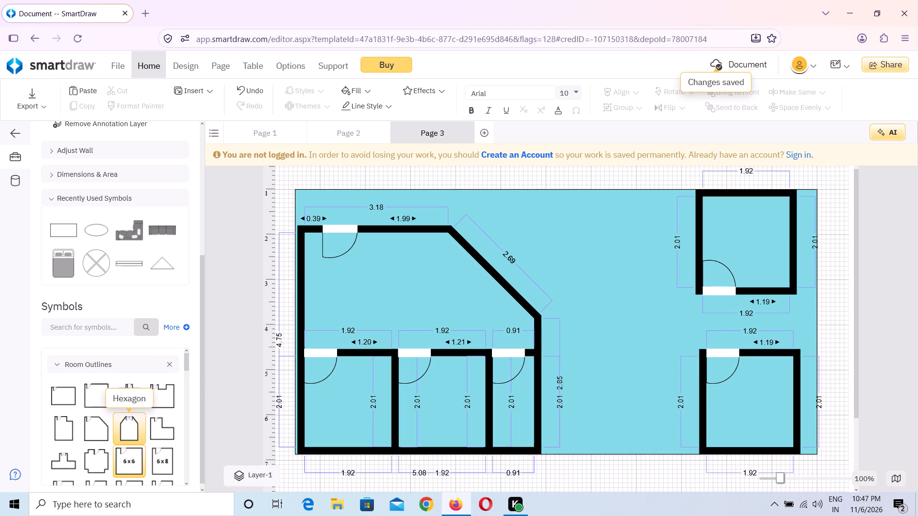
Place a Bassinet from the Beds symbols in the first small room, at about left 0.93 and top 5.38.
{"action": "scroll", "coordinate": [136, 422], "scroll_direction": "down", "scroll_amount": 3}
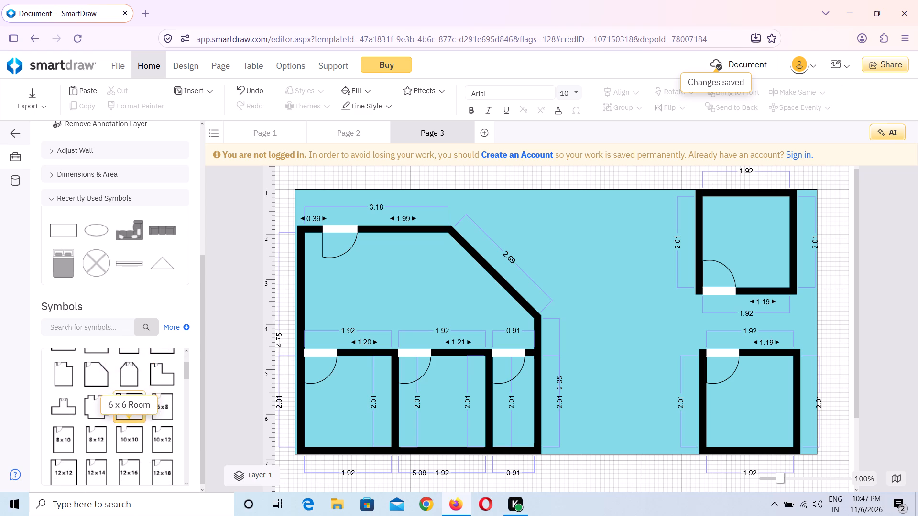
{"action": "scroll", "coordinate": [136, 422], "scroll_direction": "down", "scroll_amount": 2}
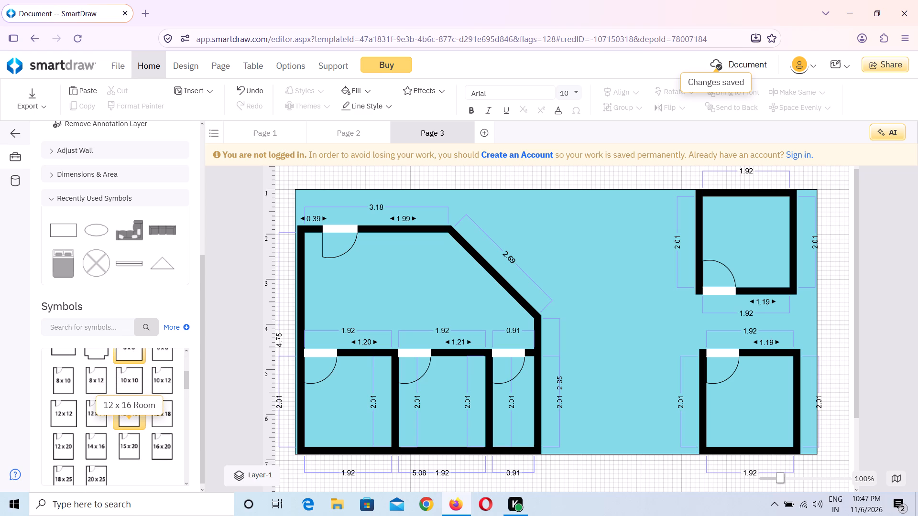
{"action": "scroll", "coordinate": [94, 436], "scroll_direction": "down", "scroll_amount": 5}
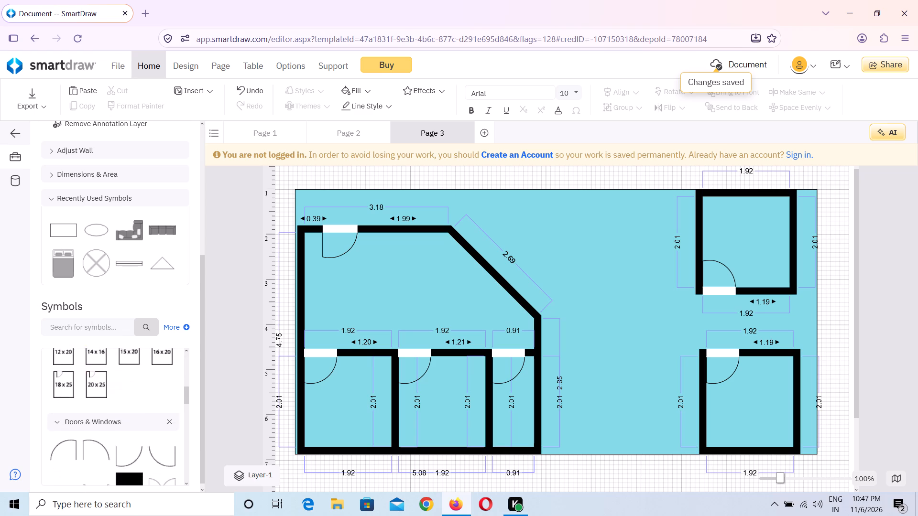
{"action": "scroll", "coordinate": [94, 436], "scroll_direction": "down", "scroll_amount": 6}
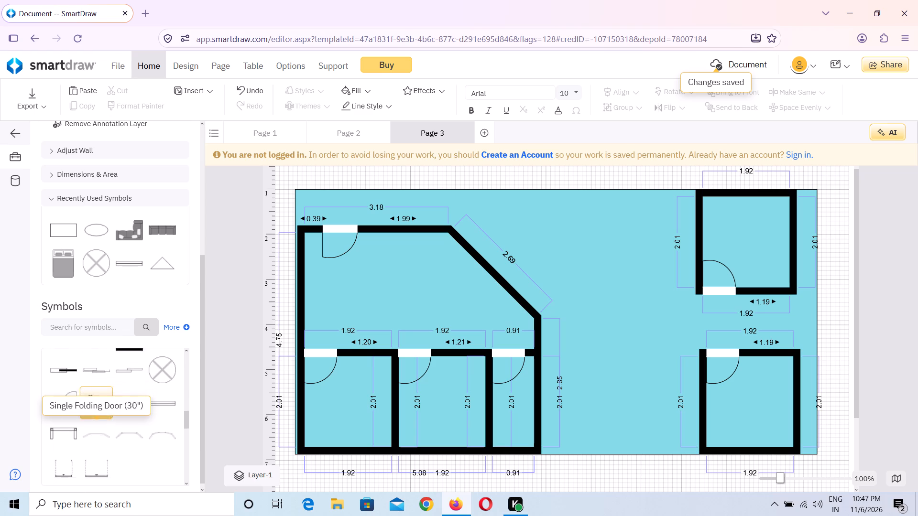
{"action": "scroll", "coordinate": [94, 436], "scroll_direction": "down", "scroll_amount": 5}
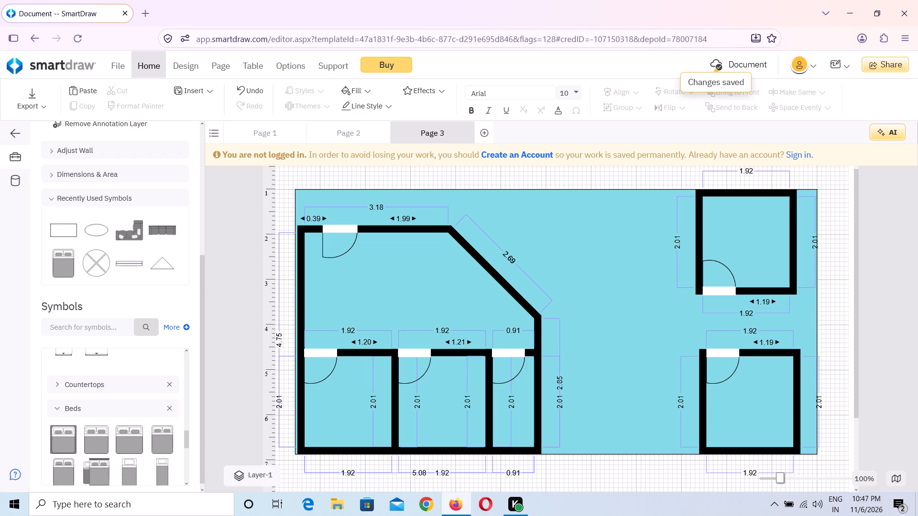
{"action": "scroll", "coordinate": [94, 436], "scroll_direction": "down", "scroll_amount": 1}
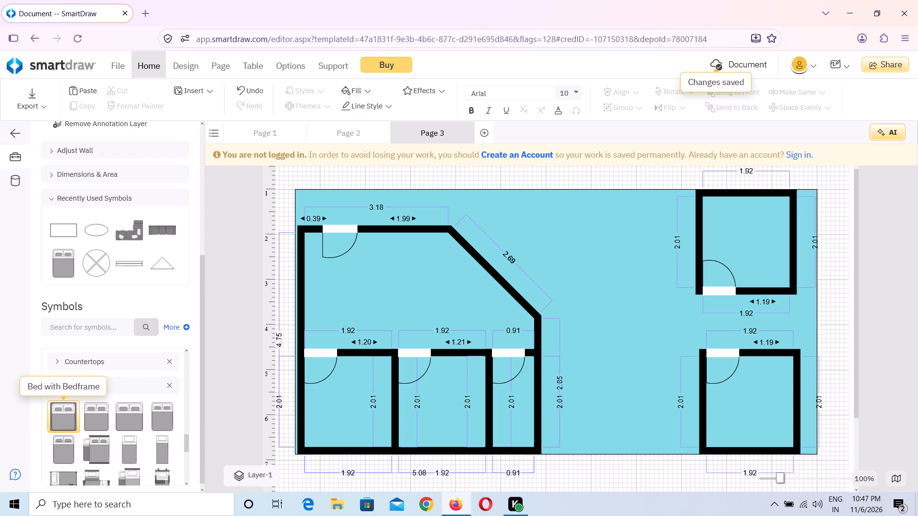
{"action": "scroll", "coordinate": [115, 432], "scroll_direction": "down", "scroll_amount": 2}
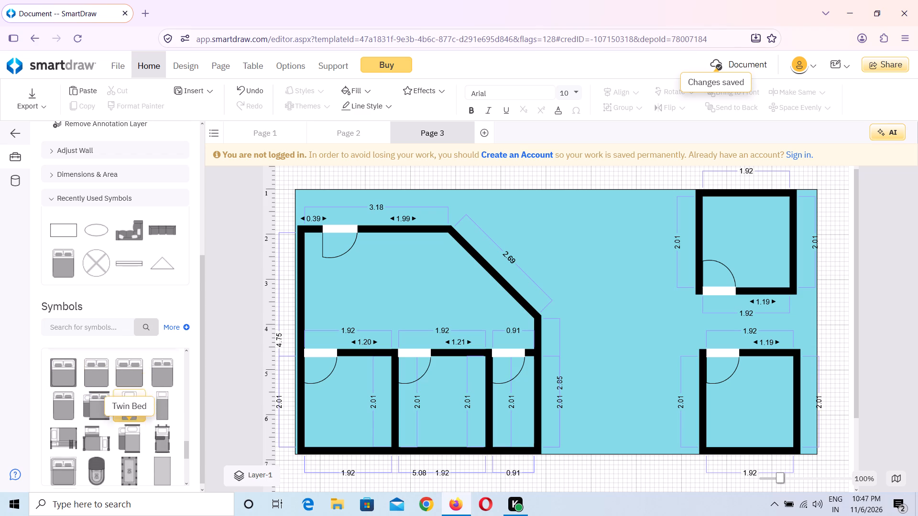
{"action": "scroll", "coordinate": [115, 432], "scroll_direction": "down", "scroll_amount": 2}
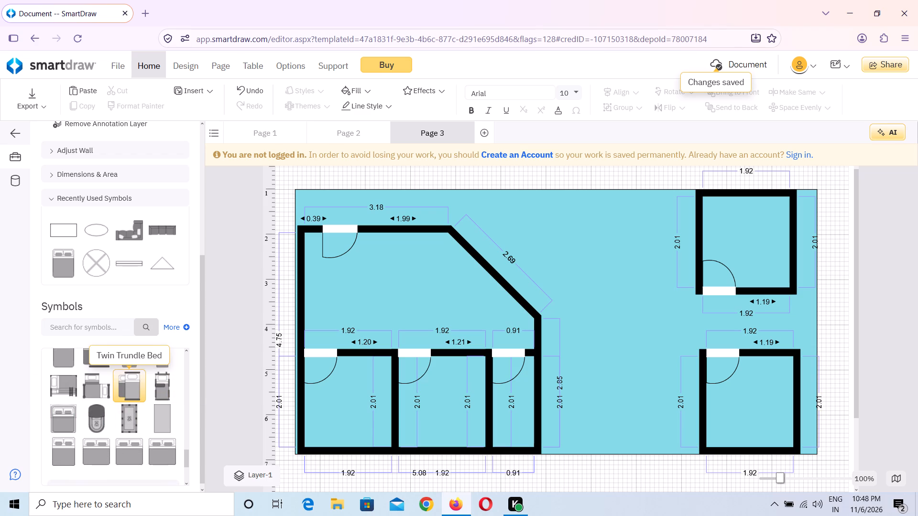
{"action": "left_click_drag", "start_coordinate": [92, 414], "coordinate": [236, 393]}
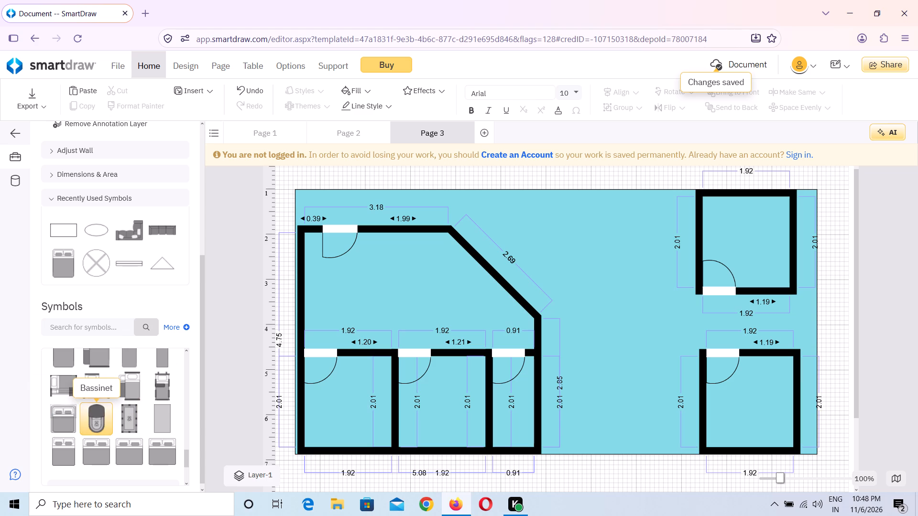
{"action": "left_click_drag", "start_coordinate": [236, 393], "coordinate": [332, 413]}
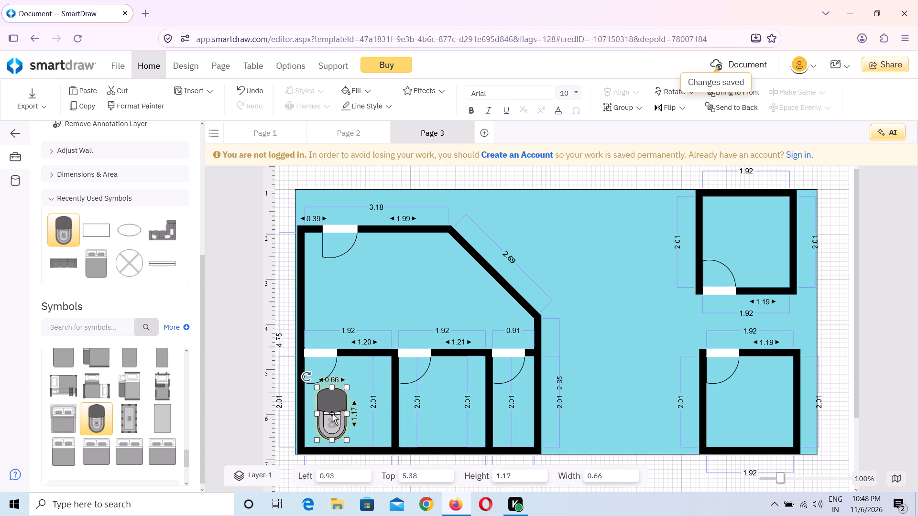
{"action": "left_click", "coordinate": [332, 404]}
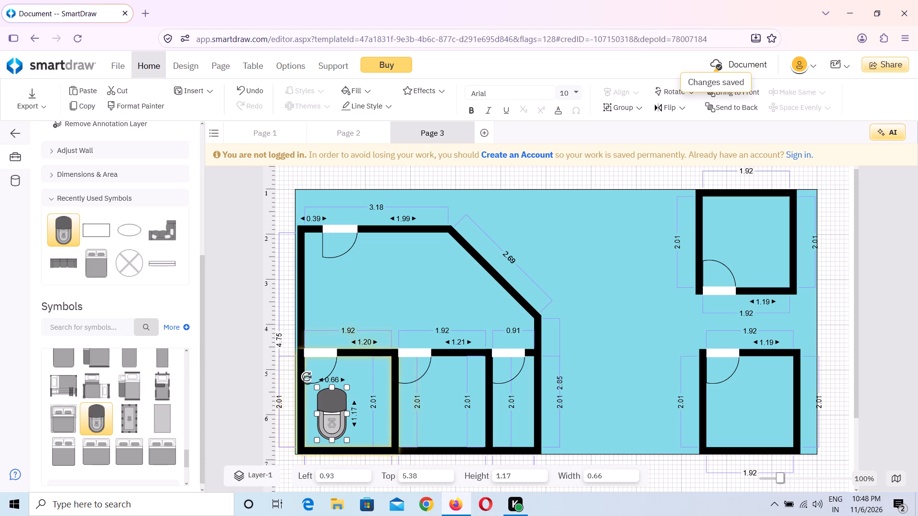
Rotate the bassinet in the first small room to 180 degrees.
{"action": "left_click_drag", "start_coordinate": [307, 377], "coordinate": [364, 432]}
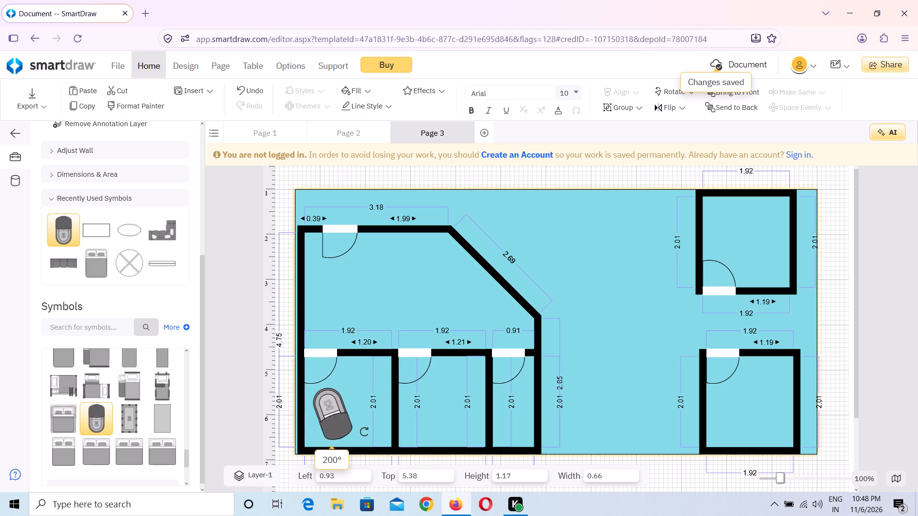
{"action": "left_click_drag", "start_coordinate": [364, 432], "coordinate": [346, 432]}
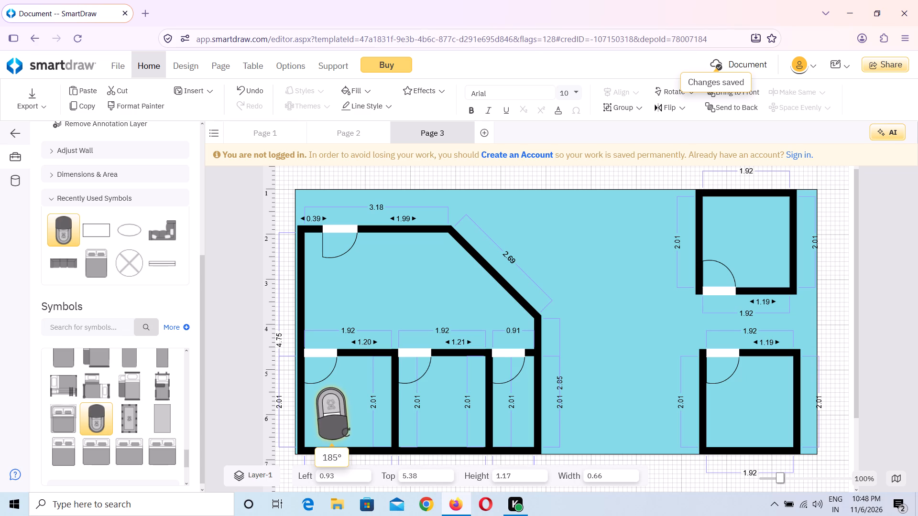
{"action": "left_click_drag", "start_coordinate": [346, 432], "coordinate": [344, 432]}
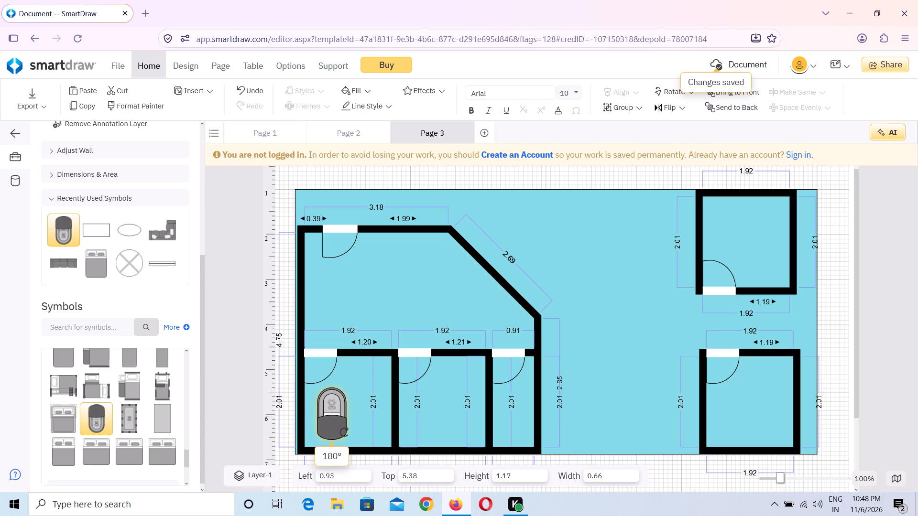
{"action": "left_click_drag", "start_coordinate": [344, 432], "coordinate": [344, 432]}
Move the bassinet to the angled room's top wall beside the angled corner, at about left 3.28 and top 1.94, with its hood end up.
{"action": "left_click_drag", "start_coordinate": [330, 418], "coordinate": [385, 384]}
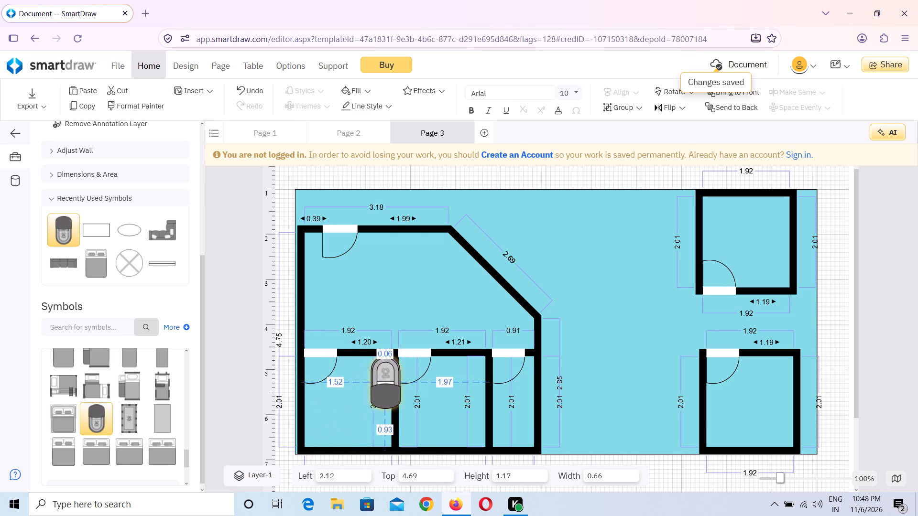
{"action": "left_click_drag", "start_coordinate": [385, 384], "coordinate": [485, 324]}
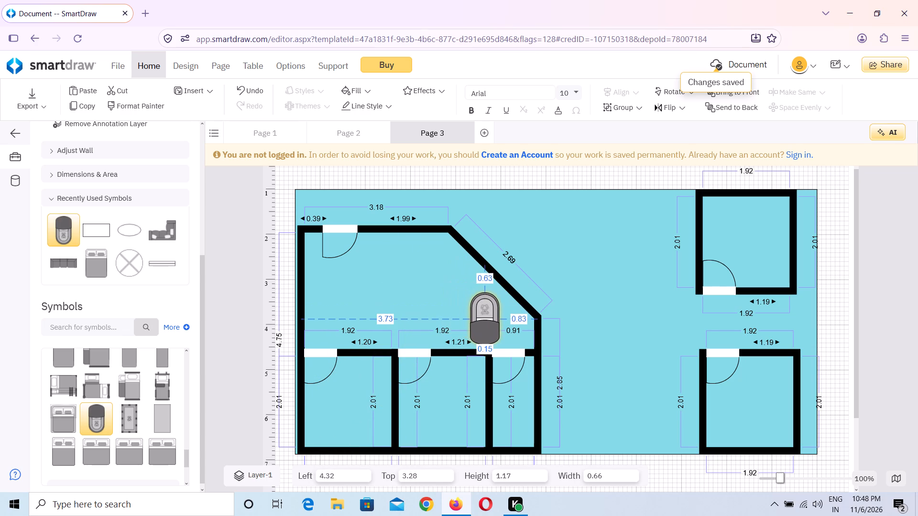
{"action": "left_click_drag", "start_coordinate": [485, 324], "coordinate": [392, 318]}
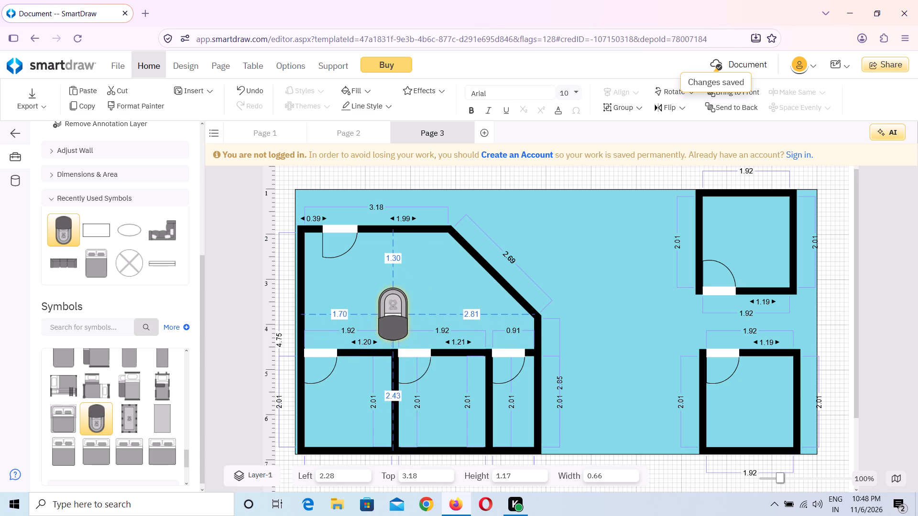
{"action": "left_click_drag", "start_coordinate": [392, 318], "coordinate": [441, 264]}
{"action": "left_click_drag", "start_coordinate": [468, 294], "coordinate": [430, 213]}
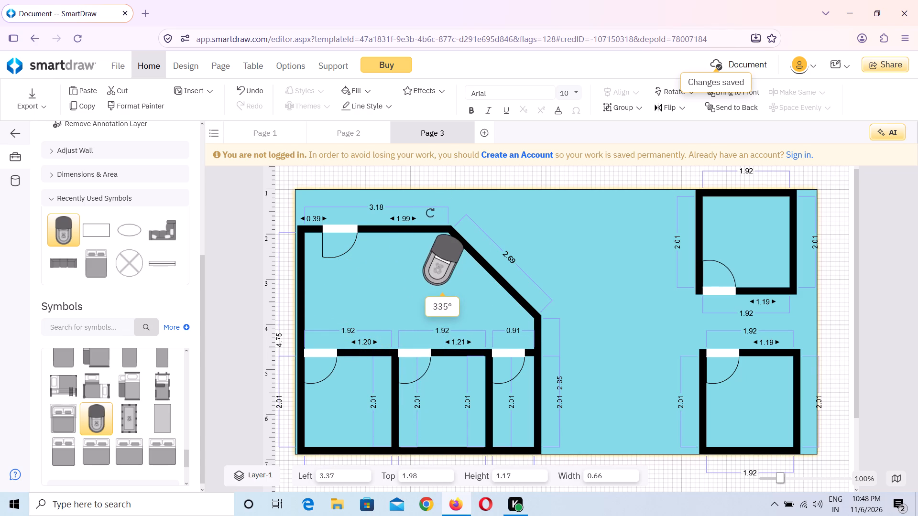
{"action": "left_click_drag", "start_coordinate": [430, 213], "coordinate": [408, 218]}
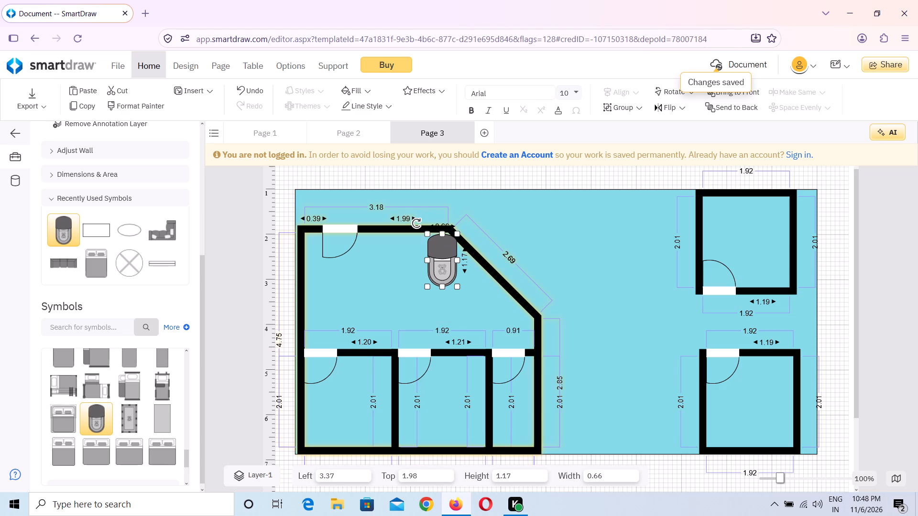
{"action": "left_click", "coordinate": [445, 247]}
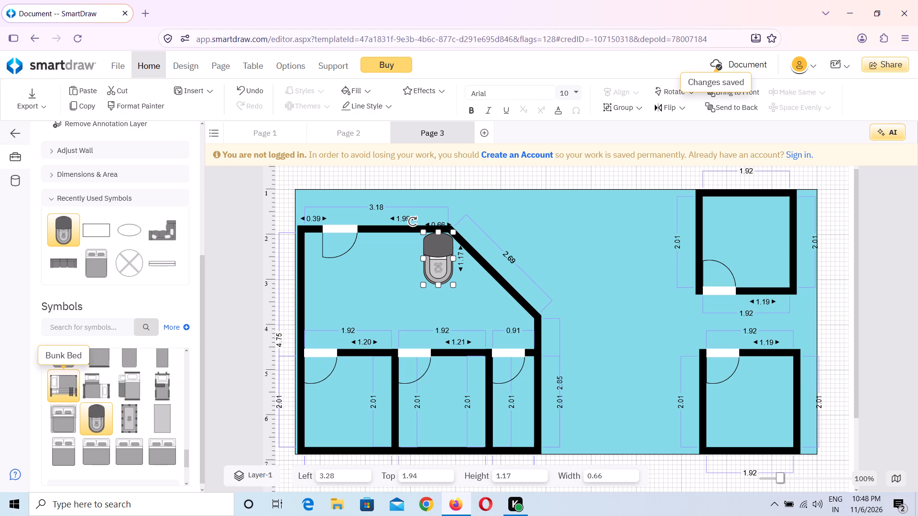
Place a Bunk Bed from the Beds symbols over the first small room and rotate it a quarter turn so its pillows face the bottom wall.
{"action": "left_click_drag", "start_coordinate": [65, 388], "coordinate": [192, 422]}
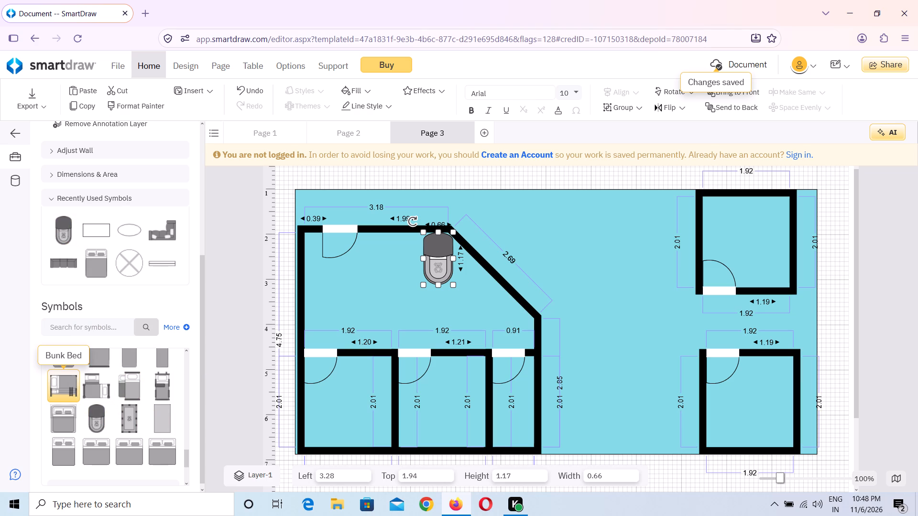
{"action": "left_click_drag", "start_coordinate": [192, 422], "coordinate": [339, 415]}
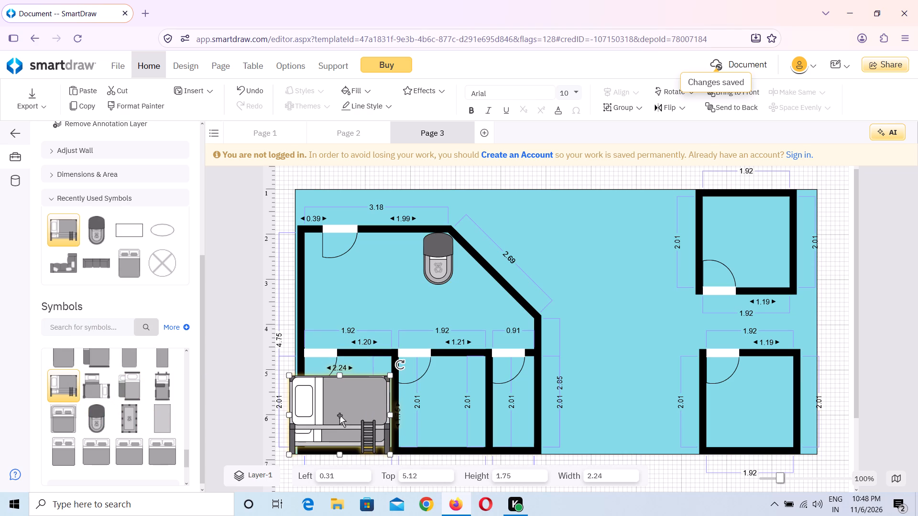
{"action": "left_click_drag", "start_coordinate": [339, 405], "coordinate": [354, 373]}
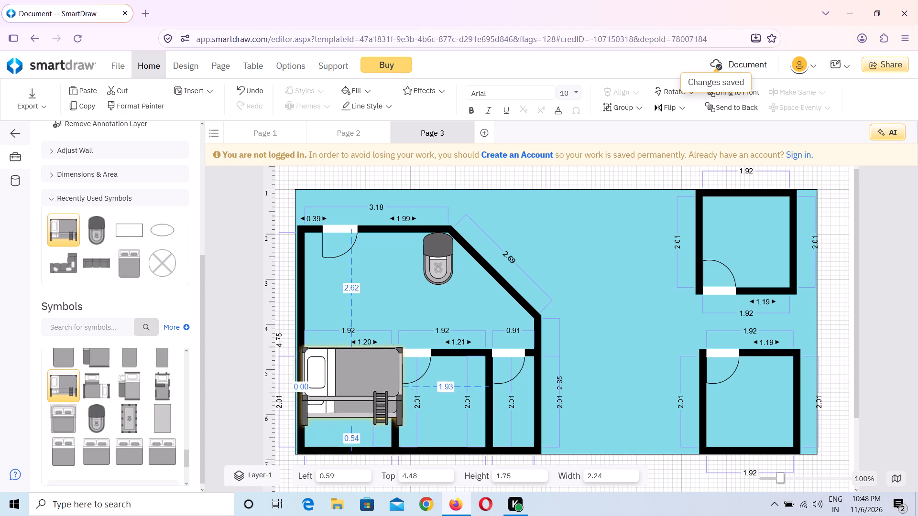
{"action": "left_click_drag", "start_coordinate": [354, 373], "coordinate": [358, 369]}
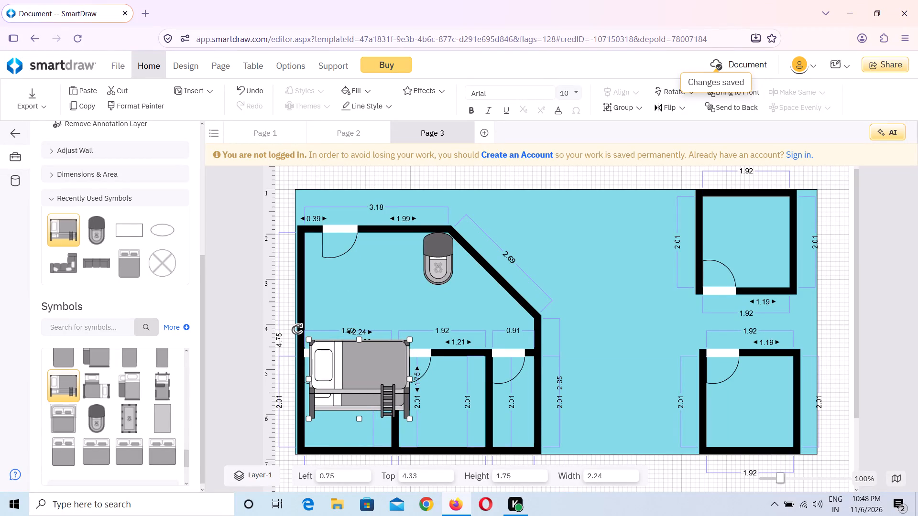
{"action": "left_click_drag", "start_coordinate": [296, 330], "coordinate": [336, 418]}
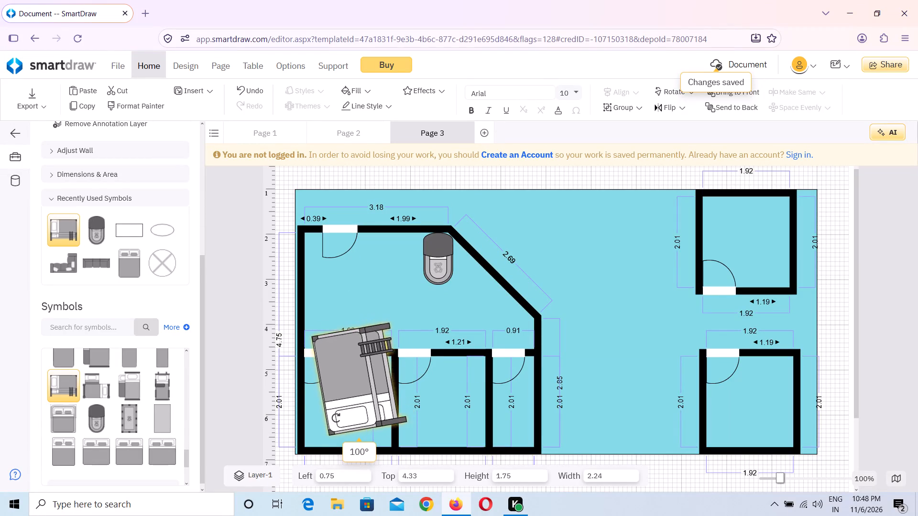
{"action": "left_click_drag", "start_coordinate": [336, 418], "coordinate": [329, 416]}
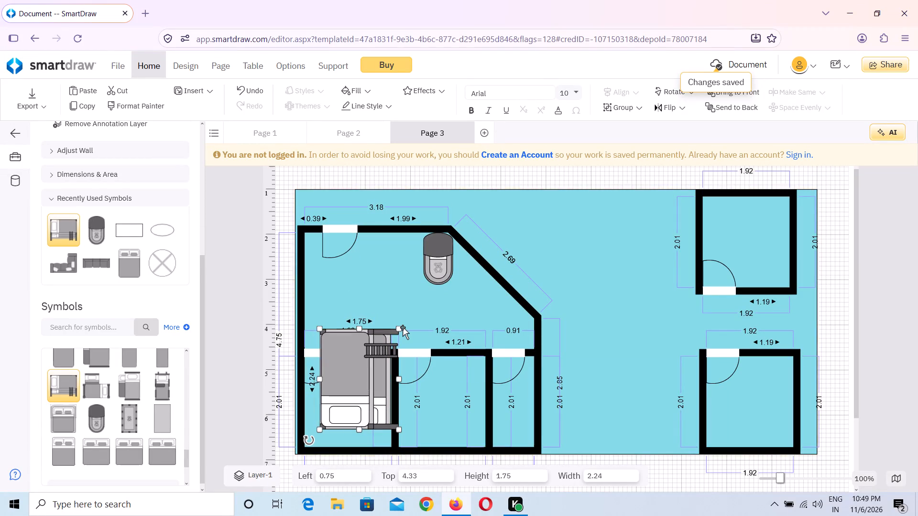
Shrink the bunk bed to about 1.05 by 1.53 and fit it into the first small room's bottom-right corner, at about left 1.28 and top 5.40.
{"action": "left_click_drag", "start_coordinate": [400, 330], "coordinate": [367, 352]}
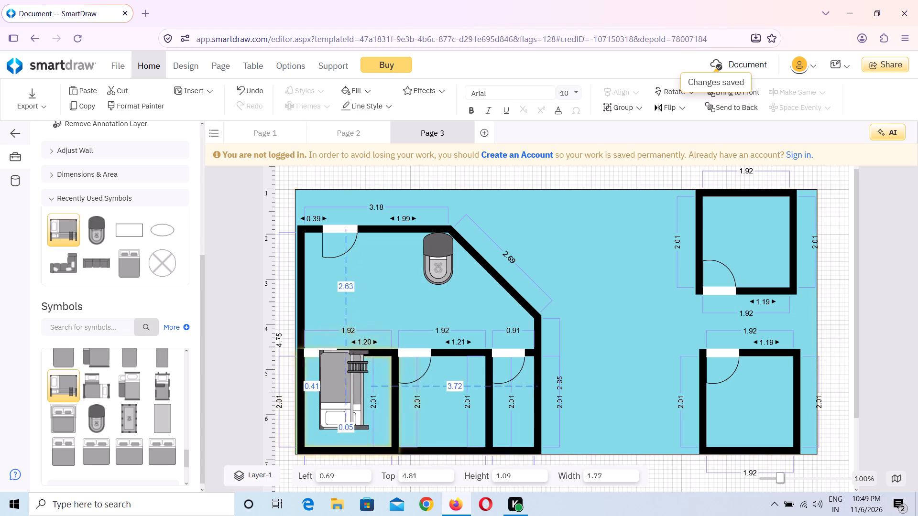
{"action": "left_click_drag", "start_coordinate": [367, 352], "coordinate": [366, 360]}
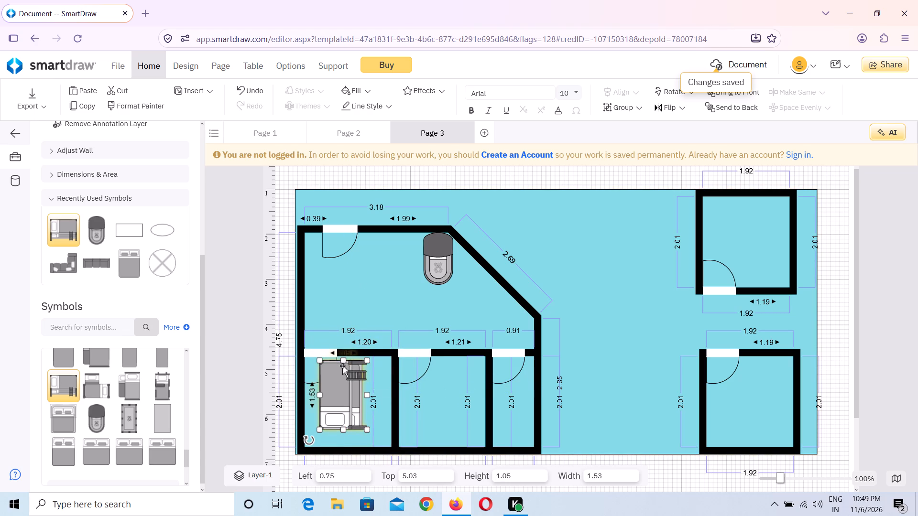
{"action": "left_click_drag", "start_coordinate": [340, 365], "coordinate": [363, 385]}
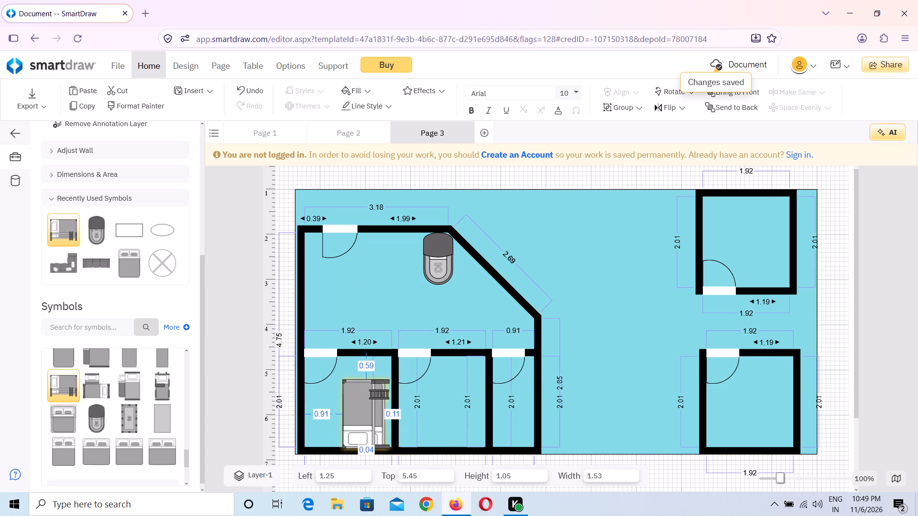
{"action": "left_click_drag", "start_coordinate": [363, 385], "coordinate": [365, 384]}
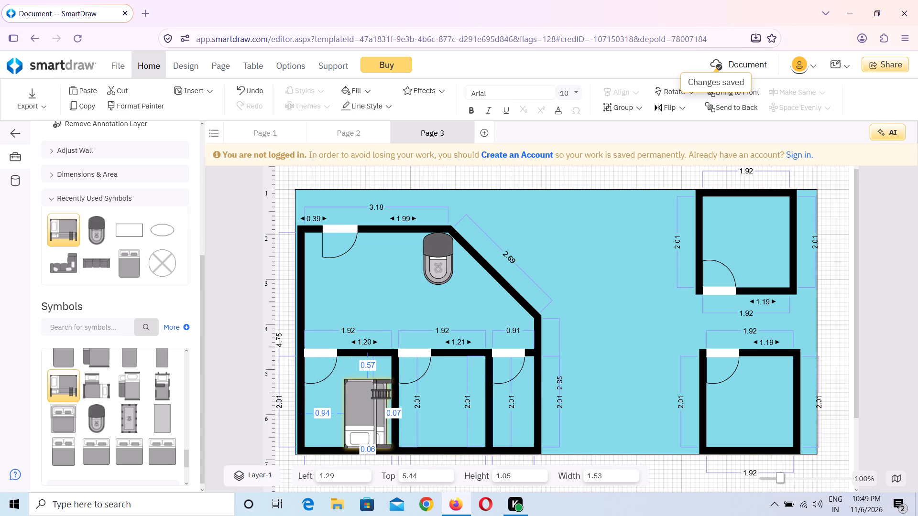
{"action": "left_click_drag", "start_coordinate": [365, 384], "coordinate": [364, 382]}
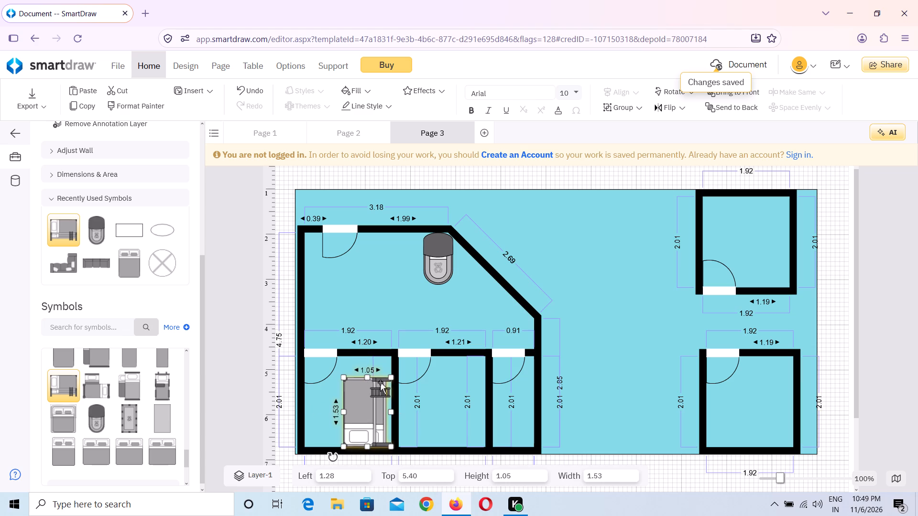
Flip the bunk bed horizontally so its ladder faces the middle of the first small room.
{"action": "left_click", "coordinate": [672, 109]}
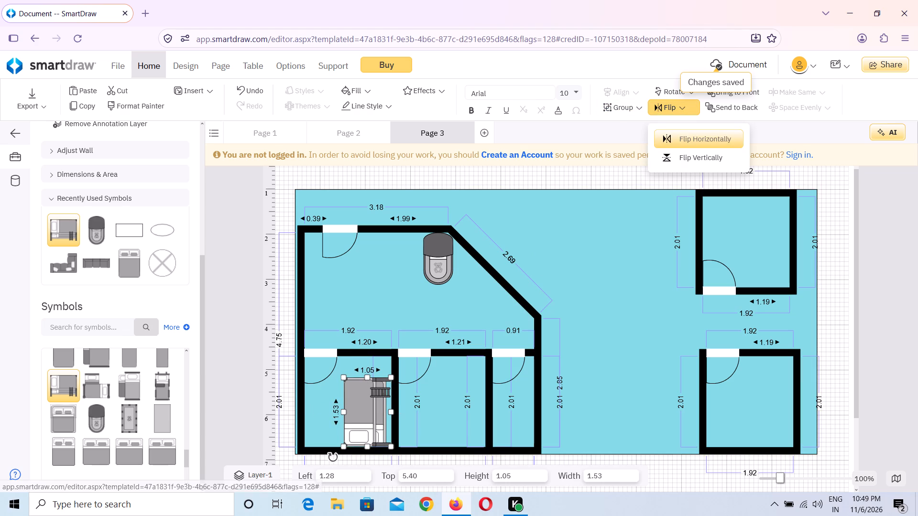
{"action": "left_click", "coordinate": [673, 142]}
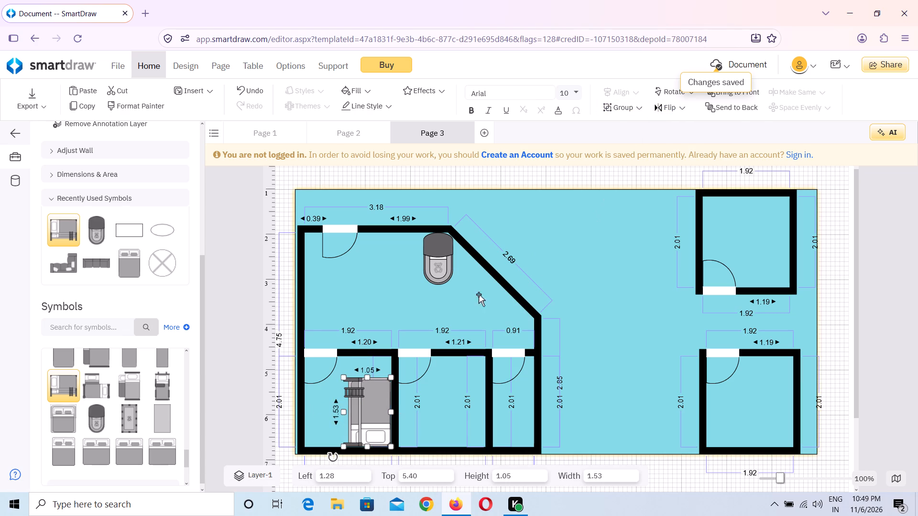
{"action": "left_click", "coordinate": [380, 410]}
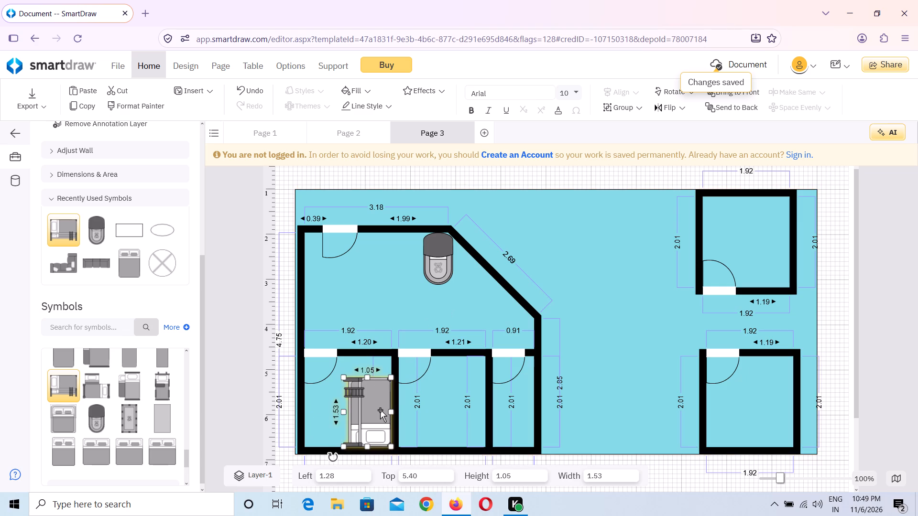
{"action": "left_click", "coordinate": [439, 417]}
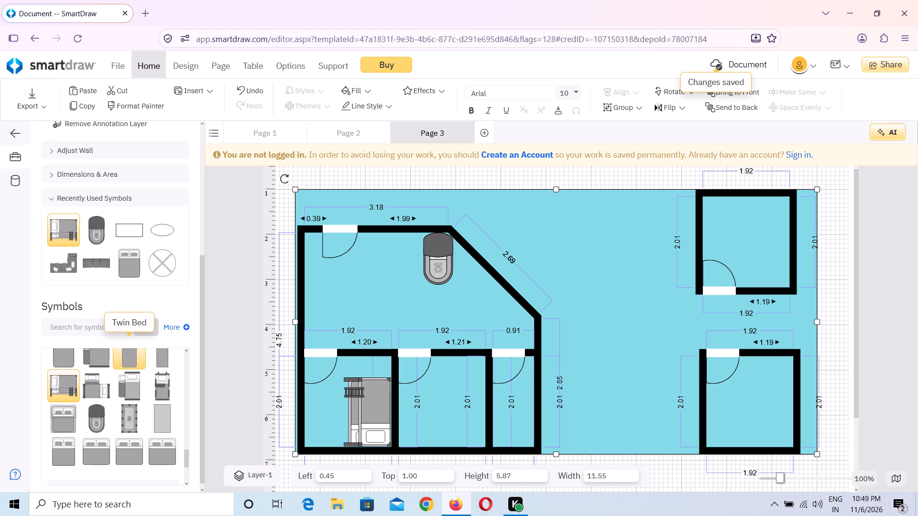
Place a Sectional Arm Chaise - Left from the Couches & Sofas symbols over the first small room, at about left 0.80 and top 4.04.
{"action": "scroll", "coordinate": [111, 401], "scroll_direction": "down", "scroll_amount": 5}
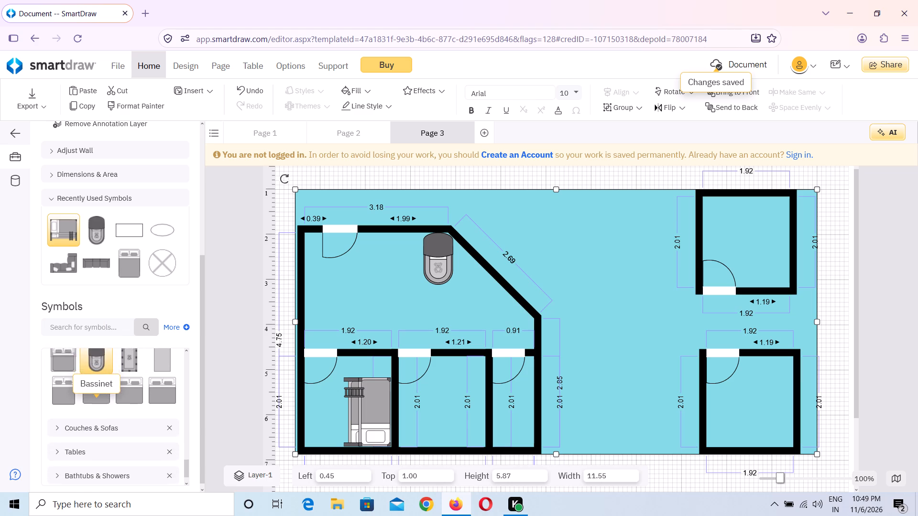
{"action": "scroll", "coordinate": [111, 401], "scroll_direction": "down", "scroll_amount": 1}
{"action": "left_click", "coordinate": [106, 421]}
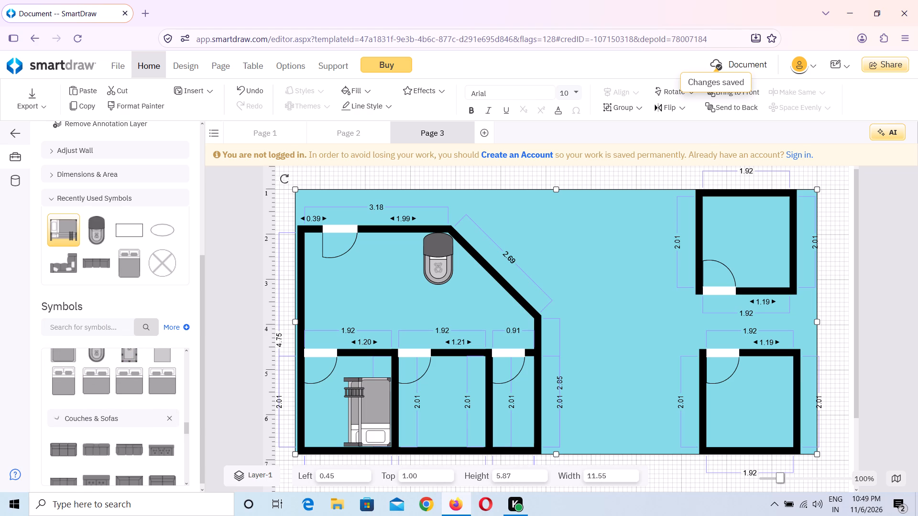
{"action": "scroll", "coordinate": [132, 425], "scroll_direction": "down", "scroll_amount": 1}
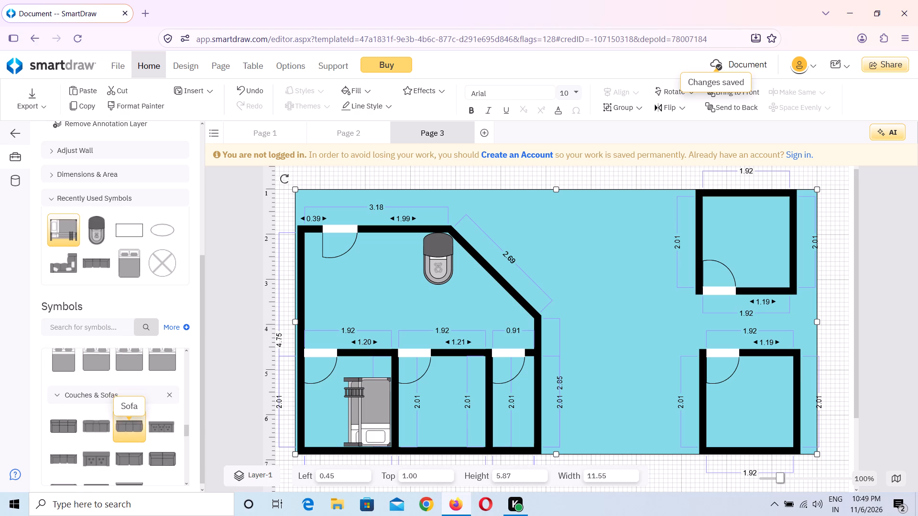
{"action": "scroll", "coordinate": [132, 425], "scroll_direction": "down", "scroll_amount": 3}
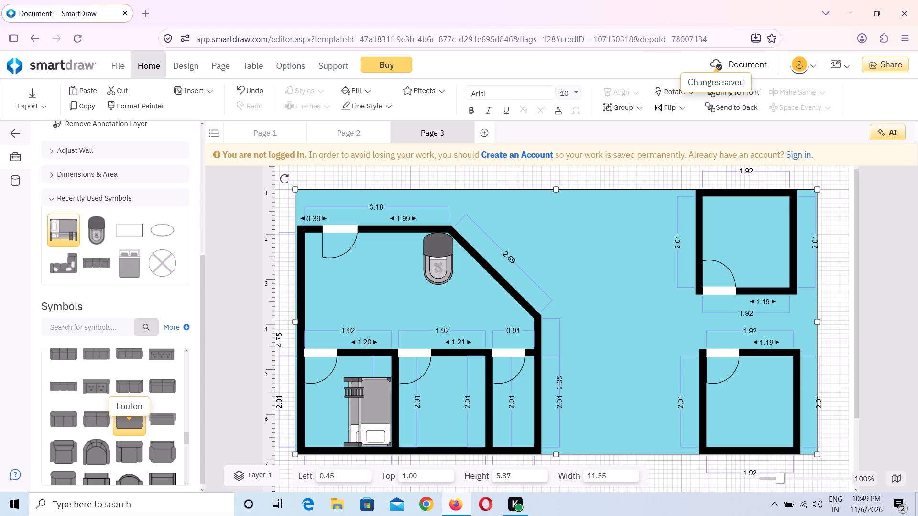
{"action": "scroll", "coordinate": [132, 425], "scroll_direction": "down", "scroll_amount": 4}
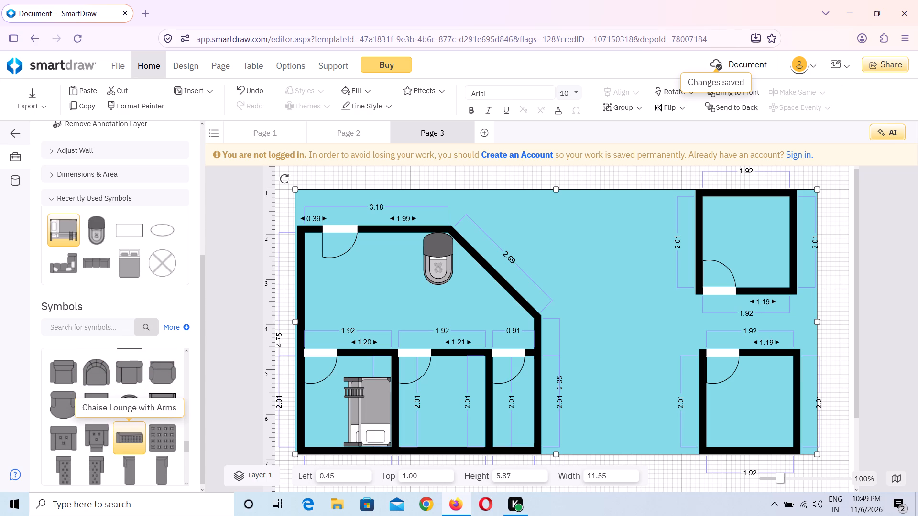
{"action": "scroll", "coordinate": [132, 425], "scroll_direction": "down", "scroll_amount": 1}
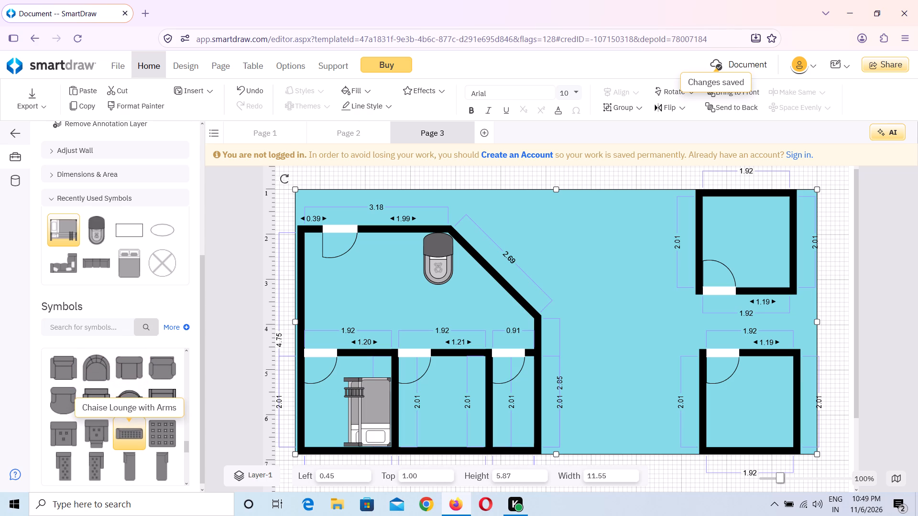
{"action": "left_click", "coordinate": [160, 463]}
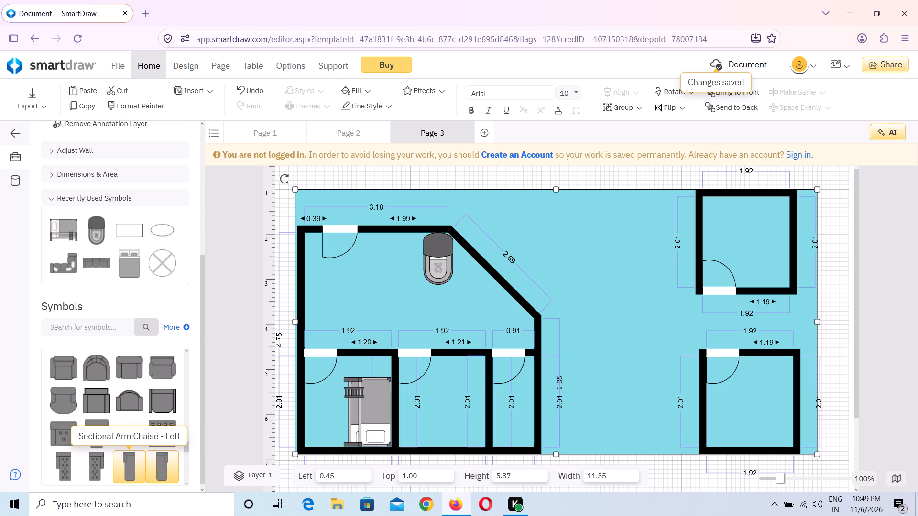
{"action": "left_click_drag", "start_coordinate": [130, 465], "coordinate": [208, 444]}
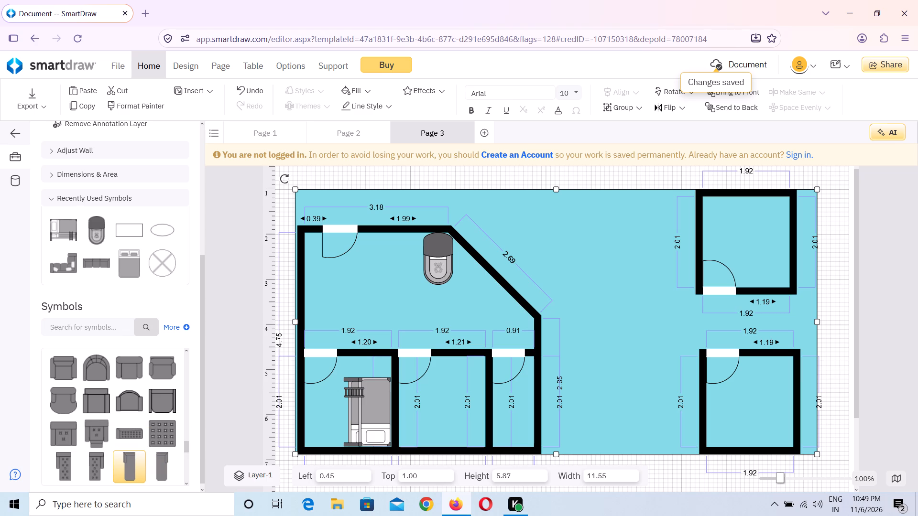
{"action": "left_click_drag", "start_coordinate": [208, 444], "coordinate": [312, 427]}
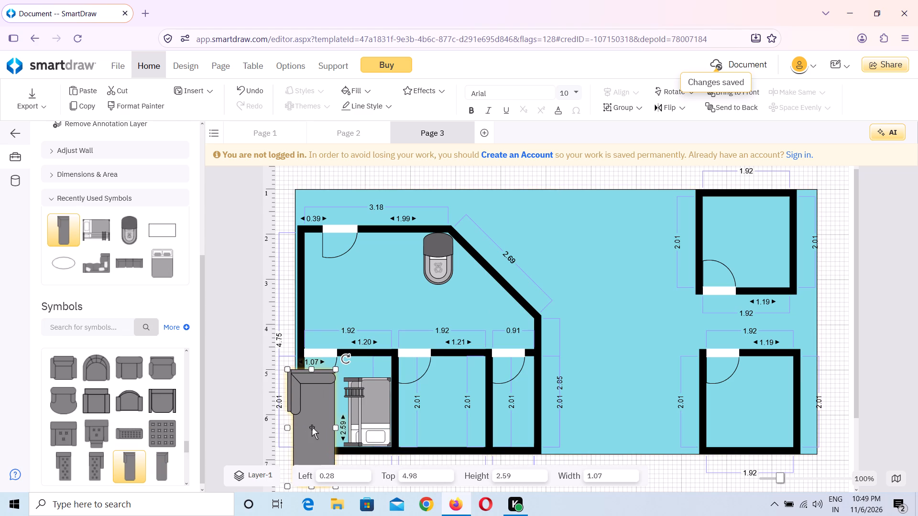
{"action": "left_click_drag", "start_coordinate": [306, 385], "coordinate": [330, 348]}
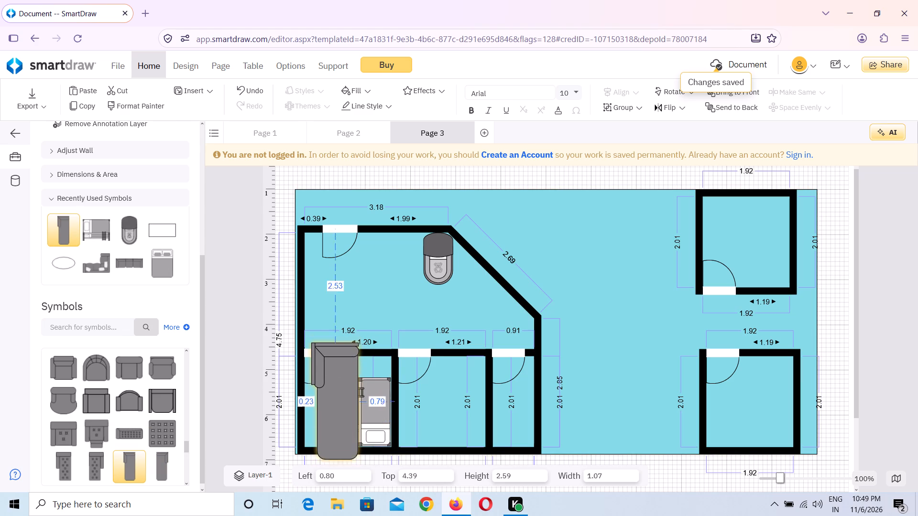
{"action": "left_click_drag", "start_coordinate": [330, 348], "coordinate": [330, 341]}
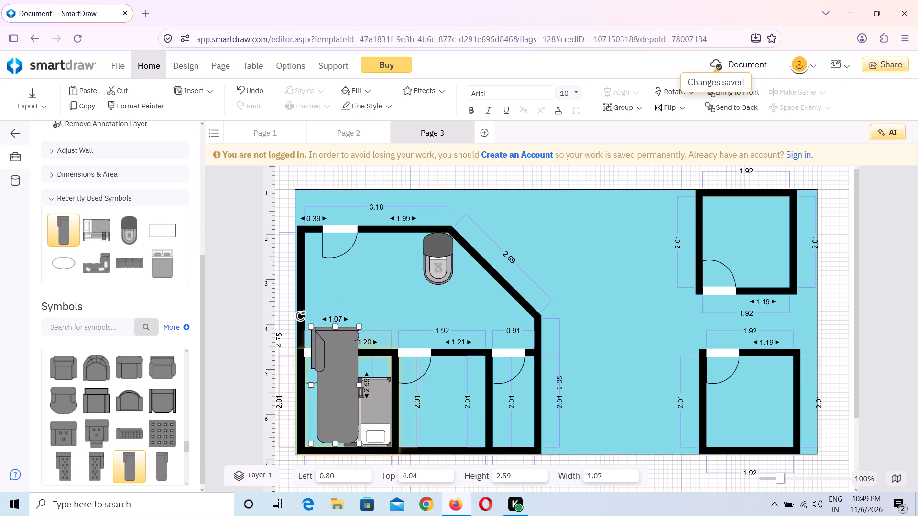
Shrink the chaise to about 0.63 by 1.31 and fit it into the first small room's bottom-left corner, at about left 0.64 and top 5.39.
{"action": "left_click_drag", "start_coordinate": [360, 328], "coordinate": [340, 374]}
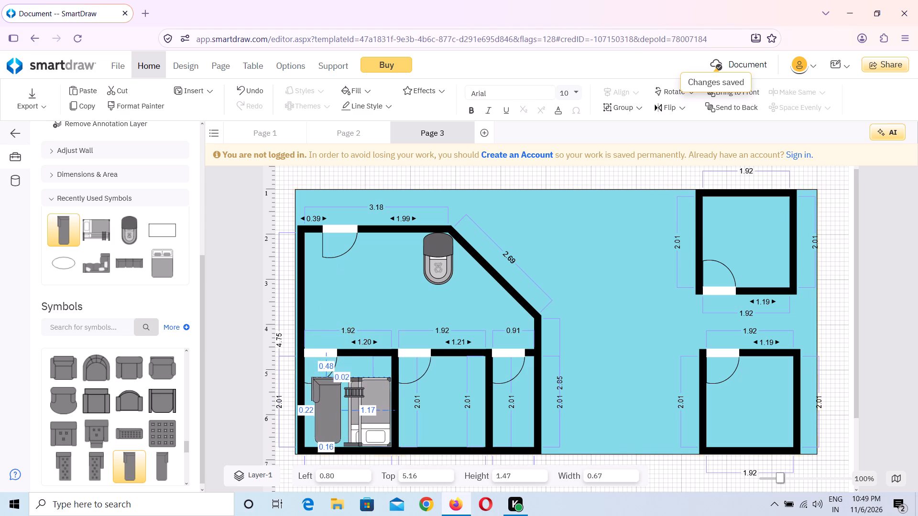
{"action": "left_click_drag", "start_coordinate": [340, 374], "coordinate": [339, 385]}
{"action": "left_click_drag", "start_coordinate": [327, 391], "coordinate": [326, 392]}
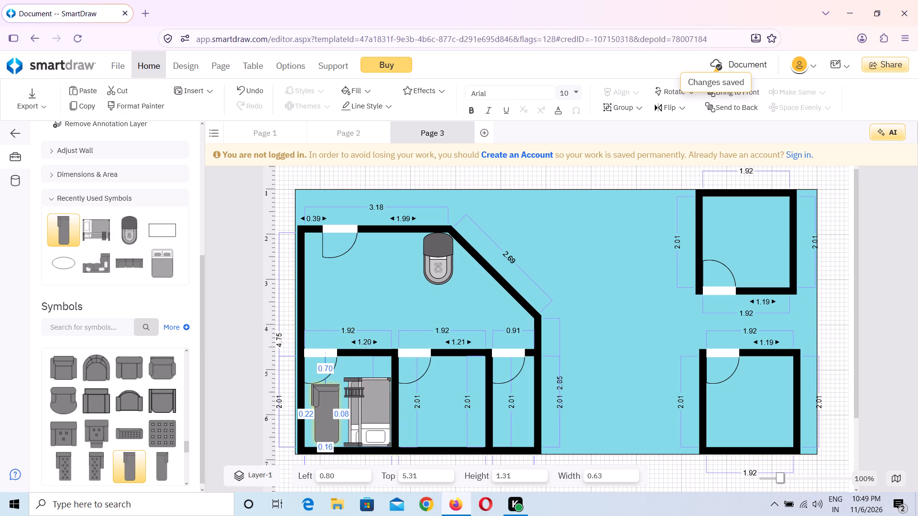
{"action": "left_click_drag", "start_coordinate": [326, 392], "coordinate": [320, 396]}
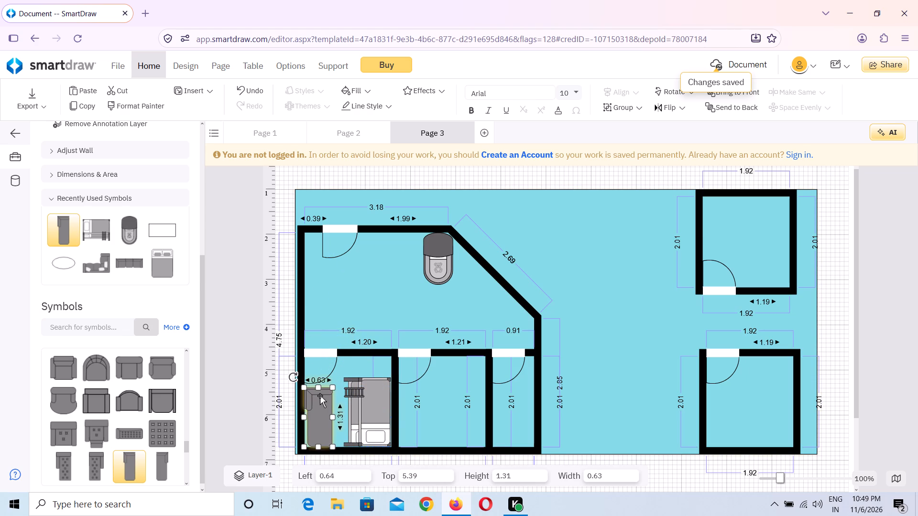
Flip the chaise vertically so its backrest end faces the bottom wall, keeping its long arm side against the left wall.
{"action": "left_click", "coordinate": [678, 109]}
{"action": "left_click", "coordinate": [687, 143]}
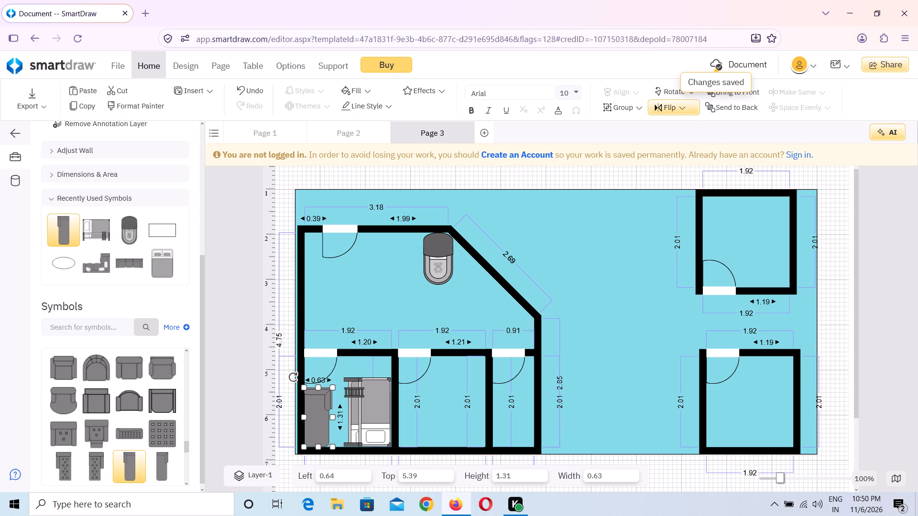
{"action": "left_click", "coordinate": [671, 104]}
{"action": "left_click", "coordinate": [674, 156]}
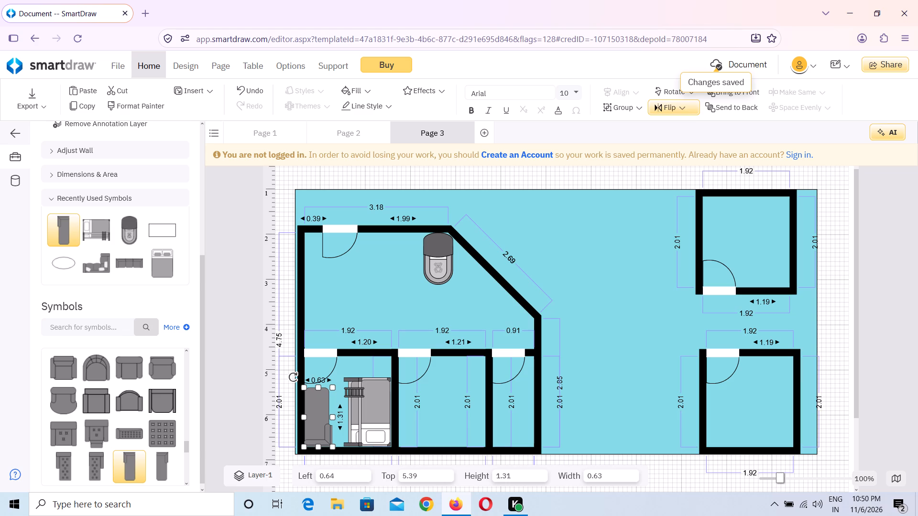
{"action": "left_click", "coordinate": [683, 108]}
{"action": "left_click", "coordinate": [672, 137]}
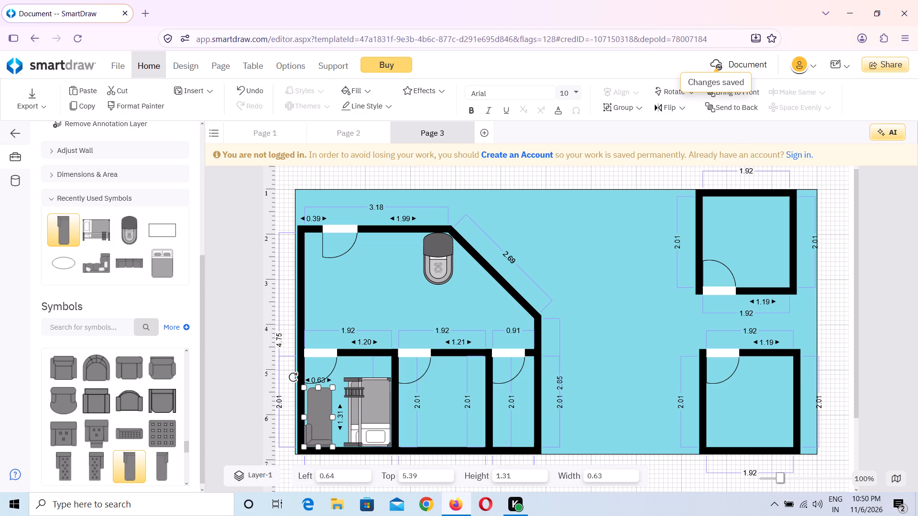
{"action": "left_click", "coordinate": [564, 175]}
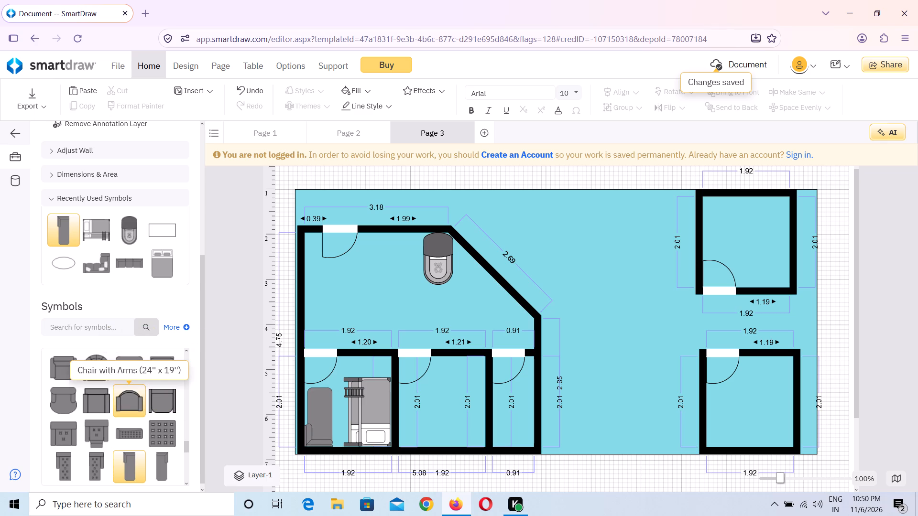
Place an Athletic King/Texas King bed from the Beds symbols over the second small room, at about left 3.28 and top 4.21.
{"action": "scroll", "coordinate": [137, 414], "scroll_direction": "up", "scroll_amount": 3}
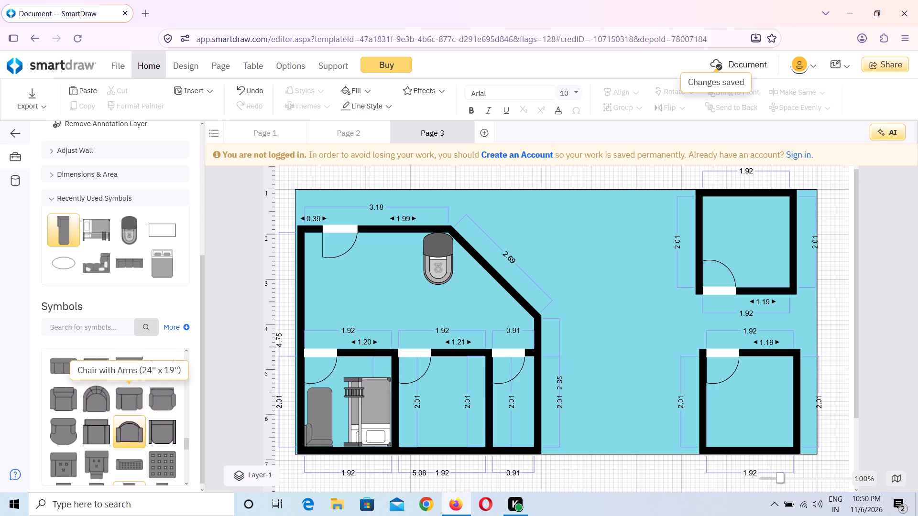
{"action": "scroll", "coordinate": [137, 414], "scroll_direction": "up", "scroll_amount": 4}
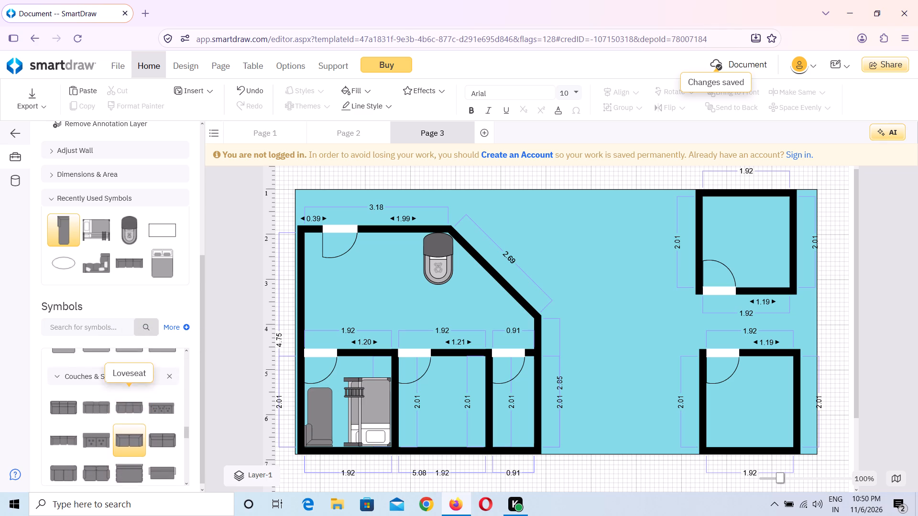
{"action": "scroll", "coordinate": [137, 414], "scroll_direction": "up", "scroll_amount": 5}
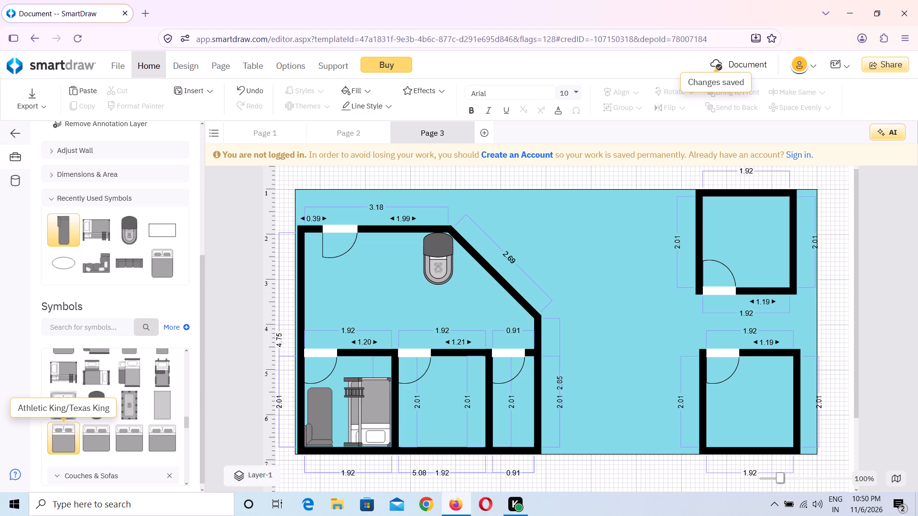
{"action": "left_click_drag", "start_coordinate": [67, 432], "coordinate": [404, 418]}
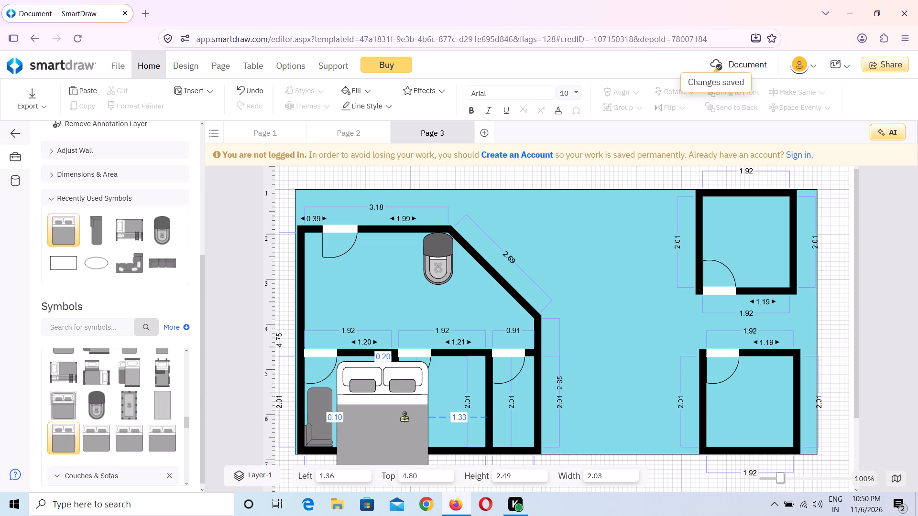
{"action": "left_click_drag", "start_coordinate": [404, 418], "coordinate": [469, 391]}
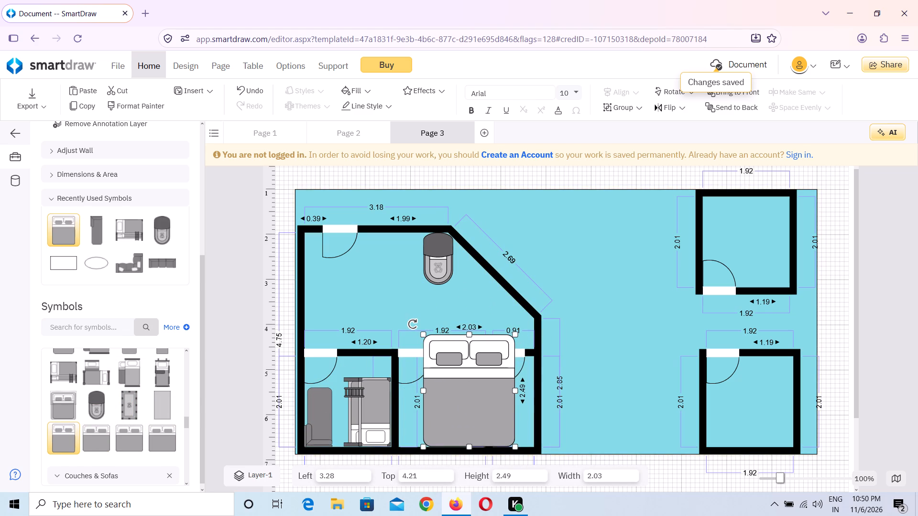
Shrink the king bed to about 1.07 by 1.31 so it fits inside the second small room.
{"action": "left_click_drag", "start_coordinate": [516, 335], "coordinate": [481, 378]}
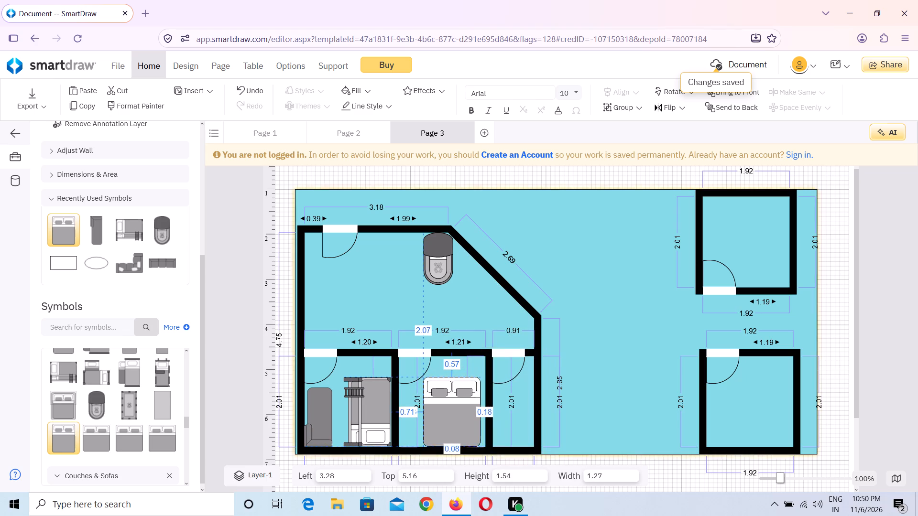
{"action": "left_click_drag", "start_coordinate": [481, 378], "coordinate": [472, 385]}
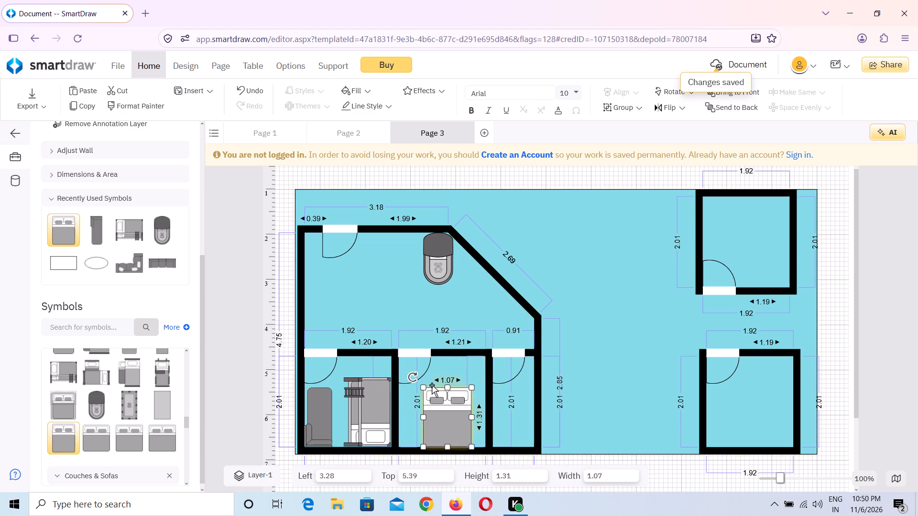
Rotate the king bed a half turn so its pillows face the bottom wall and centre it at about left 3.16 and top 5.38.
{"action": "left_click_drag", "start_coordinate": [412, 378], "coordinate": [480, 380]}
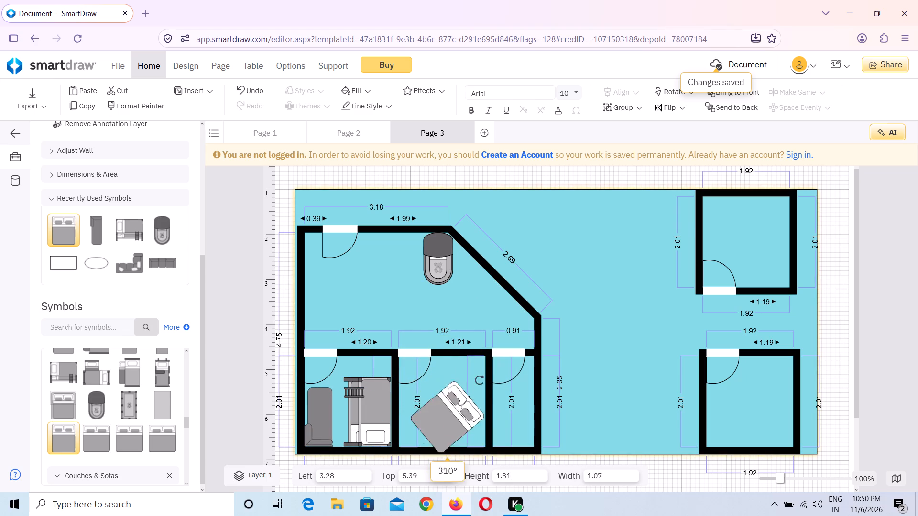
{"action": "left_click_drag", "start_coordinate": [480, 380], "coordinate": [488, 420]}
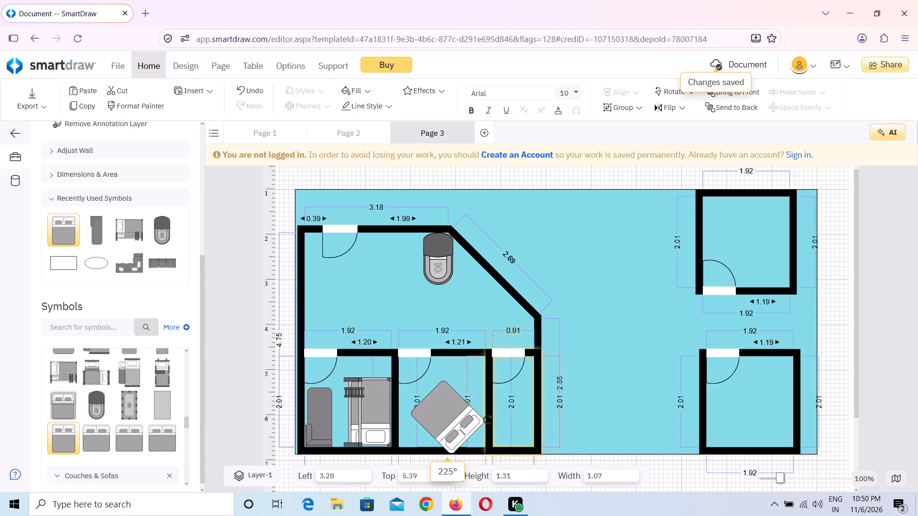
{"action": "left_click_drag", "start_coordinate": [488, 420], "coordinate": [477, 430]}
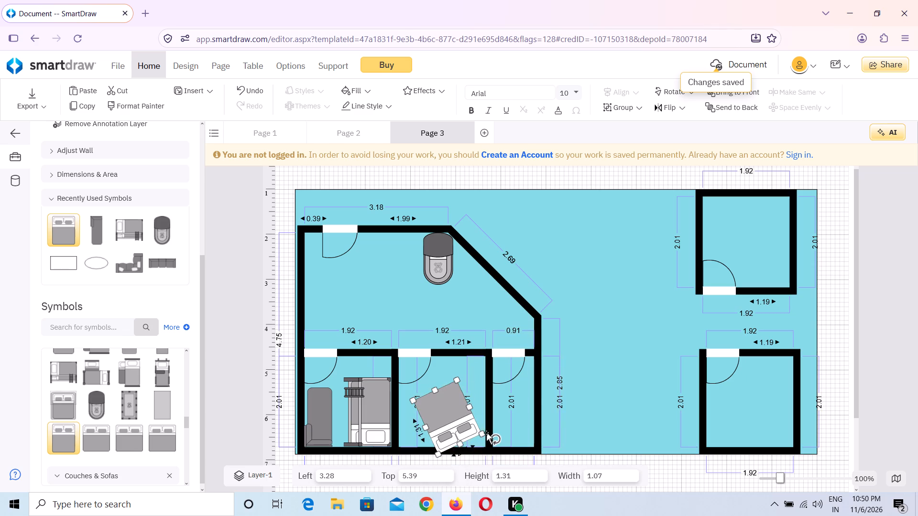
{"action": "left_click_drag", "start_coordinate": [494, 439], "coordinate": [492, 454]}
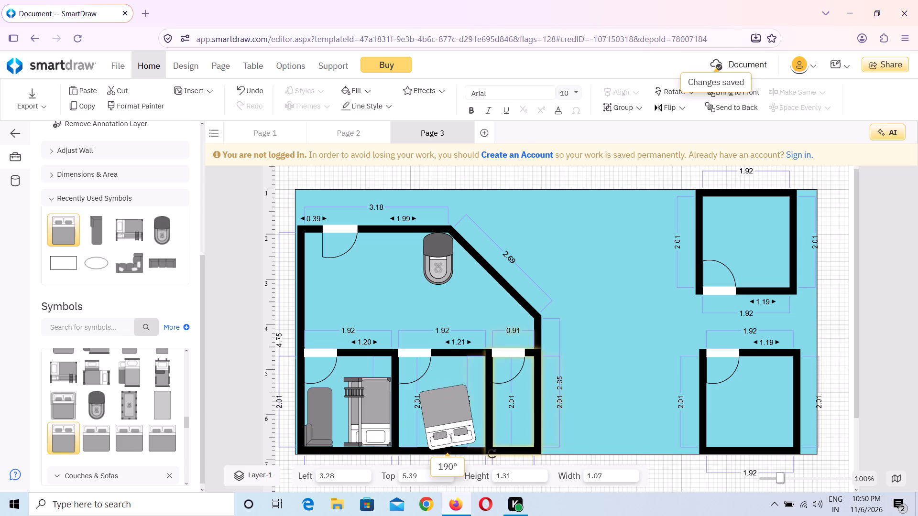
{"action": "left_click_drag", "start_coordinate": [492, 454], "coordinate": [480, 457]}
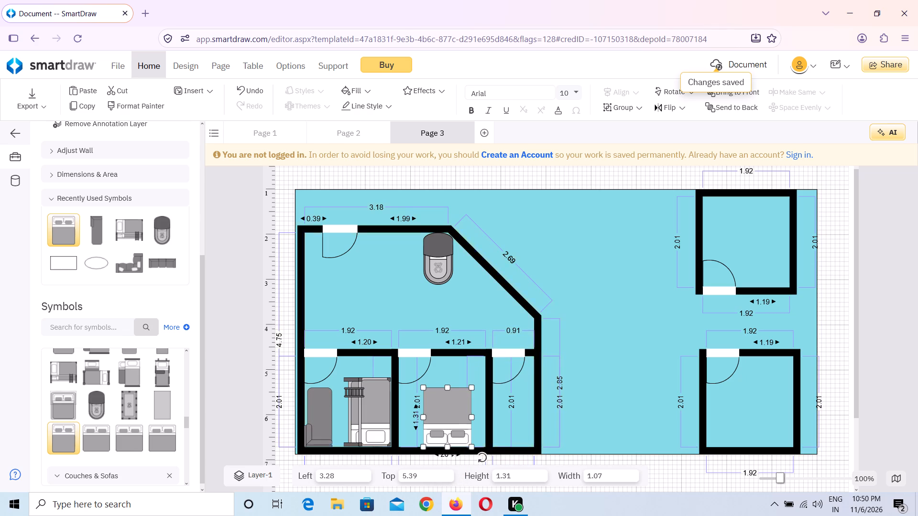
{"action": "left_click_drag", "start_coordinate": [453, 425], "coordinate": [447, 423]}
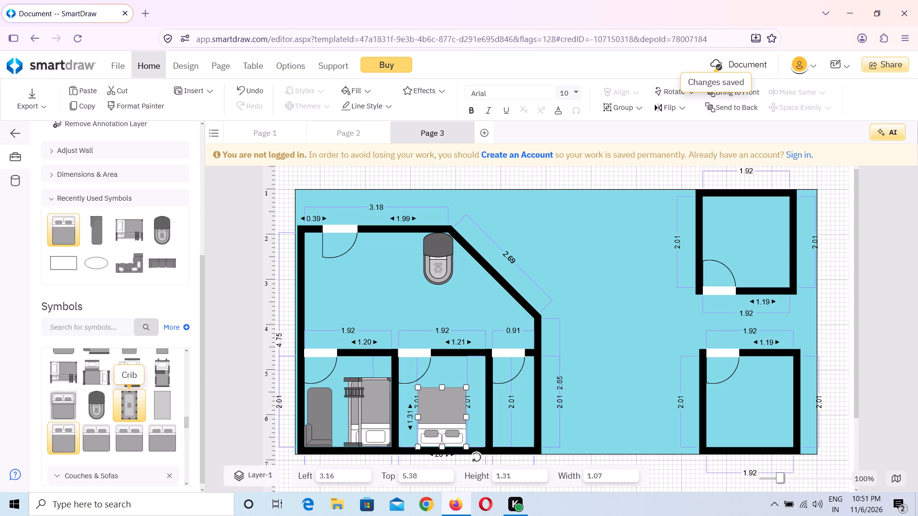
Place a Square Tub from the Bathtubs & Showers symbols over the third small room, at about left 5.08 and top 5.47.
{"action": "scroll", "coordinate": [130, 384], "scroll_direction": "down", "scroll_amount": 2}
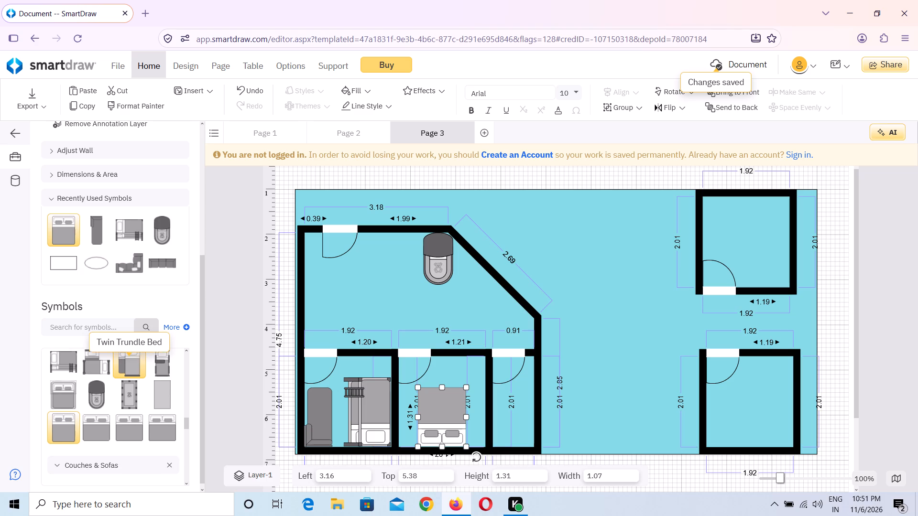
{"action": "scroll", "coordinate": [130, 384], "scroll_direction": "down", "scroll_amount": 6}
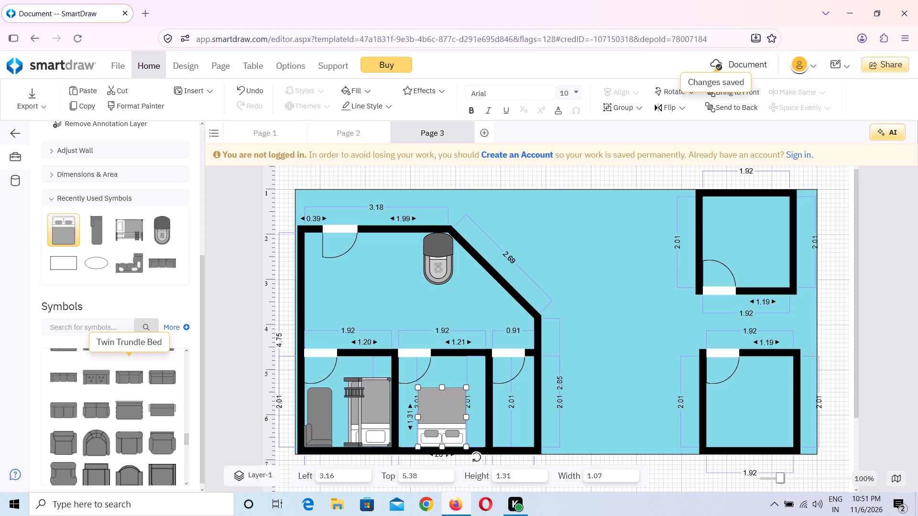
{"action": "scroll", "coordinate": [130, 384], "scroll_direction": "down", "scroll_amount": 14}
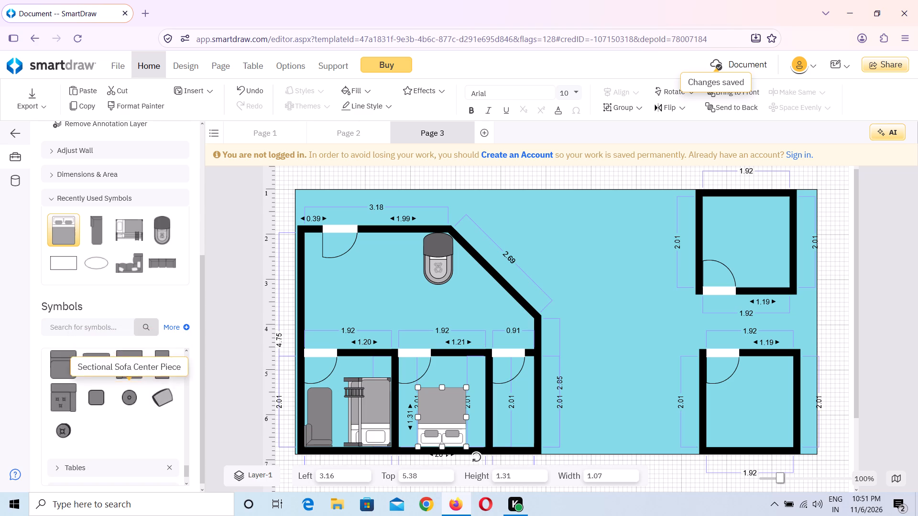
{"action": "scroll", "coordinate": [130, 384], "scroll_direction": "down", "scroll_amount": 7}
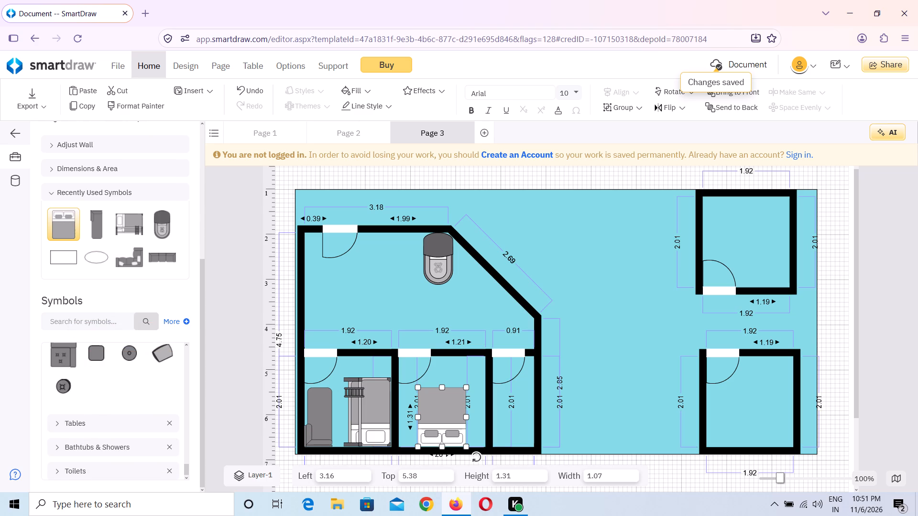
{"action": "left_click", "coordinate": [131, 445]}
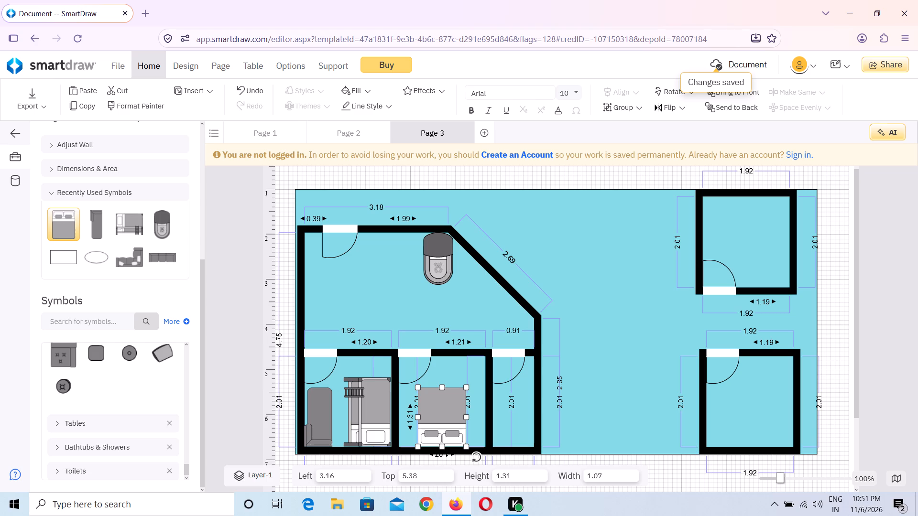
{"action": "left_click", "coordinate": [66, 446]}
{"action": "scroll", "coordinate": [130, 462], "scroll_direction": "down", "scroll_amount": 1}
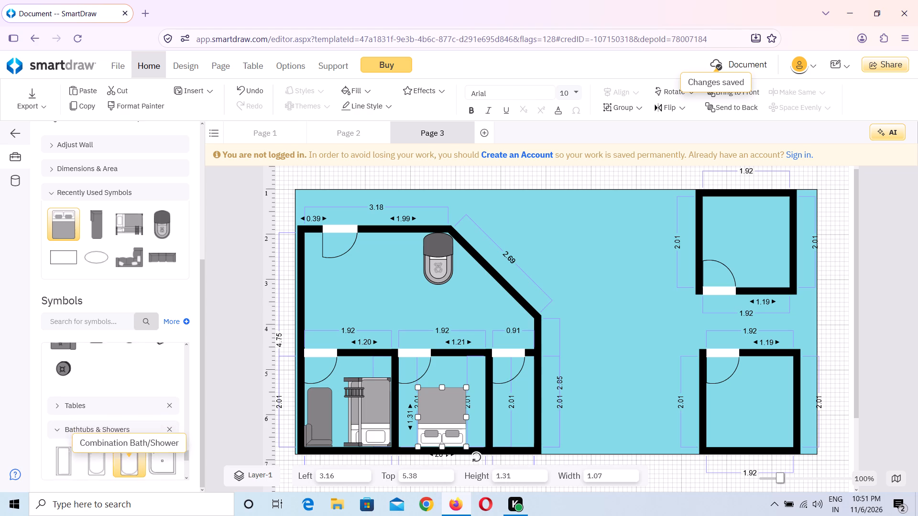
{"action": "scroll", "coordinate": [130, 462], "scroll_direction": "down", "scroll_amount": 2}
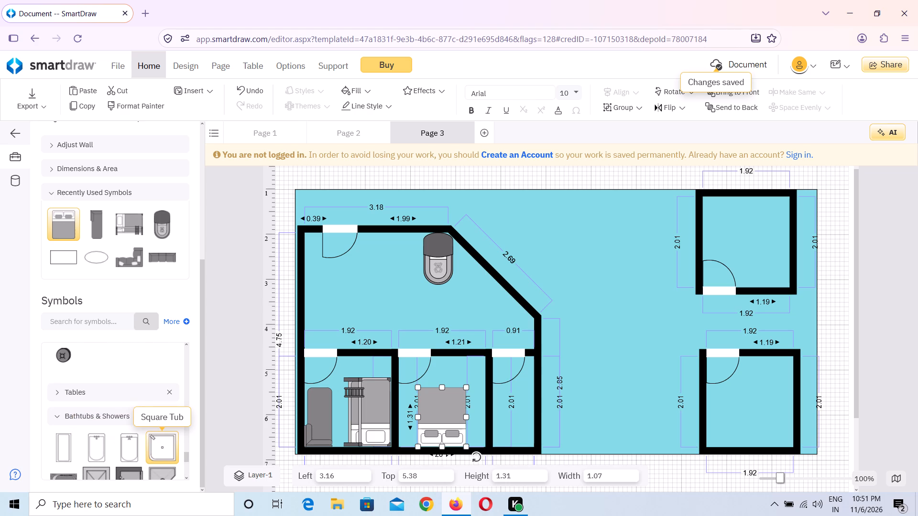
{"action": "left_click_drag", "start_coordinate": [172, 448], "coordinate": [539, 402]}
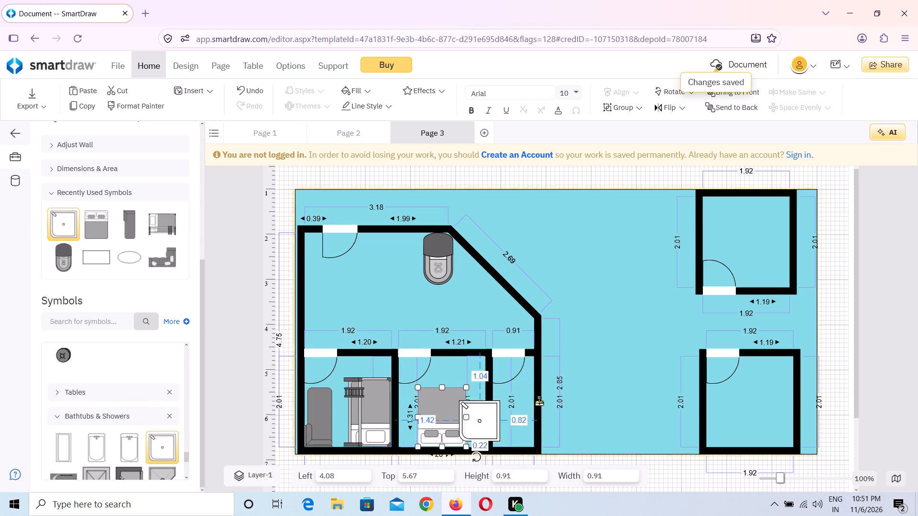
{"action": "left_click_drag", "start_coordinate": [539, 402], "coordinate": [525, 410]}
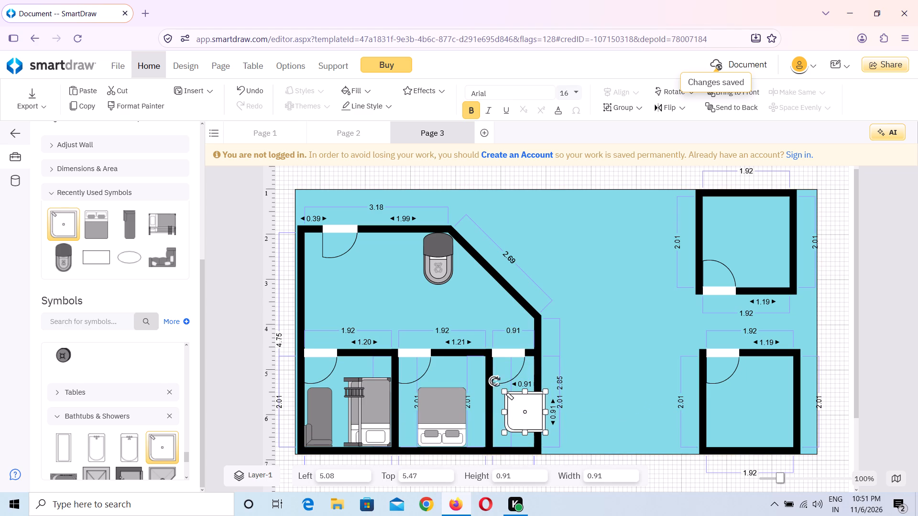
Rotate the square tub a quarter turn clockwise and fit it against the third small room's bottom wall, at about left 4.83 and top 5.79.
{"action": "left_click_drag", "start_coordinate": [495, 382], "coordinate": [551, 391]}
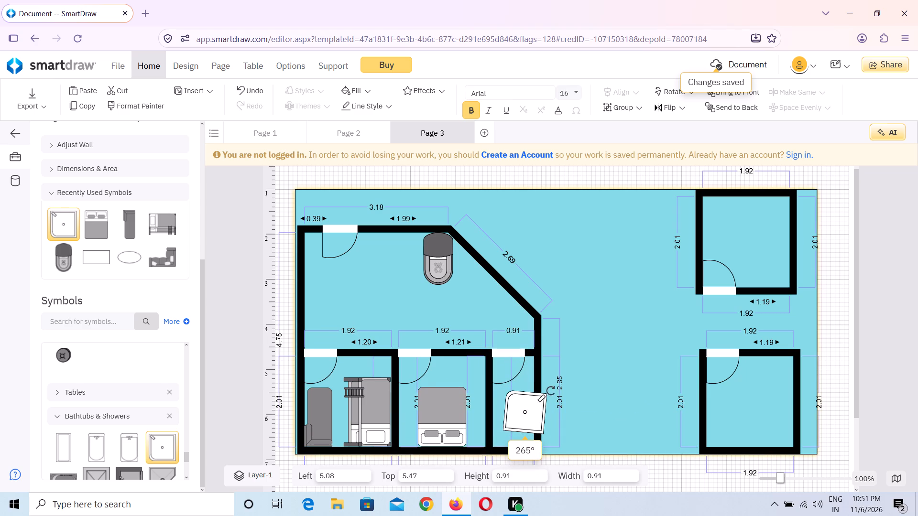
{"action": "left_click_drag", "start_coordinate": [551, 391], "coordinate": [546, 392]}
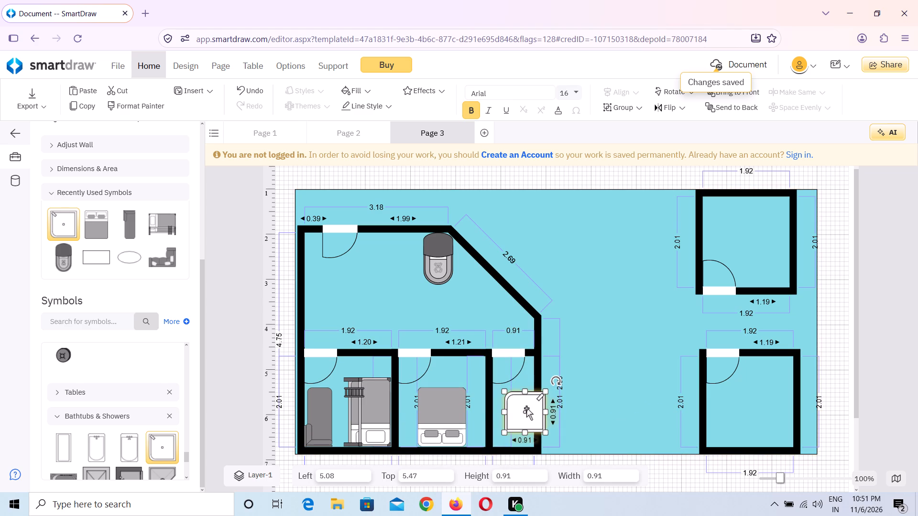
{"action": "left_click_drag", "start_coordinate": [526, 408], "coordinate": [514, 422]}
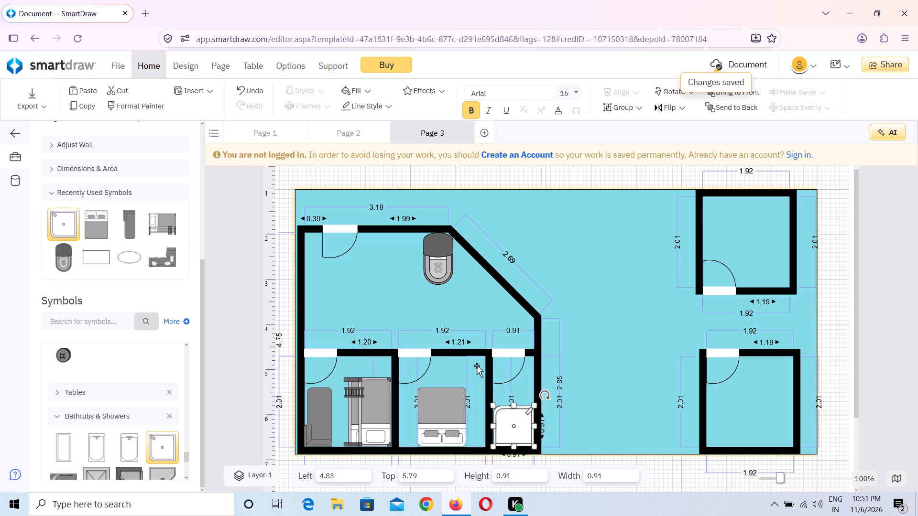
Place a Shower Head - 3 from the Bathtubs & Showers symbols against the second small room's top wall, at about left 4.07 and top 4.67.
{"action": "scroll", "coordinate": [135, 435], "scroll_direction": "down", "scroll_amount": 1}
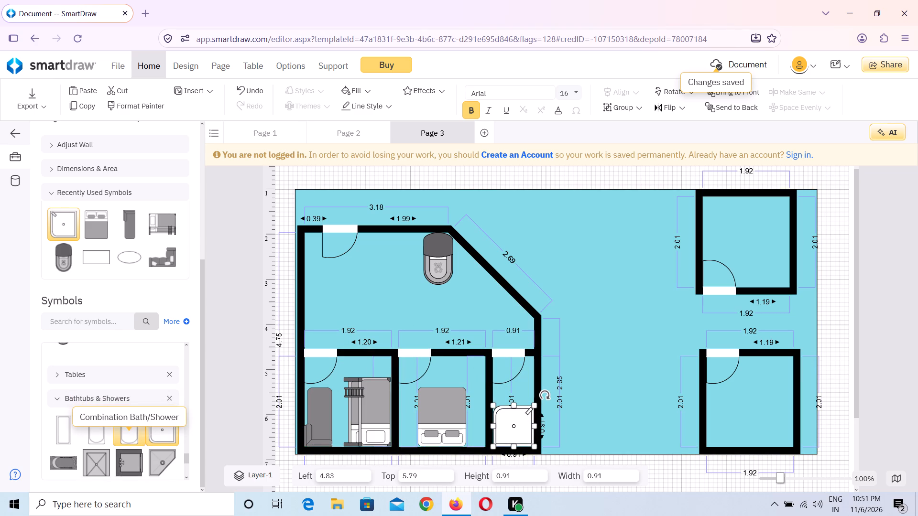
{"action": "scroll", "coordinate": [135, 435], "scroll_direction": "down", "scroll_amount": 7}
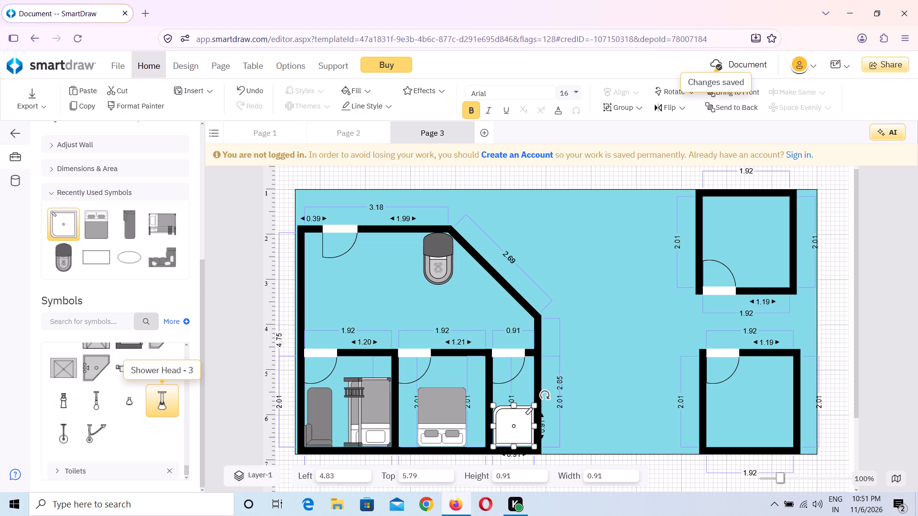
{"action": "left_click_drag", "start_coordinate": [164, 405], "coordinate": [351, 402]}
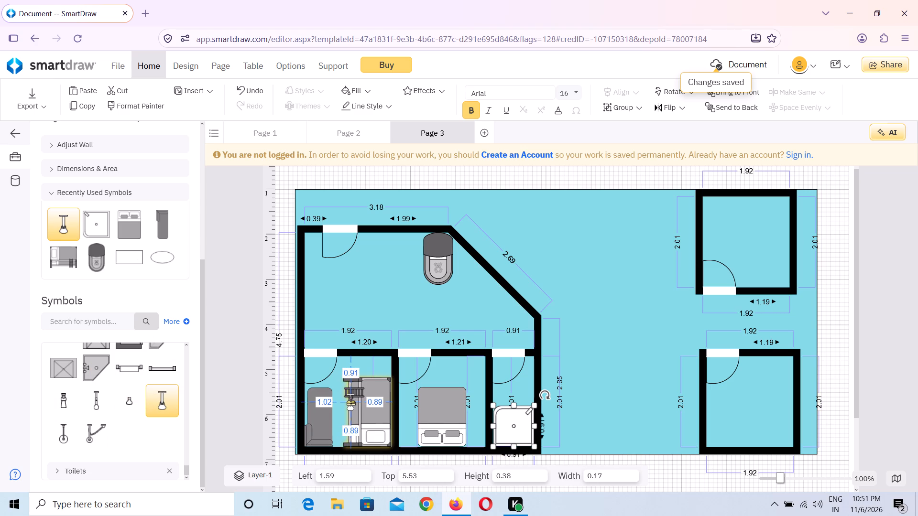
{"action": "left_click_drag", "start_coordinate": [351, 402], "coordinate": [446, 360]}
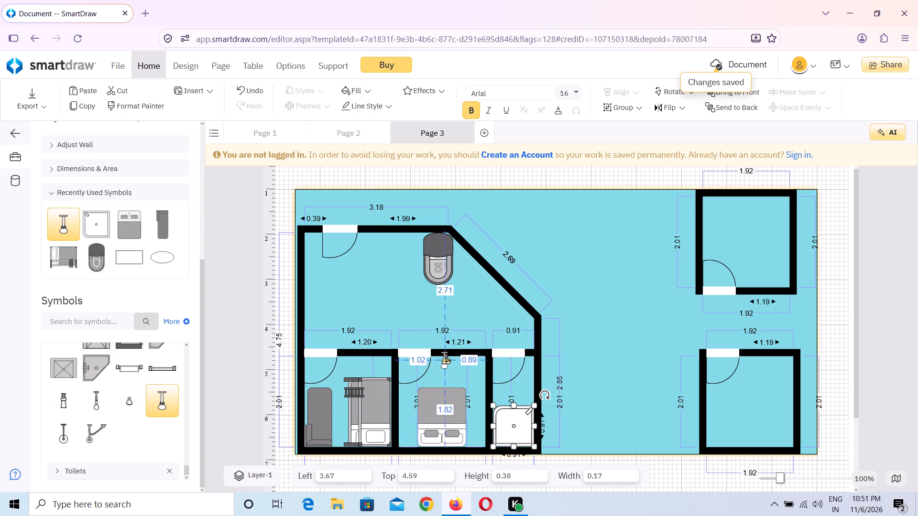
{"action": "left_click_drag", "start_coordinate": [446, 360], "coordinate": [464, 368]}
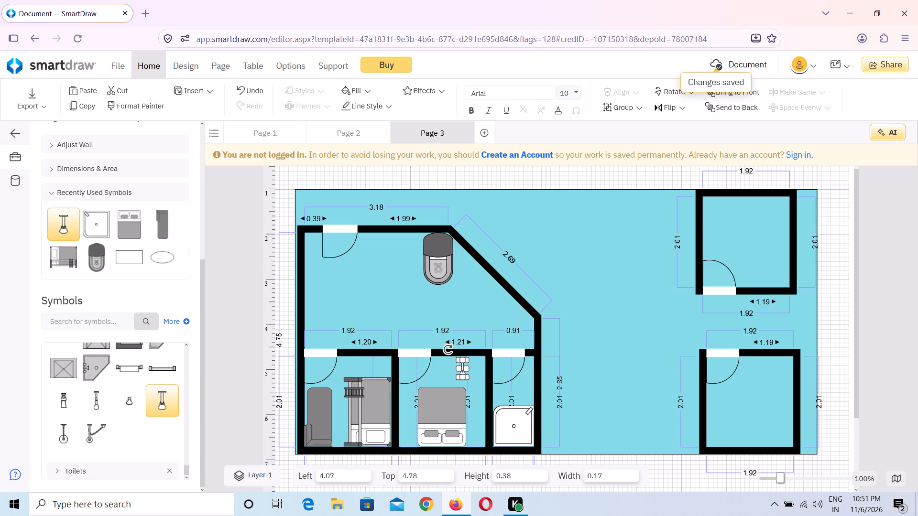
{"action": "left_click_drag", "start_coordinate": [462, 369], "coordinate": [463, 365]}
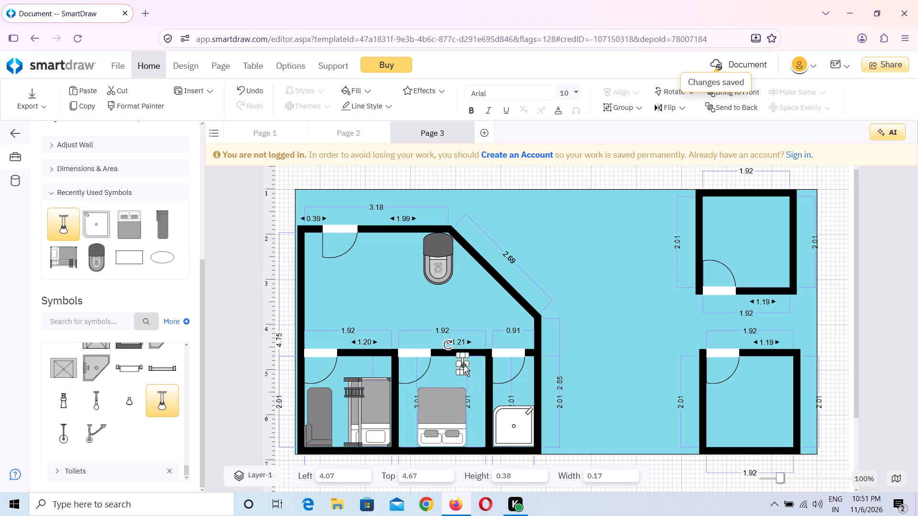
{"action": "left_click", "coordinate": [473, 302]}
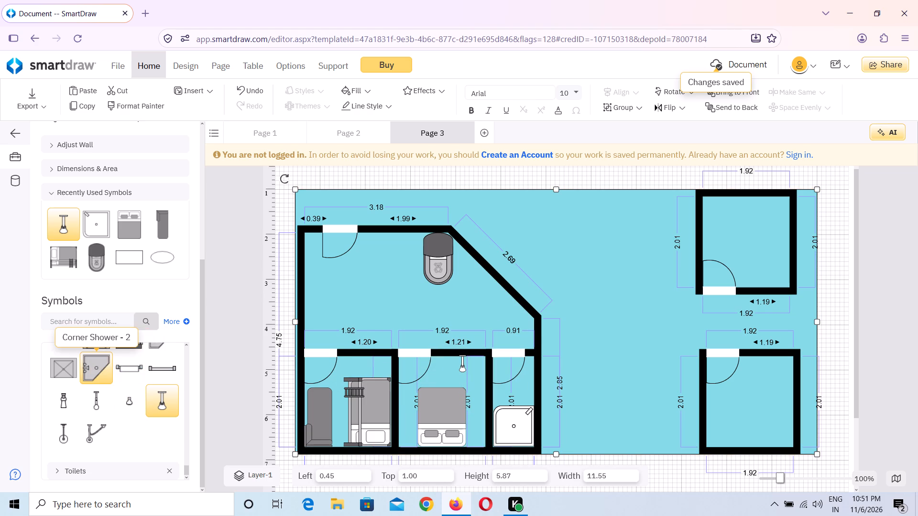
Place a Commercial Toilet - 2 from the Toilets symbols in the third small room, above the square tub near the right wall.
{"action": "scroll", "coordinate": [105, 374], "scroll_direction": "down", "scroll_amount": 4}
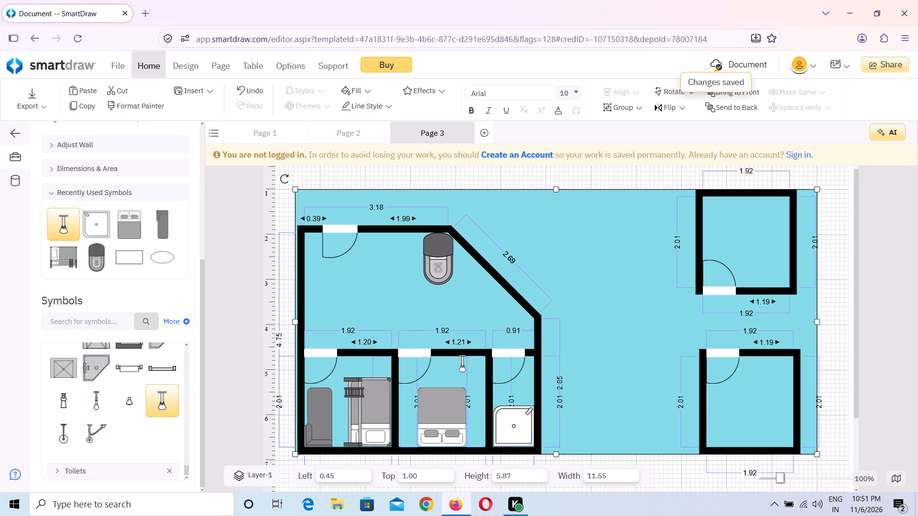
{"action": "left_click", "coordinate": [90, 468]}
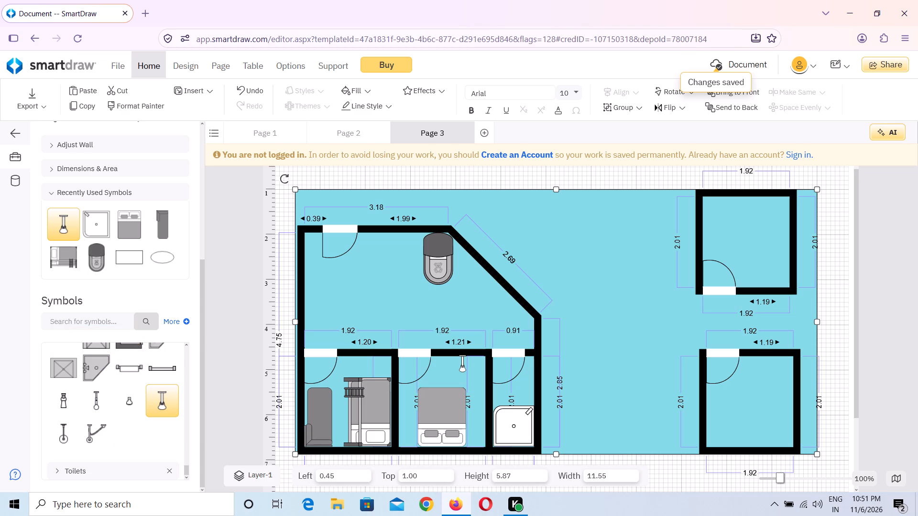
{"action": "left_click", "coordinate": [70, 469]}
{"action": "scroll", "coordinate": [106, 458], "scroll_direction": "down", "scroll_amount": 2}
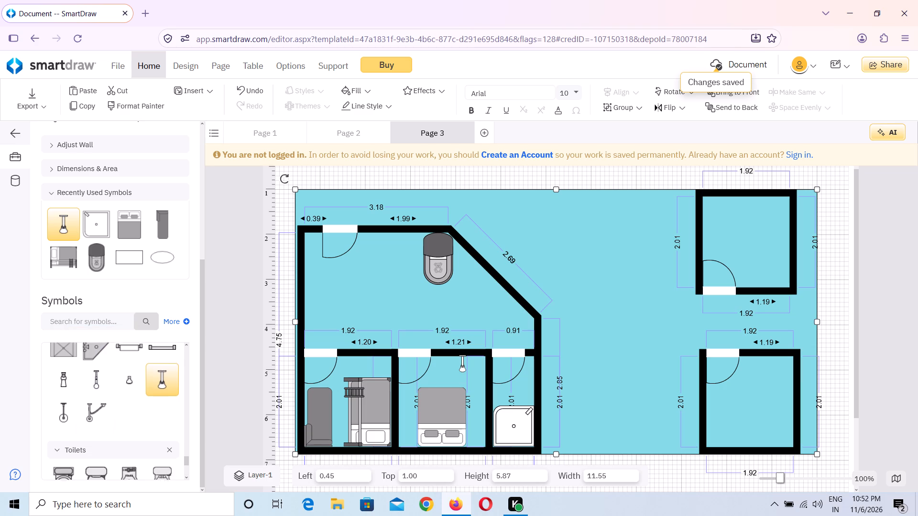
{"action": "scroll", "coordinate": [106, 458], "scroll_direction": "down", "scroll_amount": 3}
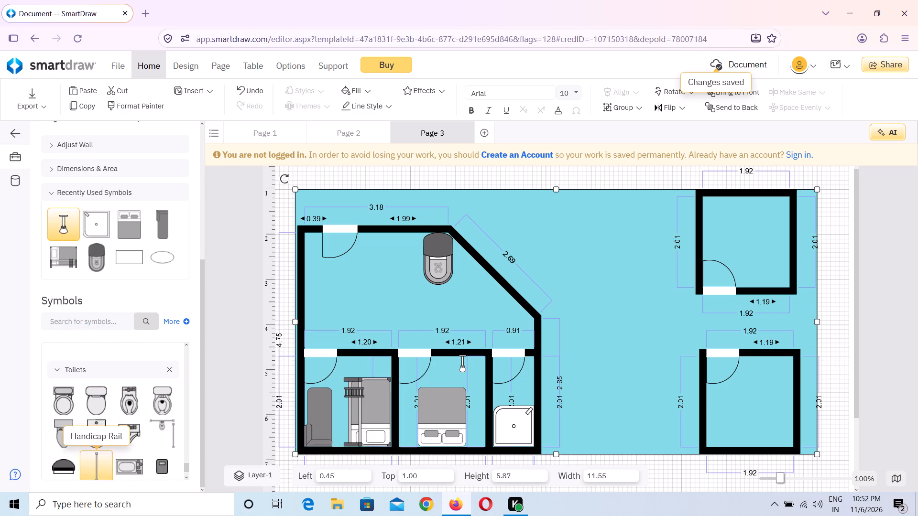
{"action": "left_click_drag", "start_coordinate": [161, 405], "coordinate": [360, 408]}
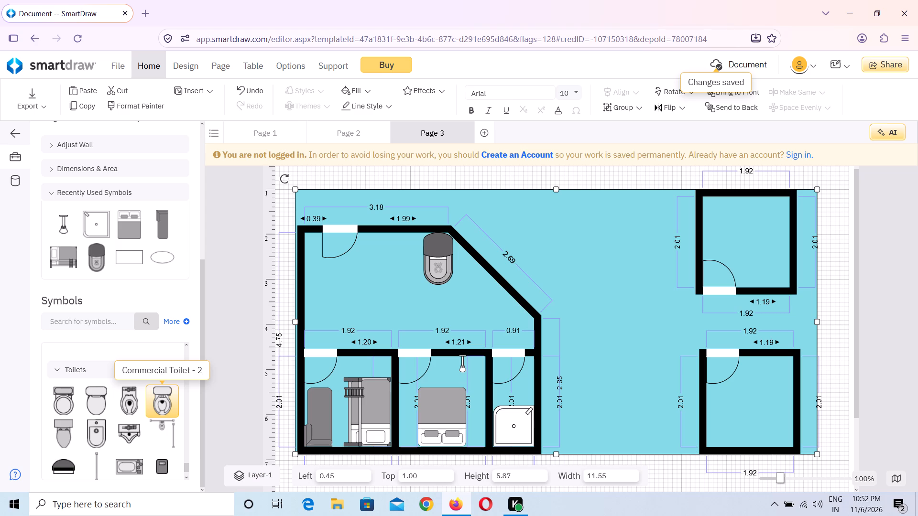
{"action": "left_click_drag", "start_coordinate": [360, 408], "coordinate": [557, 356]}
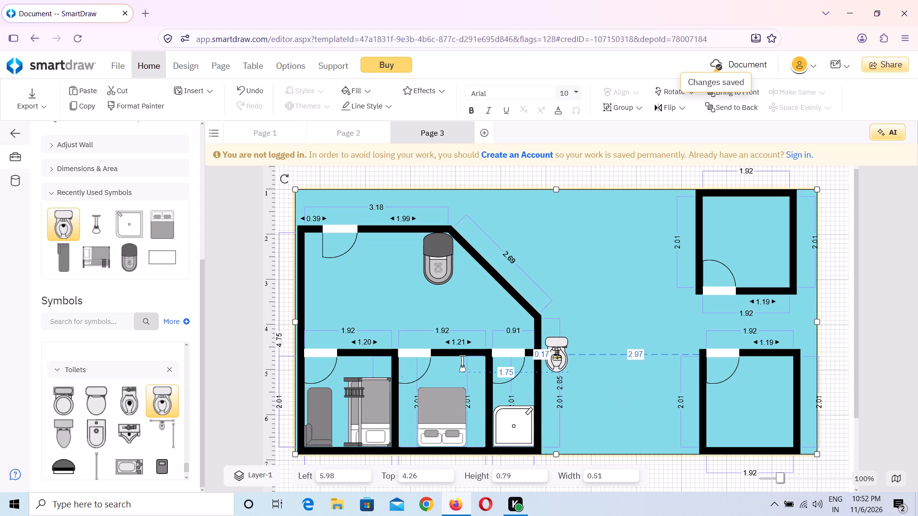
{"action": "left_click_drag", "start_coordinate": [557, 356], "coordinate": [528, 389]}
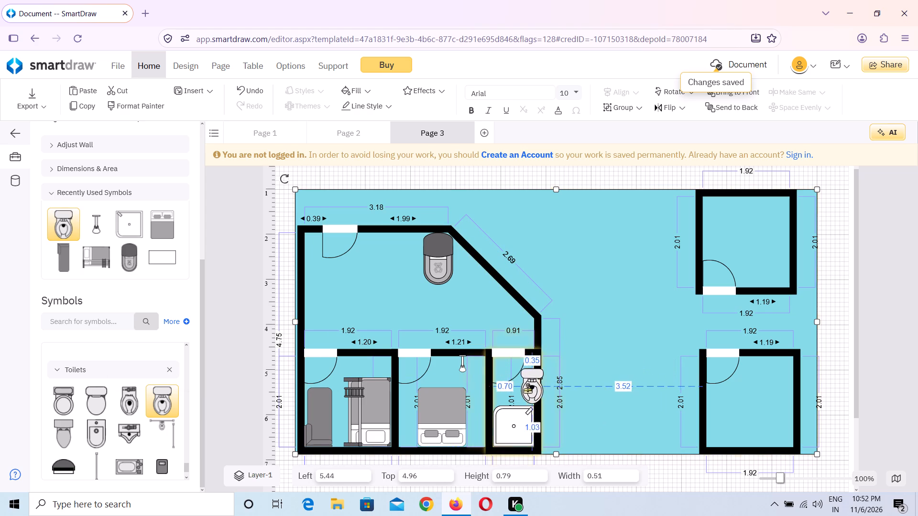
{"action": "left_click_drag", "start_coordinate": [528, 389], "coordinate": [526, 393]}
Rotate the toilet a quarter turn clockwise so its tank meets the right wall, and shrink it to fit above the square tub.
{"action": "left_click_drag", "start_coordinate": [507, 367], "coordinate": [559, 370]}
{"action": "left_click_drag", "start_coordinate": [534, 393], "coordinate": [532, 393]}
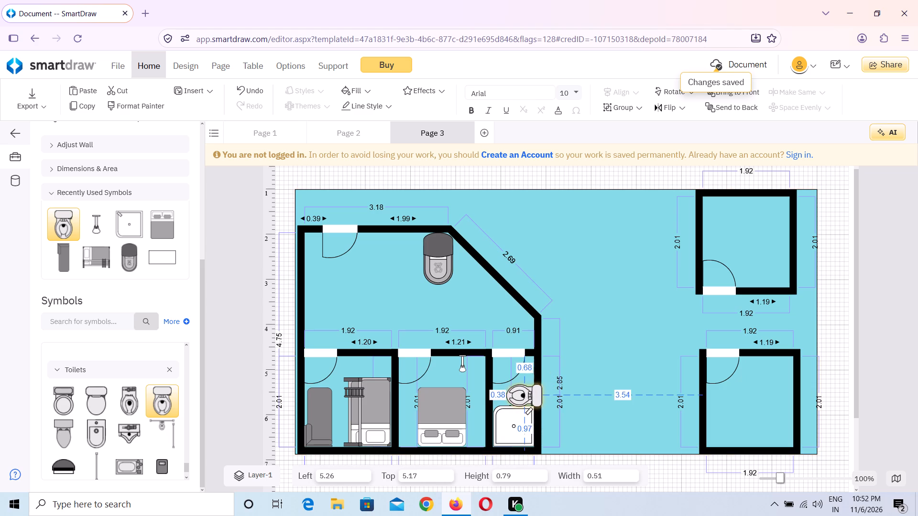
{"action": "left_click_drag", "start_coordinate": [532, 393], "coordinate": [526, 389]}
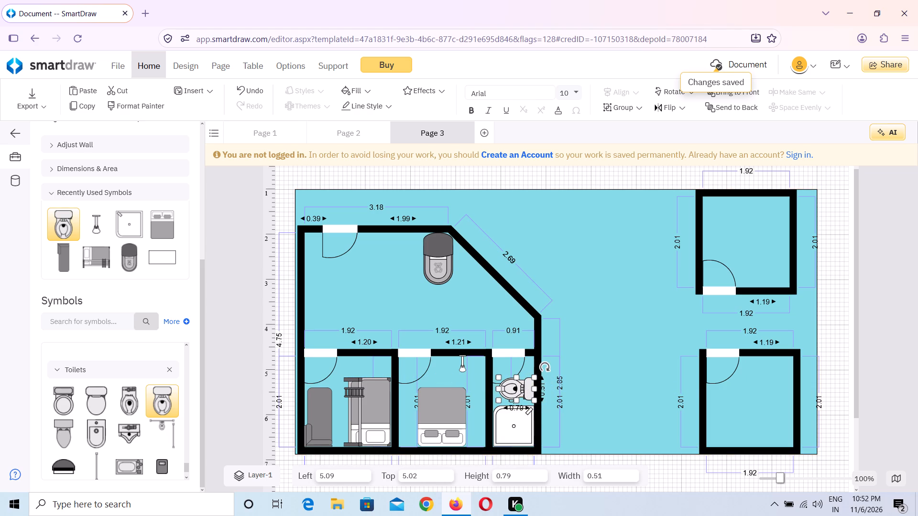
{"action": "left_click_drag", "start_coordinate": [499, 376], "coordinate": [511, 384]}
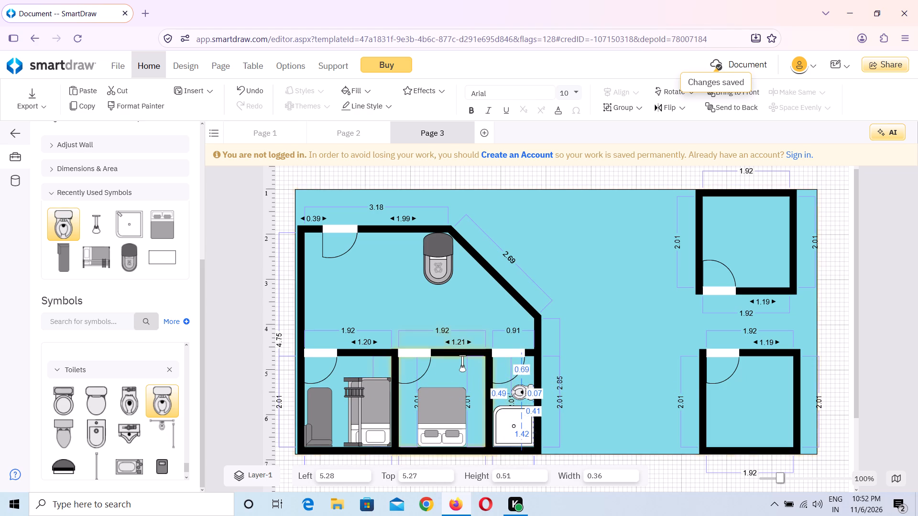
{"action": "left_click_drag", "start_coordinate": [511, 384], "coordinate": [503, 383]}
{"action": "left_click", "coordinate": [569, 367]}
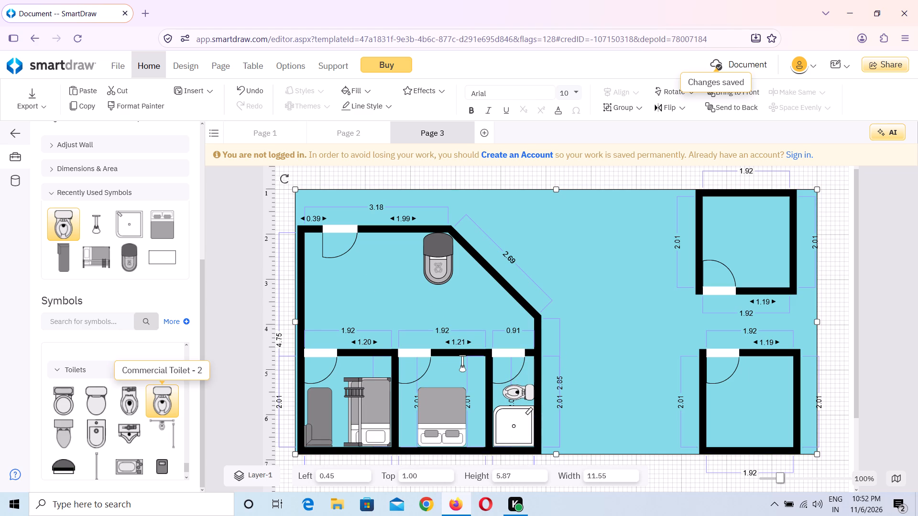
Place a Family Dinner Table from the Tables symbols in the angled-corner room, at about left 0.64 and top 2.63.
{"action": "scroll", "coordinate": [148, 391], "scroll_direction": "down", "scroll_amount": 3}
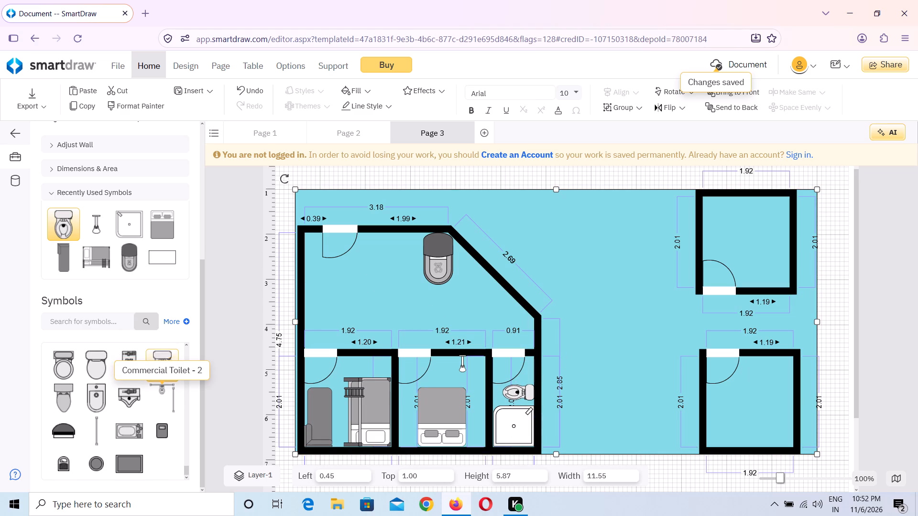
{"action": "scroll", "coordinate": [148, 391], "scroll_direction": "down", "scroll_amount": 1}
{"action": "scroll", "coordinate": [148, 391], "scroll_direction": "up", "scroll_amount": 3}
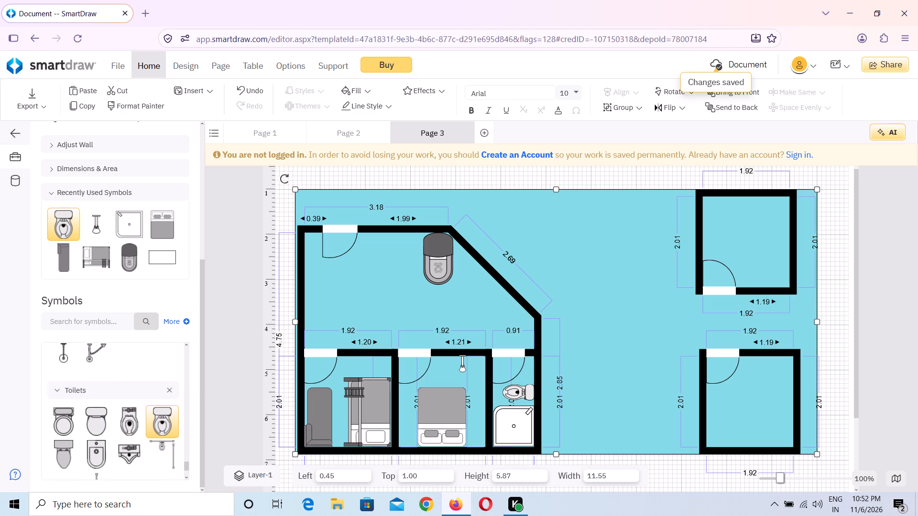
{"action": "scroll", "coordinate": [148, 391], "scroll_direction": "up", "scroll_amount": 3}
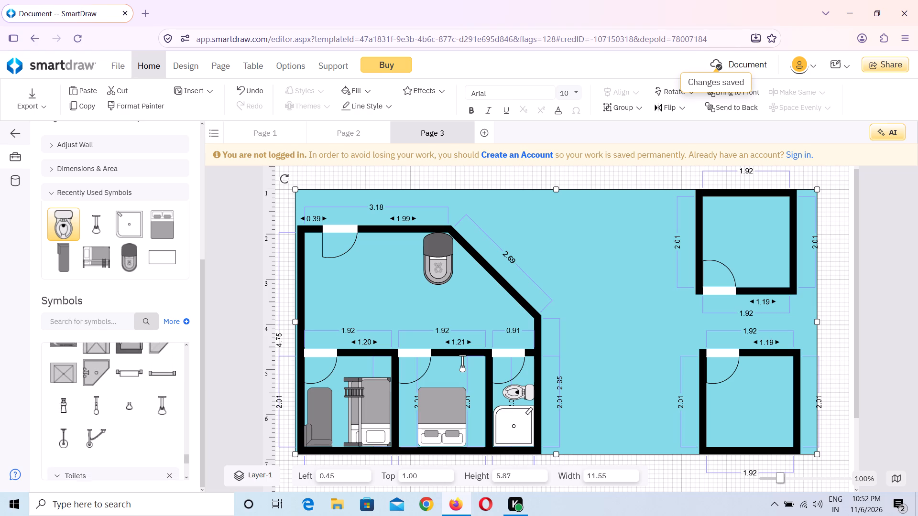
{"action": "scroll", "coordinate": [148, 391], "scroll_direction": "up", "scroll_amount": 4}
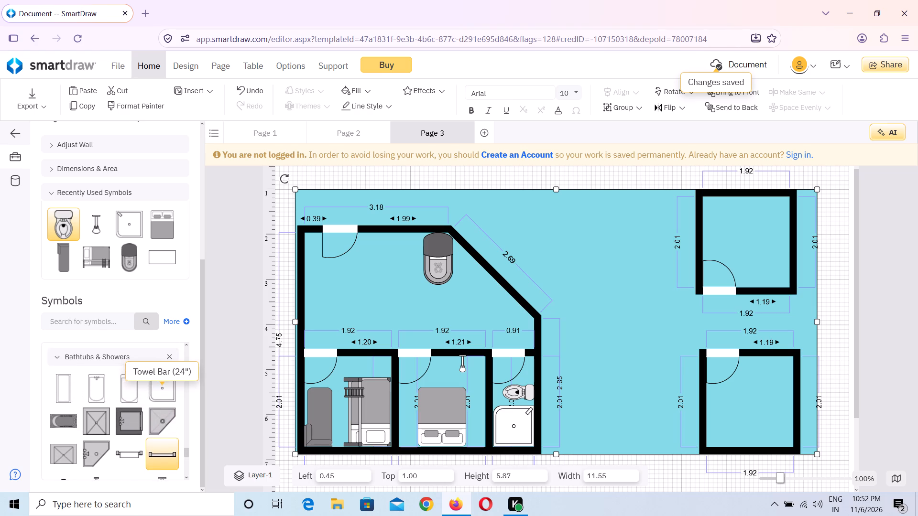
{"action": "scroll", "coordinate": [148, 391], "scroll_direction": "up", "scroll_amount": 3}
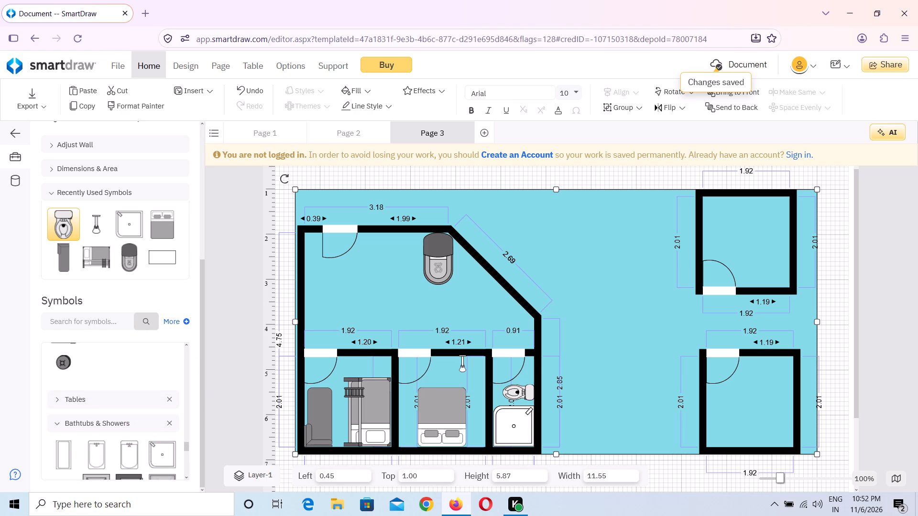
{"action": "scroll", "coordinate": [148, 391], "scroll_direction": "up", "scroll_amount": 1}
{"action": "left_click", "coordinate": [63, 407]}
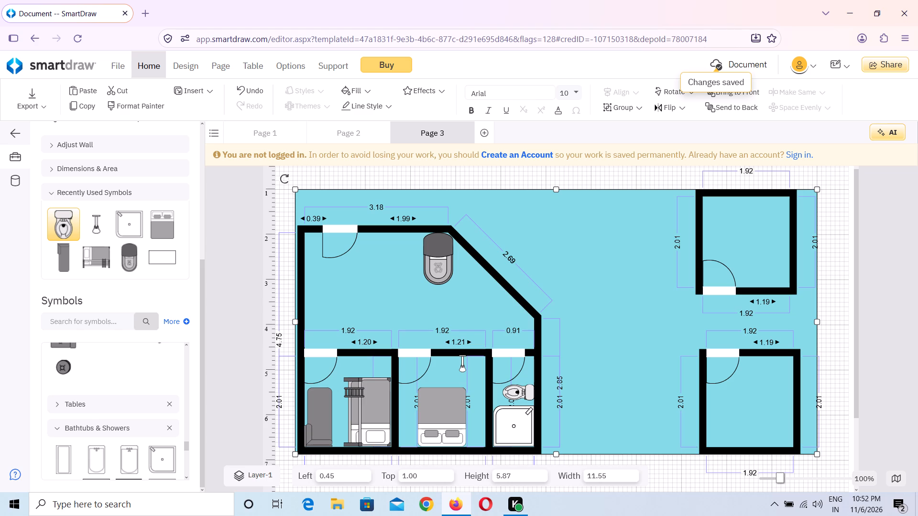
{"action": "left_click", "coordinate": [57, 406]}
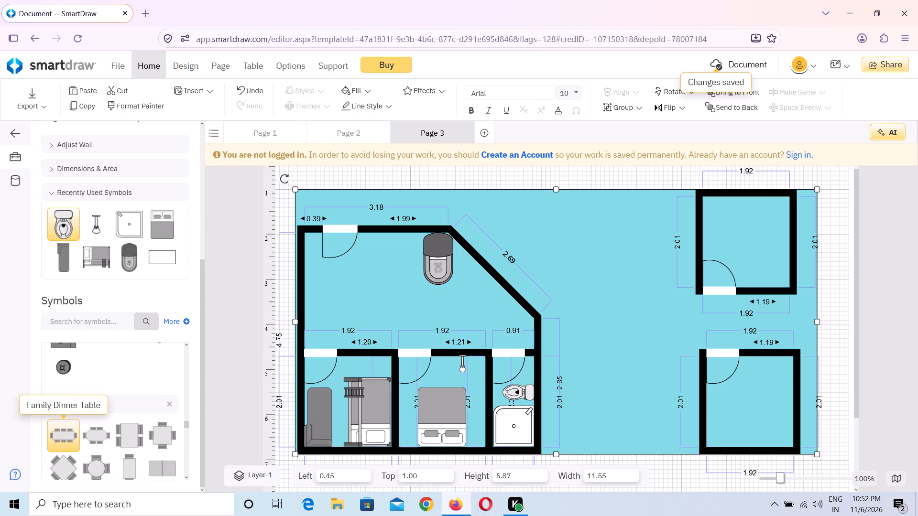
{"action": "left_click_drag", "start_coordinate": [71, 436], "coordinate": [332, 300]}
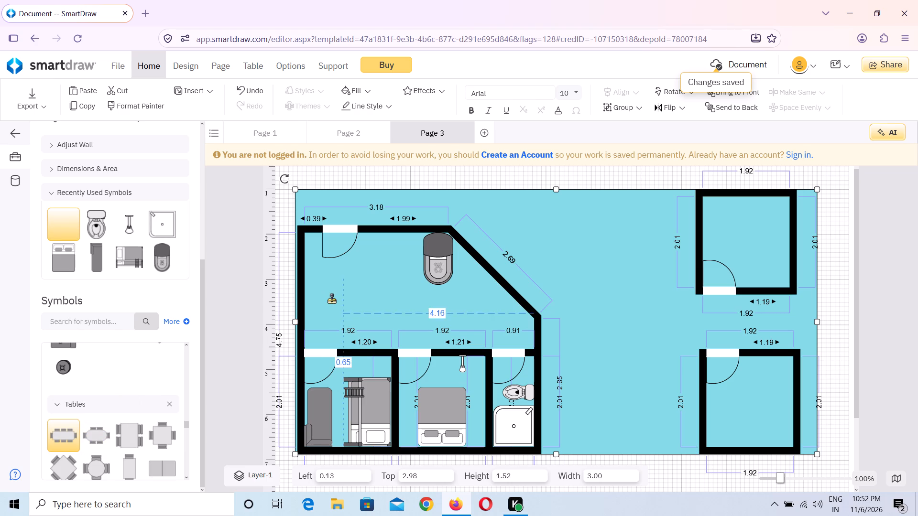
{"action": "left_click_drag", "start_coordinate": [332, 300], "coordinate": [370, 296]}
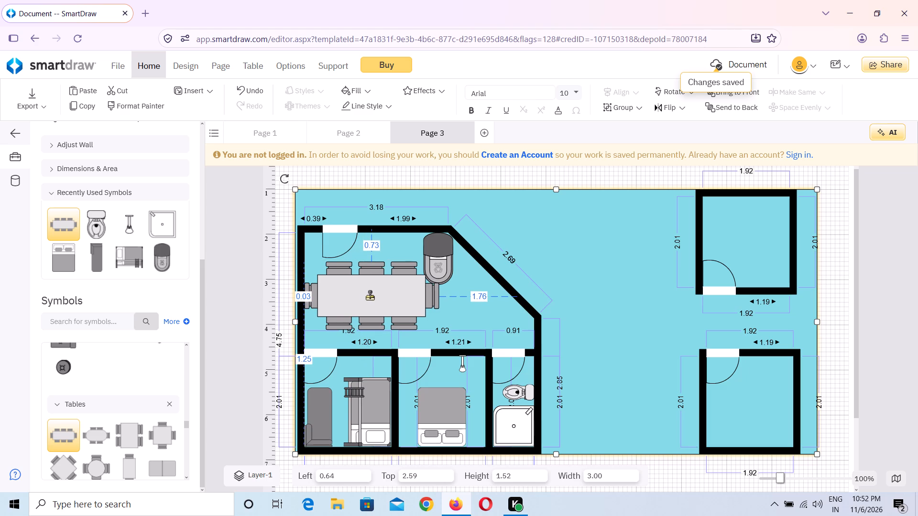
{"action": "left_click_drag", "start_coordinate": [370, 296], "coordinate": [370, 297]}
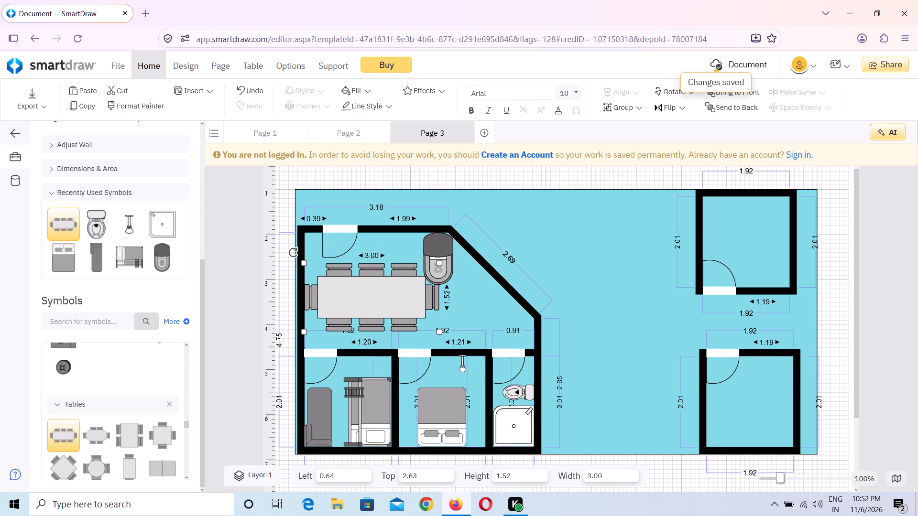
Shrink the dinner table to about 1.93 wide by 0.98 high and set it against the left wall, at about left 0.64 and top 2.91.
{"action": "left_click_drag", "start_coordinate": [441, 265], "coordinate": [393, 281]}
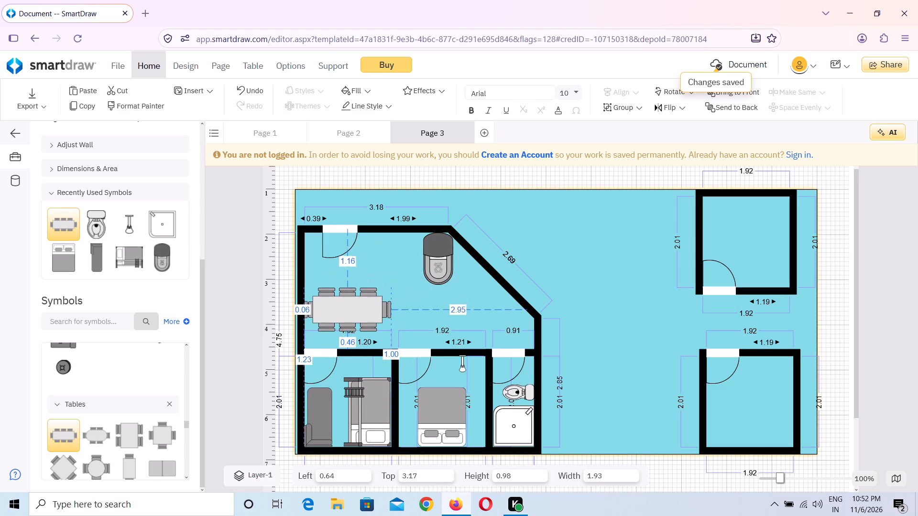
{"action": "left_click_drag", "start_coordinate": [393, 281], "coordinate": [389, 284]}
{"action": "left_click_drag", "start_coordinate": [351, 312], "coordinate": [356, 299]}
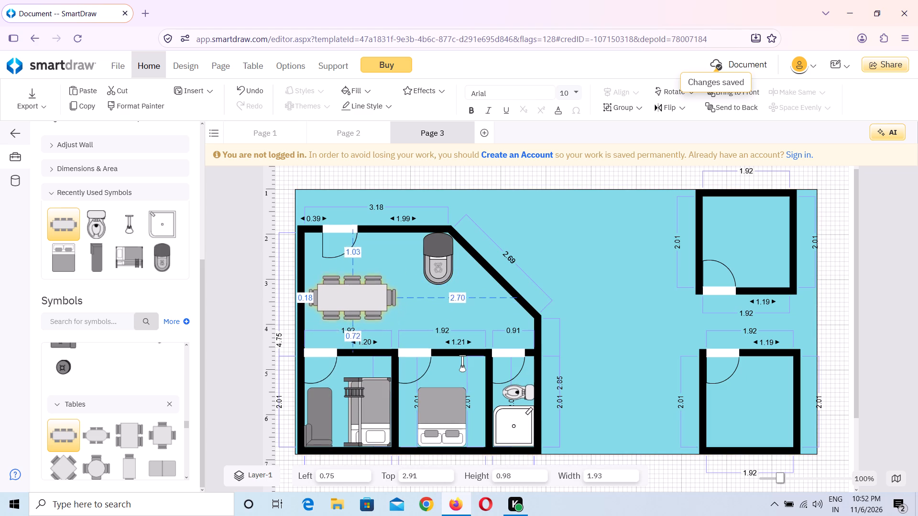
{"action": "left_click_drag", "start_coordinate": [356, 299], "coordinate": [351, 300]}
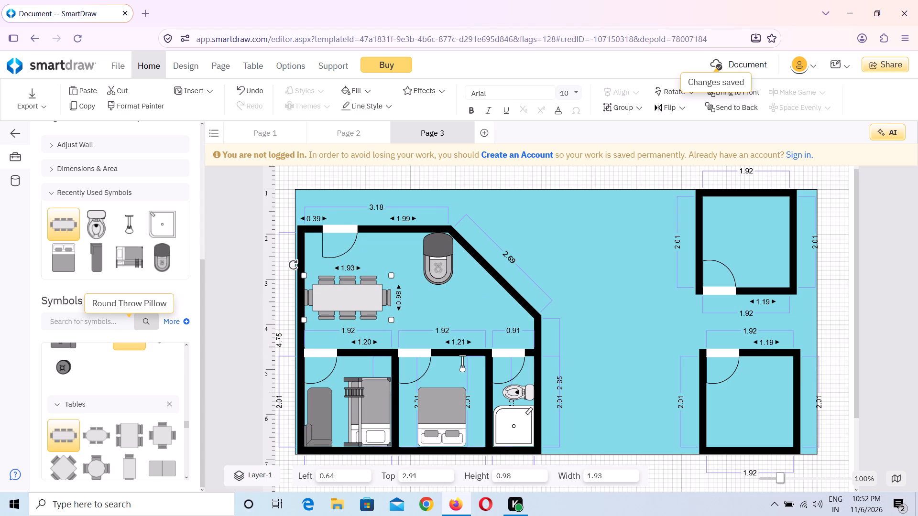
Search the symbol library for car.
{"action": "left_click", "coordinate": [111, 320]}
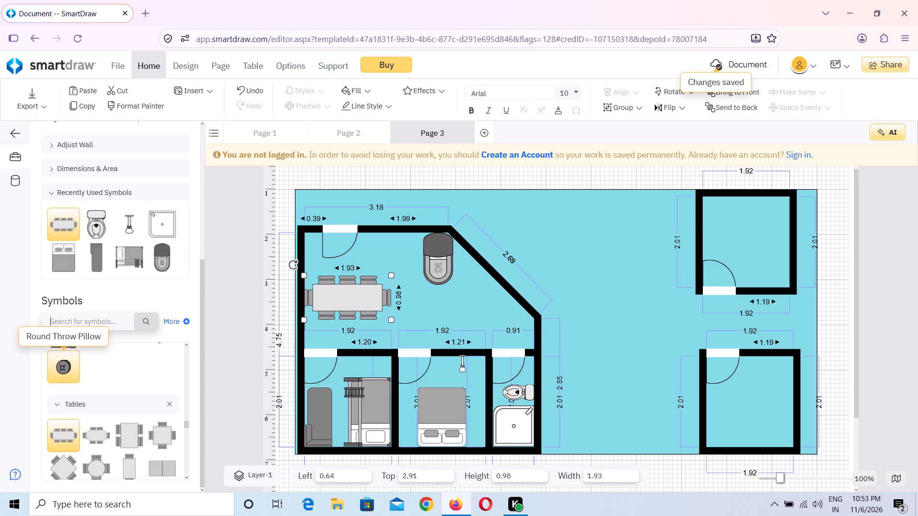
{"action": "left_click", "coordinate": [135, 370]}
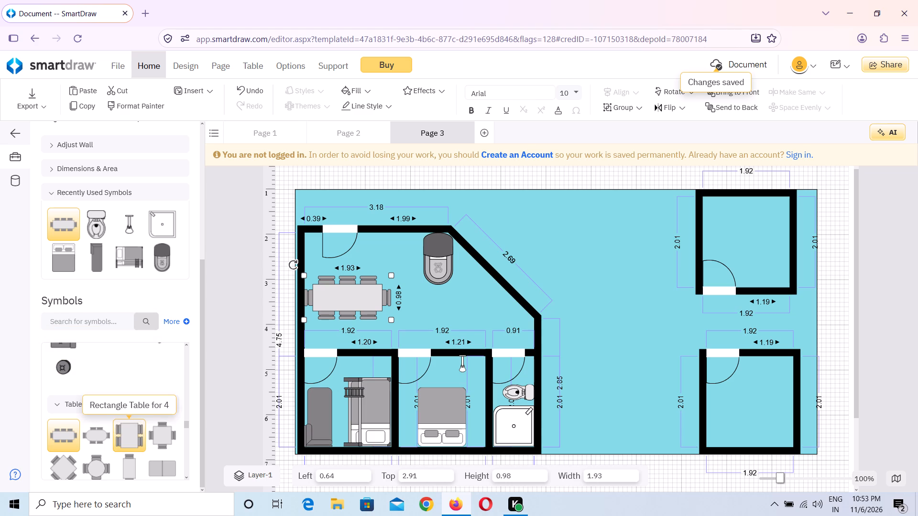
{"action": "left_click", "coordinate": [117, 320]}
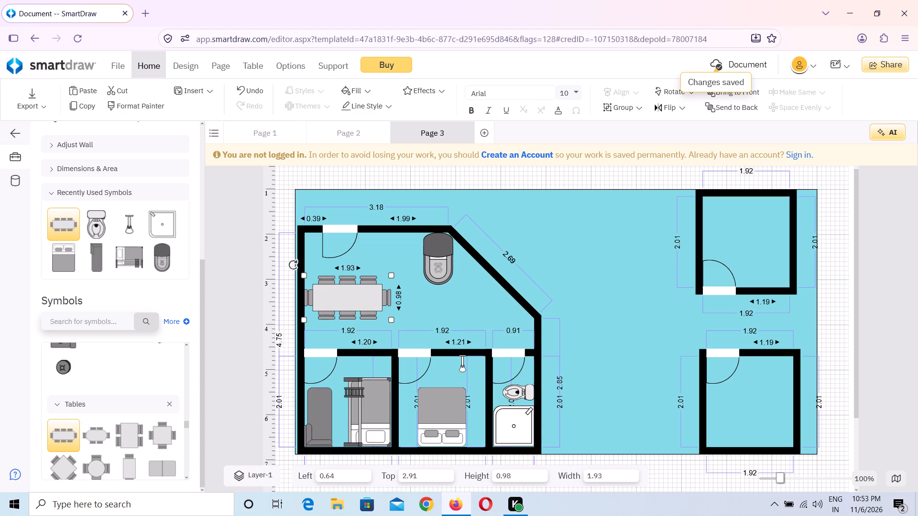
{"action": "type", "text": "ca"}
{"action": "key", "text": "r"}
{"action": "key", "text": "Return"}
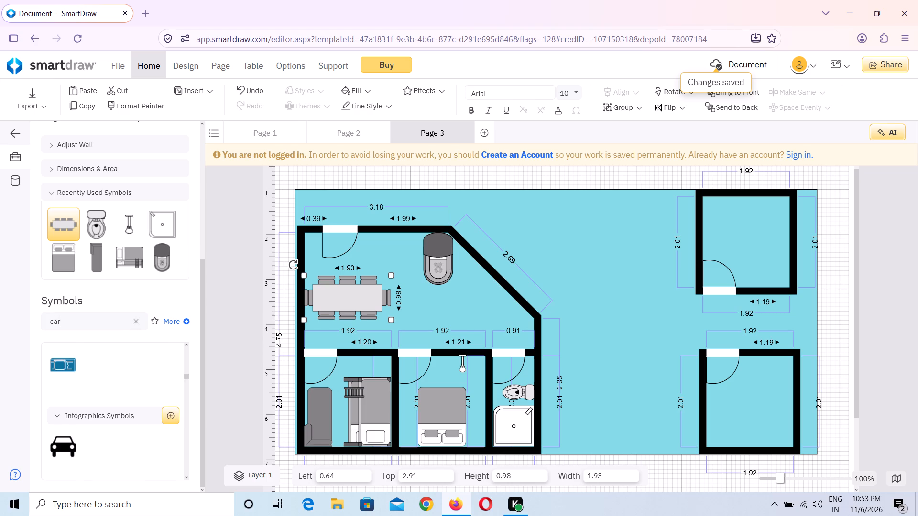
Look through the car search results, including the Cars group, for vehicle symbols to park beside the house.
{"action": "scroll", "coordinate": [145, 381], "scroll_direction": "down", "scroll_amount": 2}
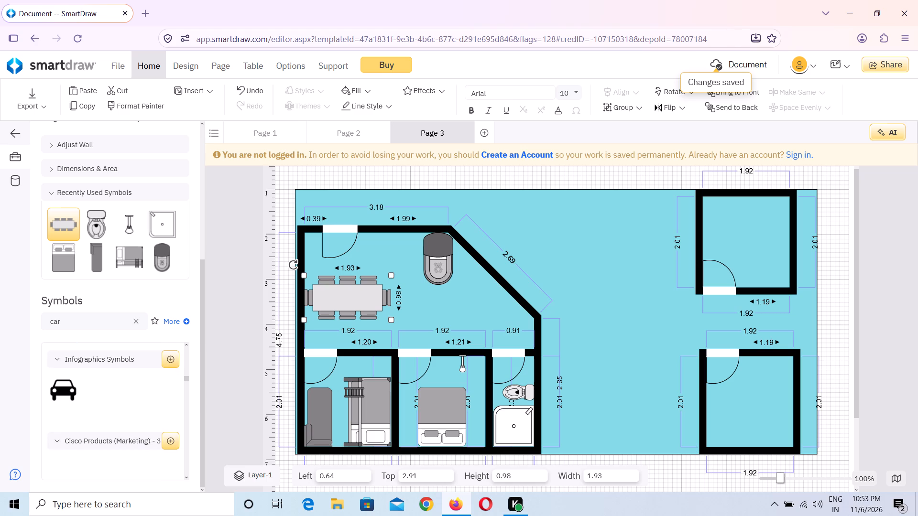
{"action": "scroll", "coordinate": [145, 381], "scroll_direction": "down", "scroll_amount": 6}
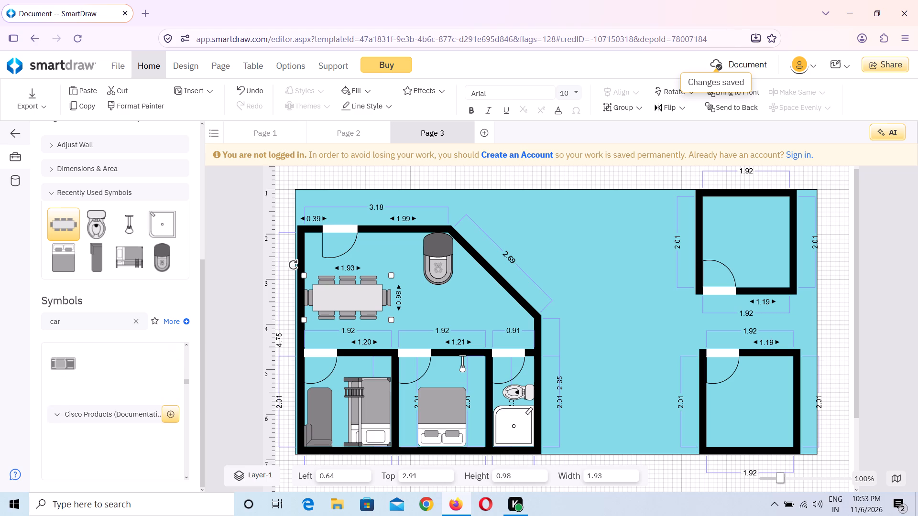
{"action": "scroll", "coordinate": [145, 381], "scroll_direction": "down", "scroll_amount": 8}
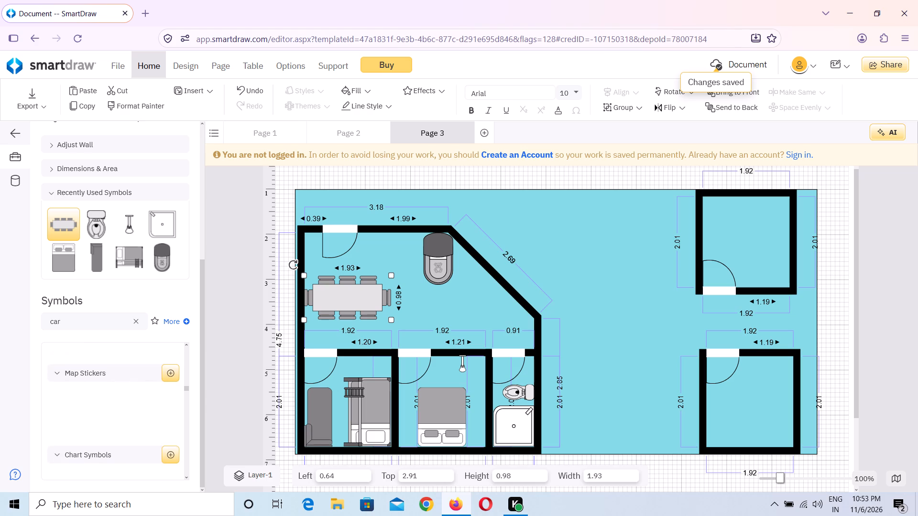
{"action": "scroll", "coordinate": [145, 381], "scroll_direction": "up", "scroll_amount": 2}
{"action": "scroll", "coordinate": [145, 381], "scroll_direction": "down", "scroll_amount": 5}
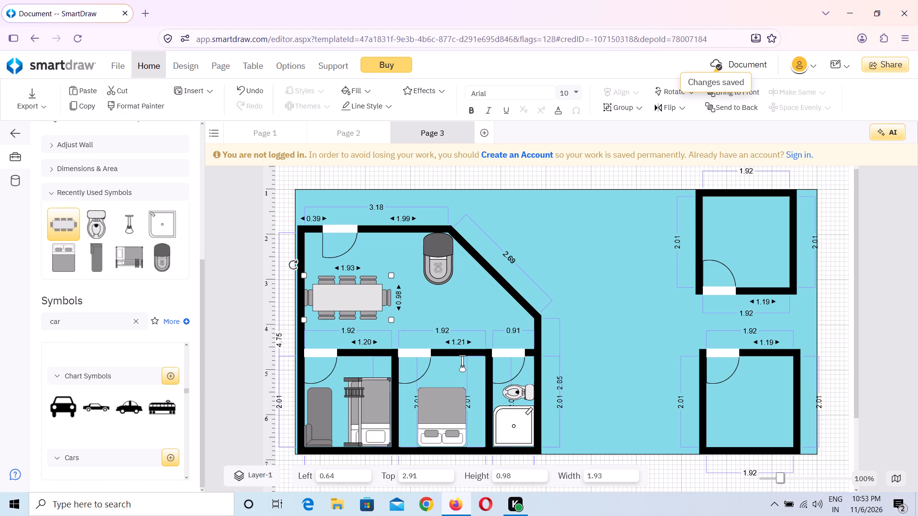
{"action": "scroll", "coordinate": [145, 381], "scroll_direction": "down", "scroll_amount": 7}
{"action": "scroll", "coordinate": [145, 381], "scroll_direction": "up", "scroll_amount": 1}
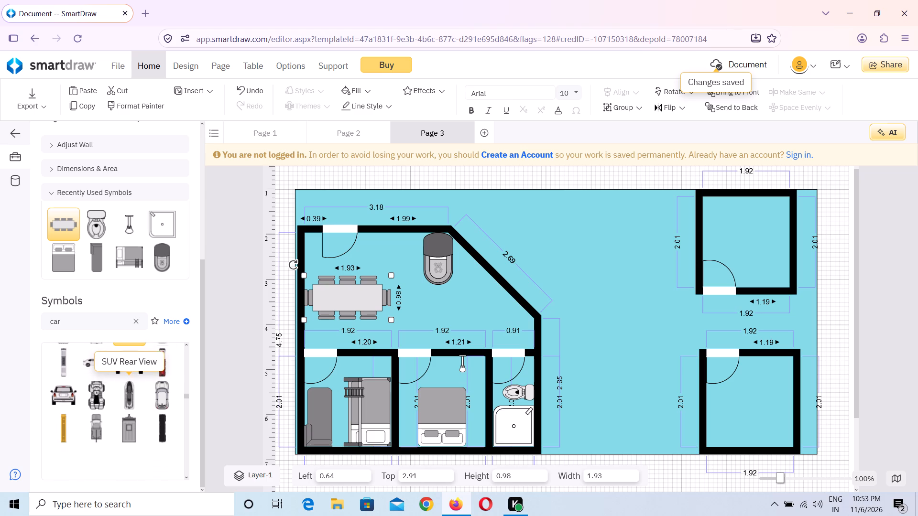
{"action": "scroll", "coordinate": [145, 381], "scroll_direction": "up", "scroll_amount": 3}
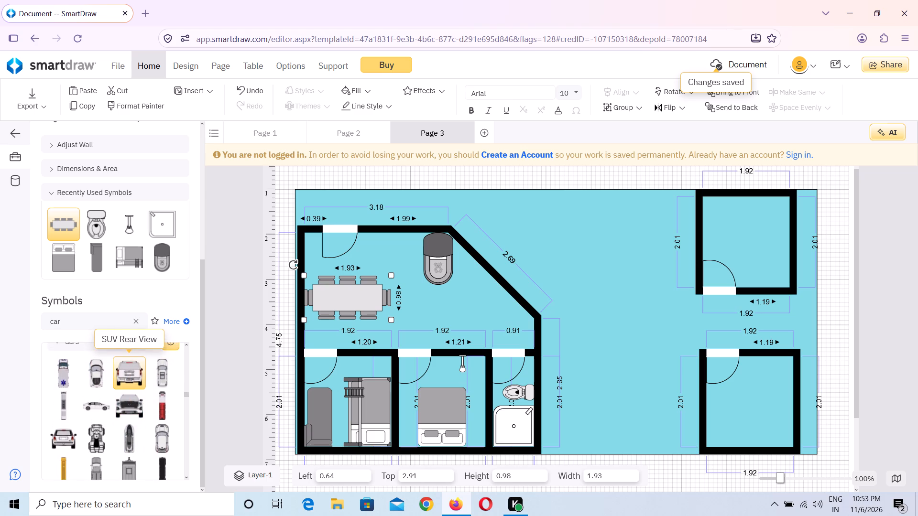
{"action": "scroll", "coordinate": [145, 381], "scroll_direction": "down", "scroll_amount": 8}
{"action": "scroll", "coordinate": [145, 381], "scroll_direction": "up", "scroll_amount": 1}
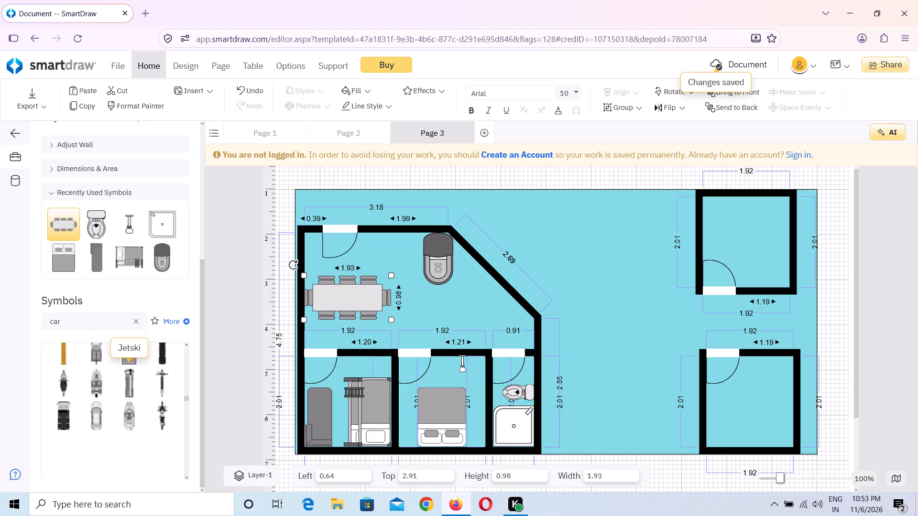
{"action": "scroll", "coordinate": [145, 381], "scroll_direction": "up", "scroll_amount": 5}
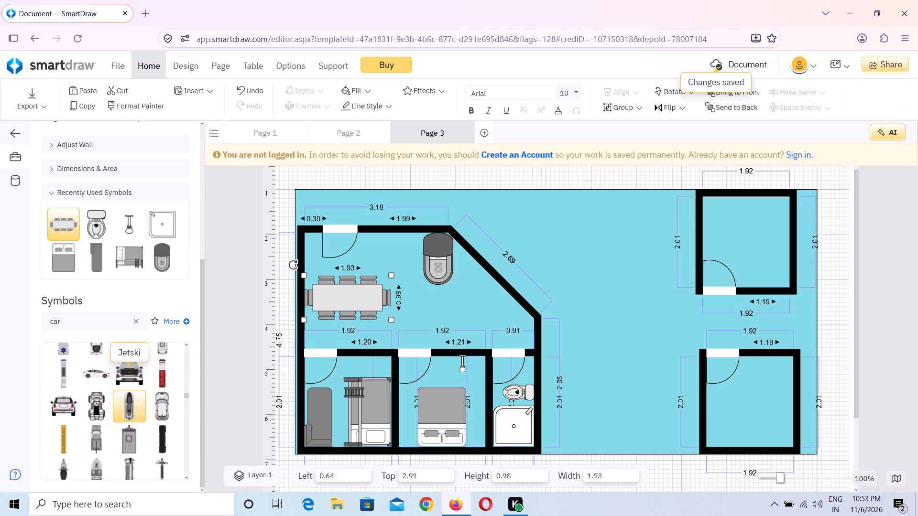
{"action": "scroll", "coordinate": [145, 381], "scroll_direction": "up", "scroll_amount": 1}
Place a Truck Front View just outside the bathroom's right wall, shrunk to about 1.06 wide by 1.28 high, at about left 5.94 and top 5.51.
{"action": "left_click_drag", "start_coordinate": [133, 392], "coordinate": [243, 389]}
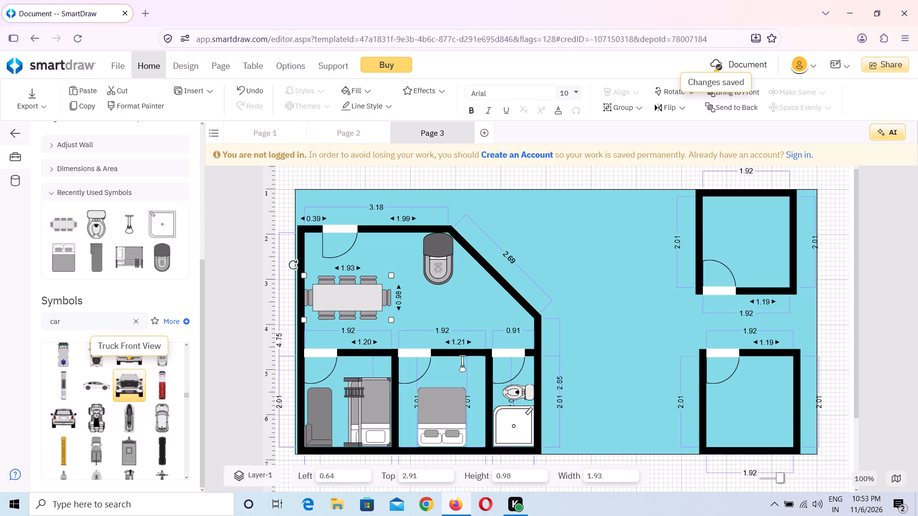
{"action": "left_click_drag", "start_coordinate": [243, 389], "coordinate": [561, 279]}
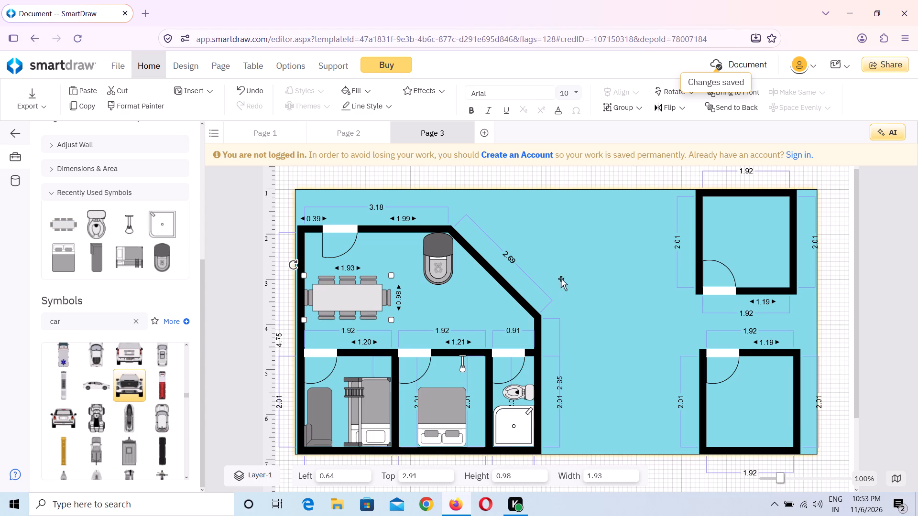
{"action": "left_click_drag", "start_coordinate": [561, 279], "coordinate": [598, 392]}
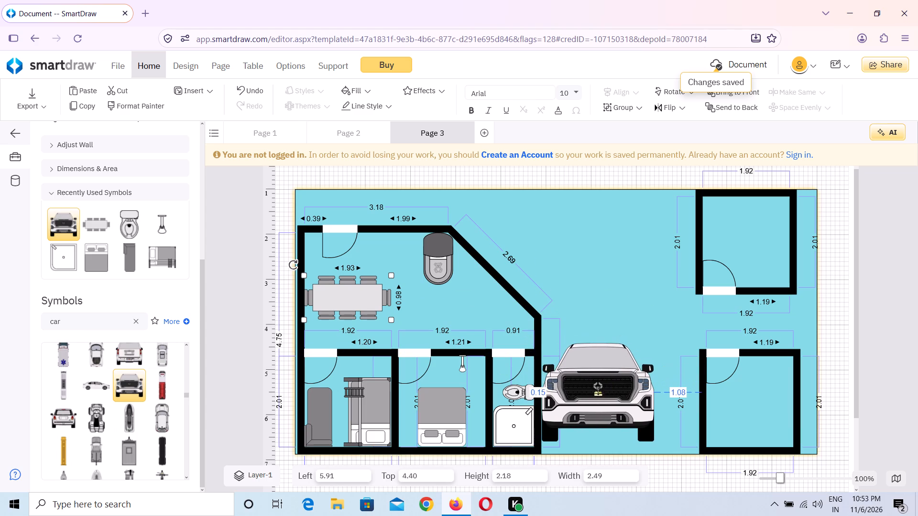
{"action": "left_click_drag", "start_coordinate": [598, 392], "coordinate": [600, 401]}
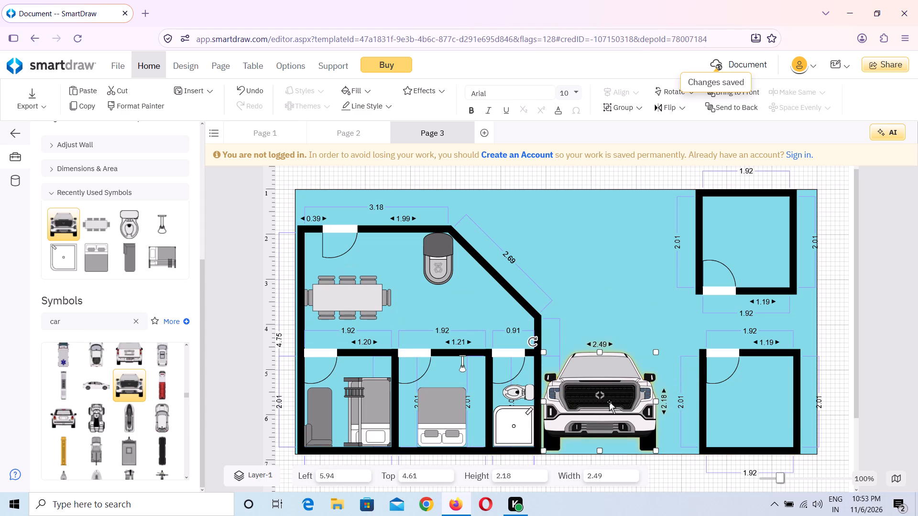
{"action": "left_click_drag", "start_coordinate": [655, 353], "coordinate": [616, 365]}
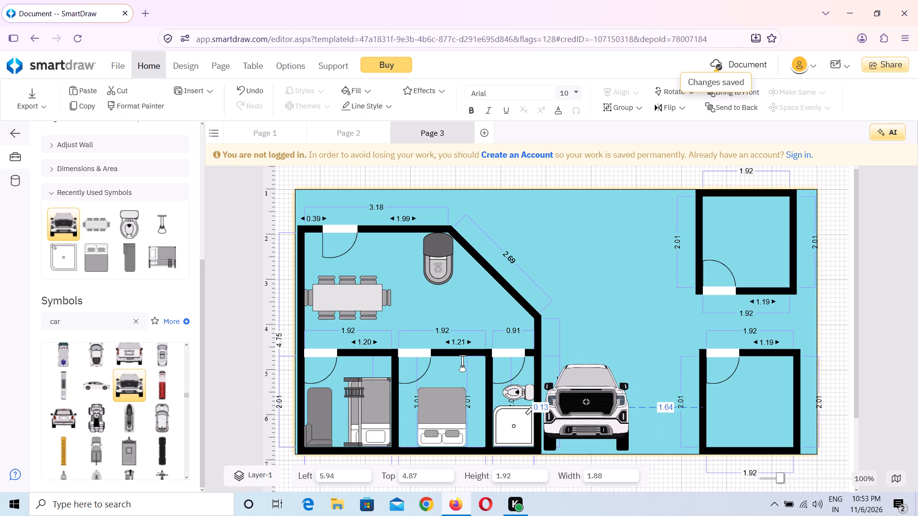
{"action": "left_click_drag", "start_coordinate": [616, 365], "coordinate": [591, 393]}
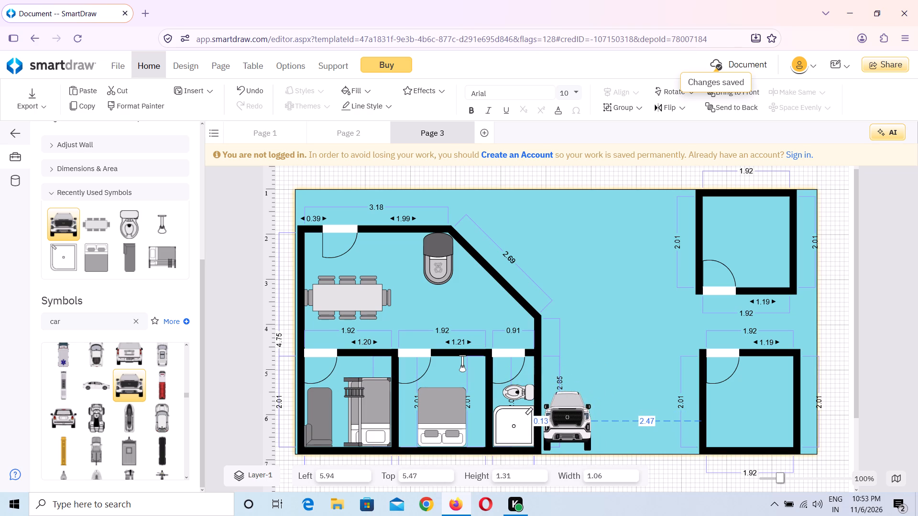
{"action": "left_click_drag", "start_coordinate": [591, 393], "coordinate": [591, 394]}
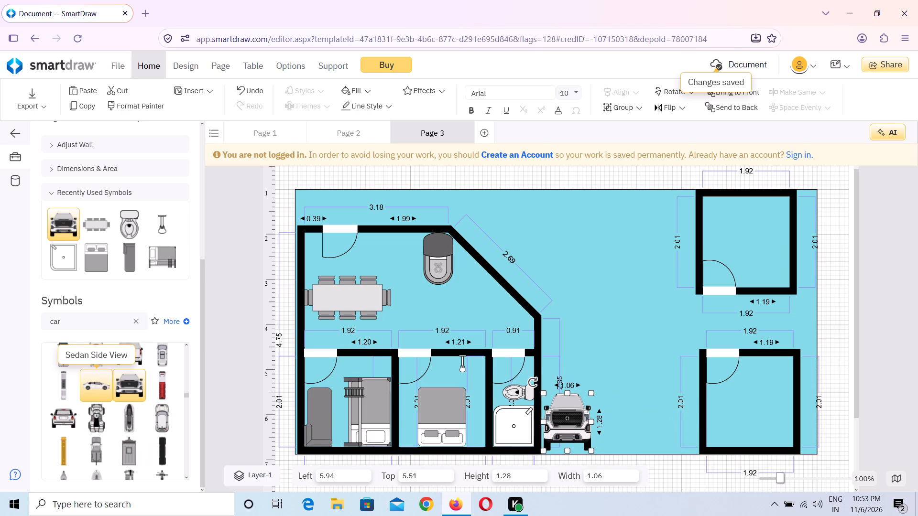
Place the quad bike symbol right of the truck, shrunk to about 0.91 wide by 1.35 high, at about left 7.09 and top 5.51.
{"action": "left_click_drag", "start_coordinate": [98, 418], "coordinate": [624, 415]}
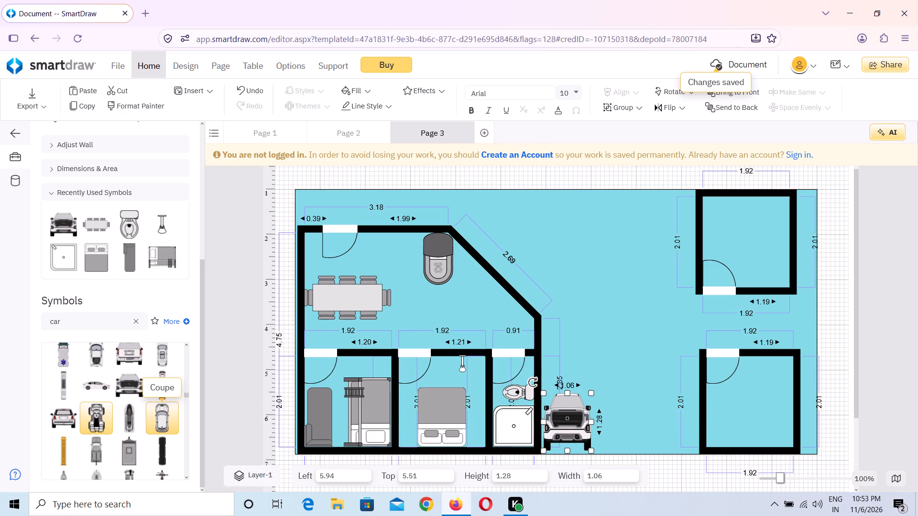
{"action": "left_click_drag", "start_coordinate": [624, 415], "coordinate": [612, 411]}
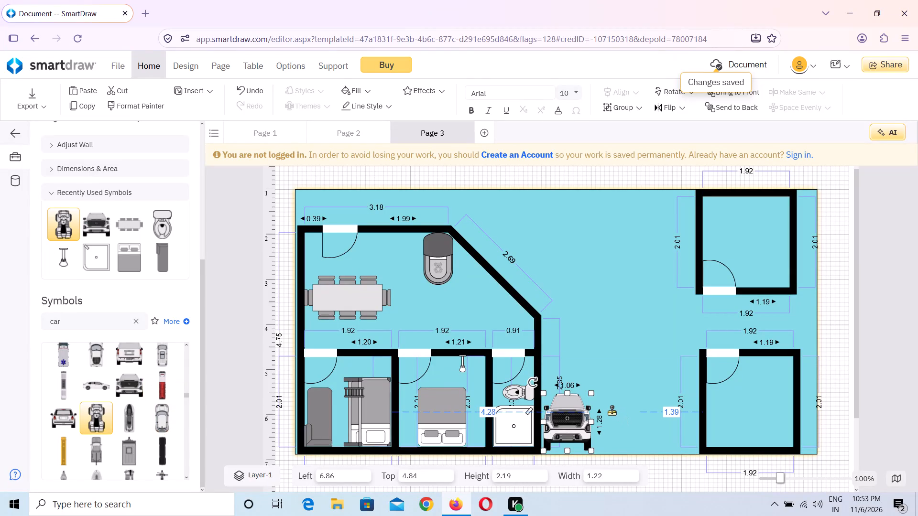
{"action": "left_click_drag", "start_coordinate": [612, 411], "coordinate": [625, 399]}
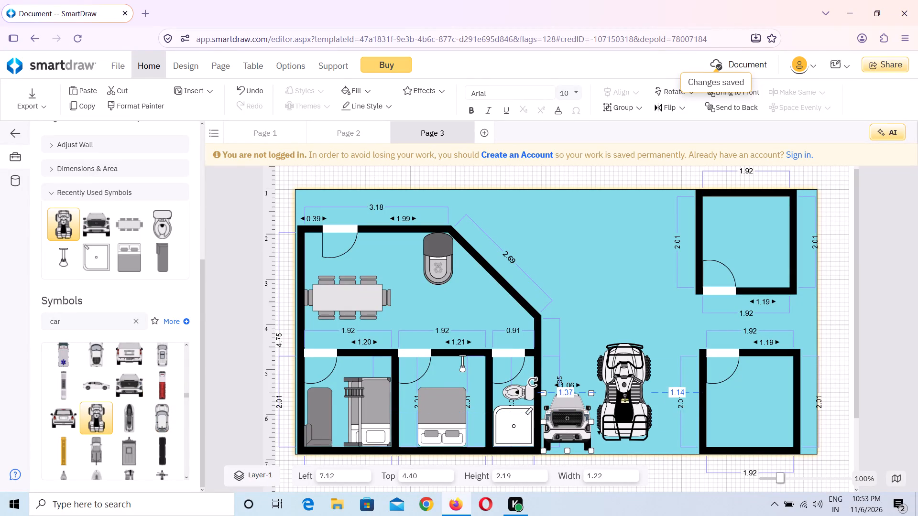
{"action": "left_click_drag", "start_coordinate": [625, 399], "coordinate": [623, 406]}
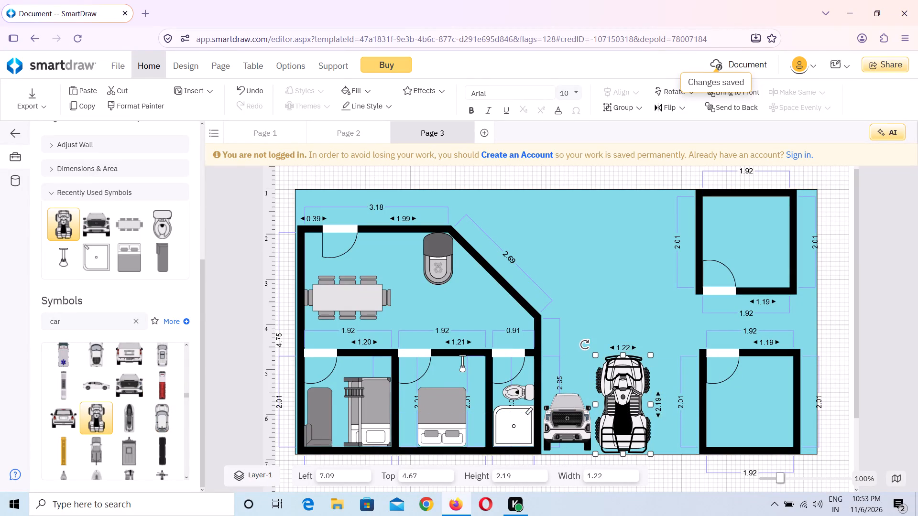
{"action": "left_click_drag", "start_coordinate": [651, 355], "coordinate": [638, 390]}
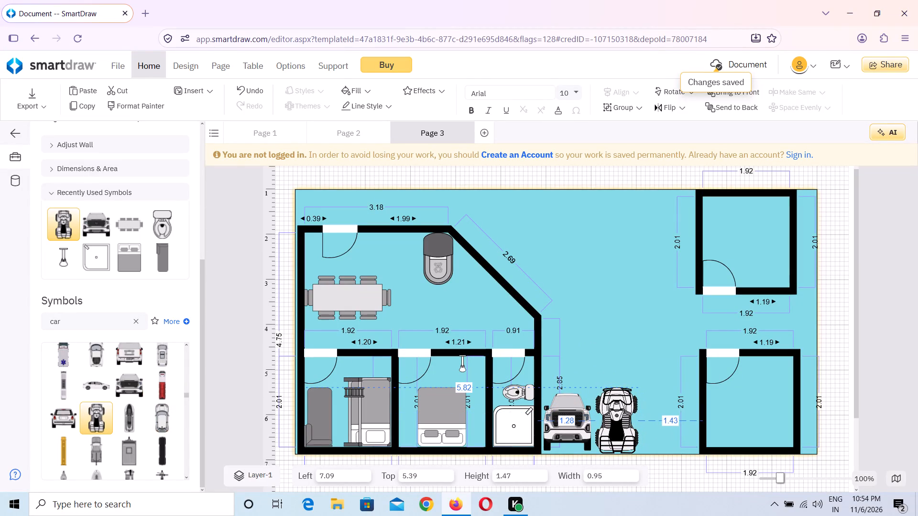
{"action": "left_click_drag", "start_coordinate": [638, 390], "coordinate": [637, 392]}
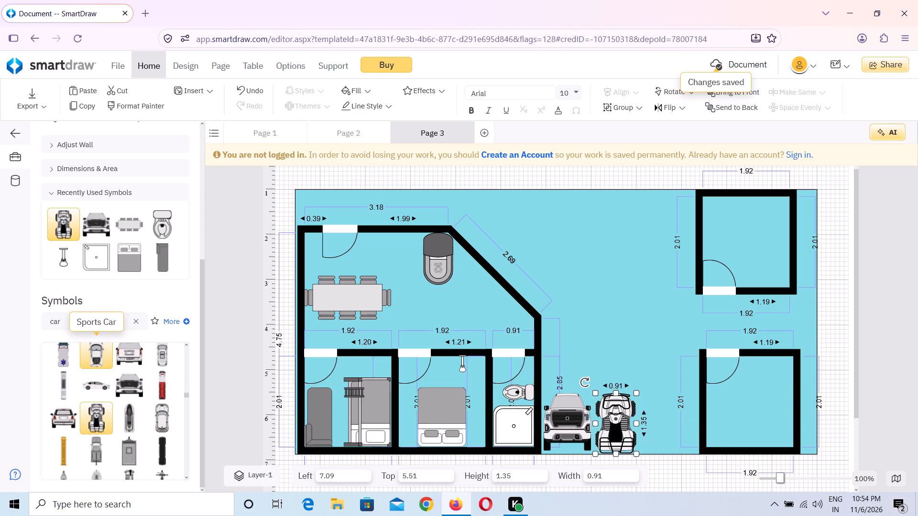
Place a Sports Car right of the quad bike, shrunk to about 1.03 wide by 1.59 high, at about left 8.09 and top 5.31.
{"action": "left_click_drag", "start_coordinate": [98, 360], "coordinate": [411, 360]}
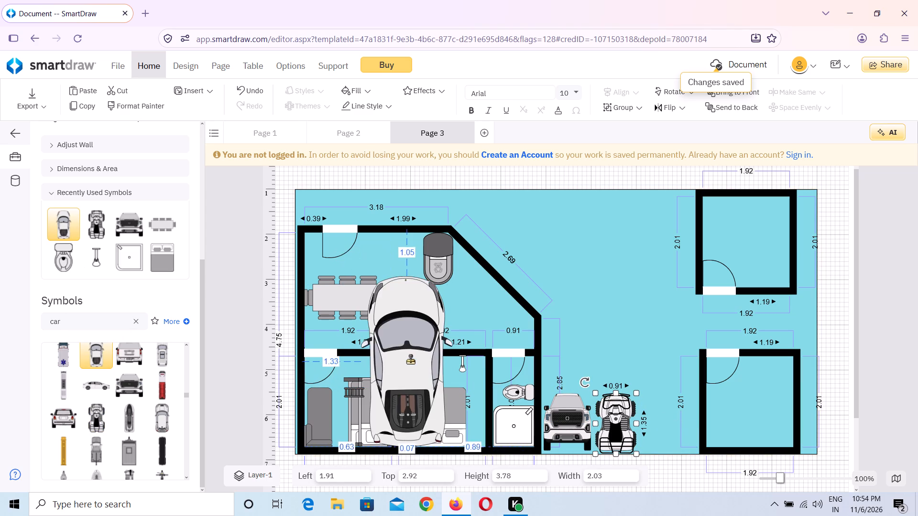
{"action": "left_click_drag", "start_coordinate": [411, 360], "coordinate": [671, 379]}
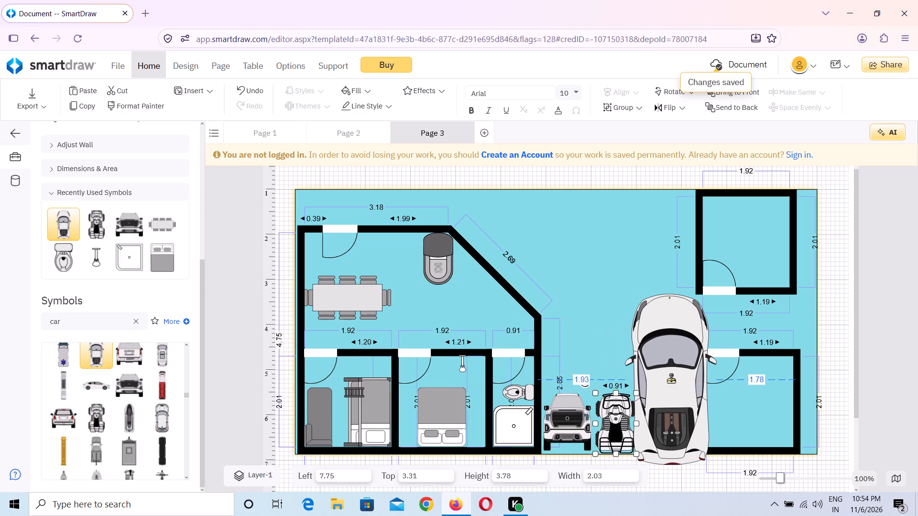
{"action": "left_click_drag", "start_coordinate": [671, 379], "coordinate": [669, 379]}
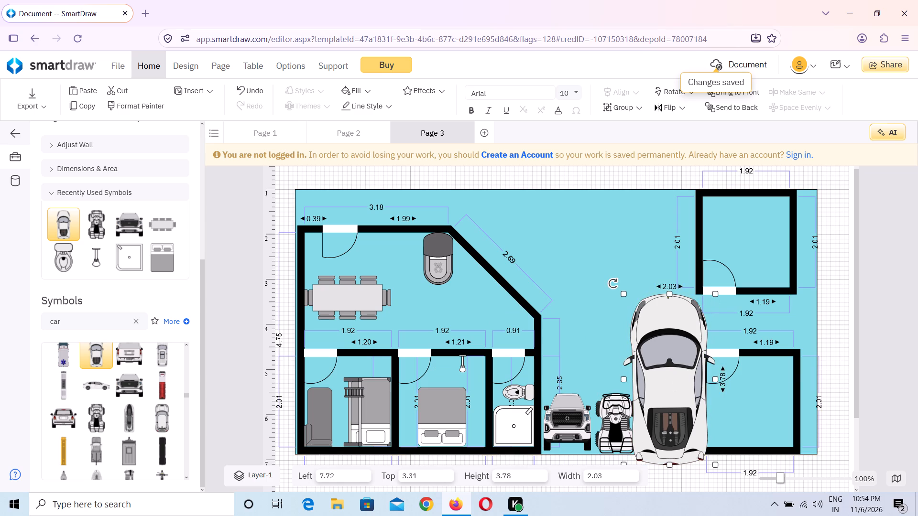
{"action": "left_click_drag", "start_coordinate": [715, 295], "coordinate": [675, 377]}
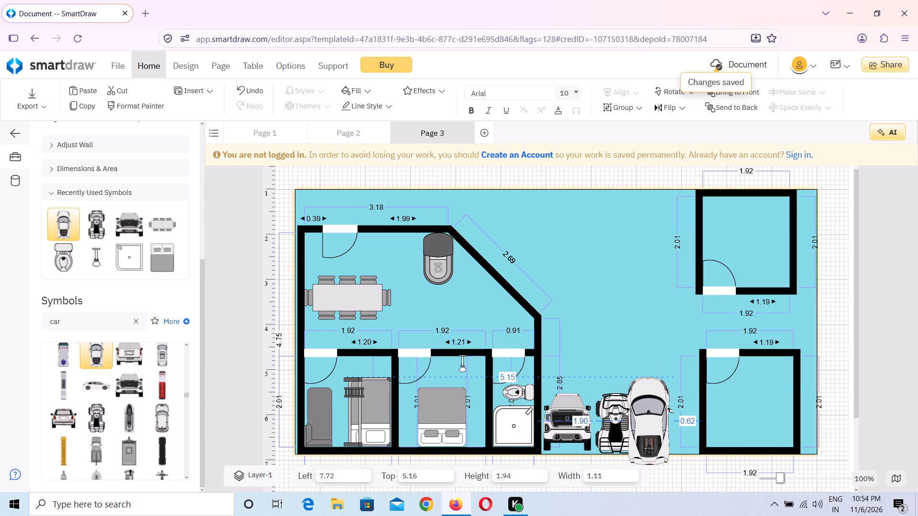
{"action": "left_click_drag", "start_coordinate": [675, 377], "coordinate": [676, 388]}
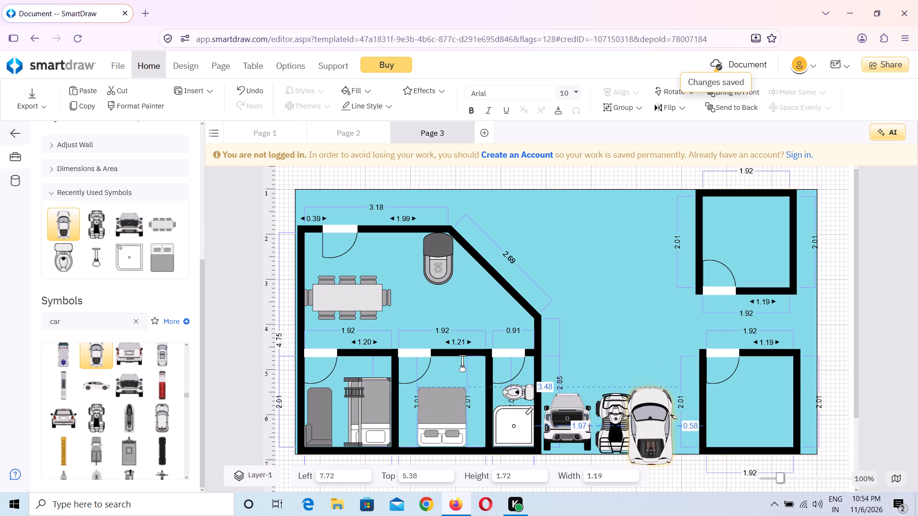
{"action": "left_click_drag", "start_coordinate": [676, 388], "coordinate": [670, 392]}
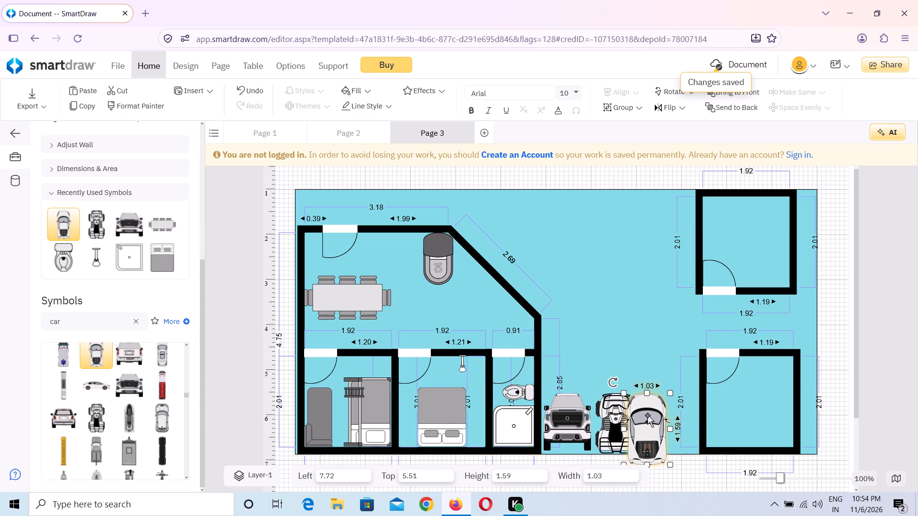
{"action": "left_click_drag", "start_coordinate": [647, 415], "coordinate": [664, 407]}
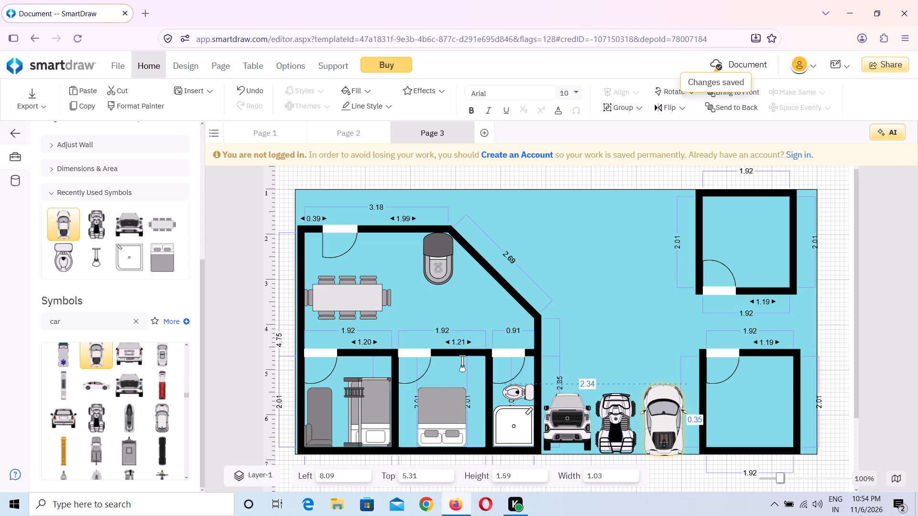
{"action": "left_click_drag", "start_coordinate": [664, 407], "coordinate": [665, 407]}
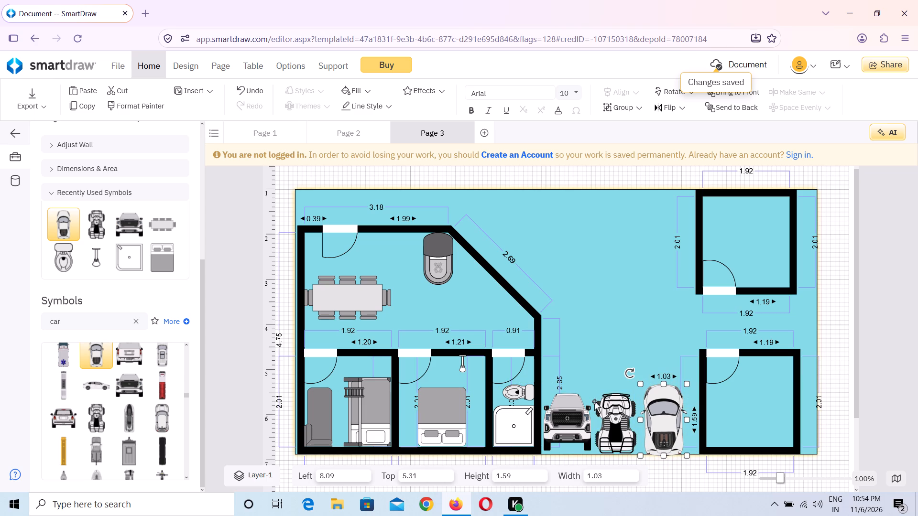
{"action": "left_click", "coordinate": [590, 313]}
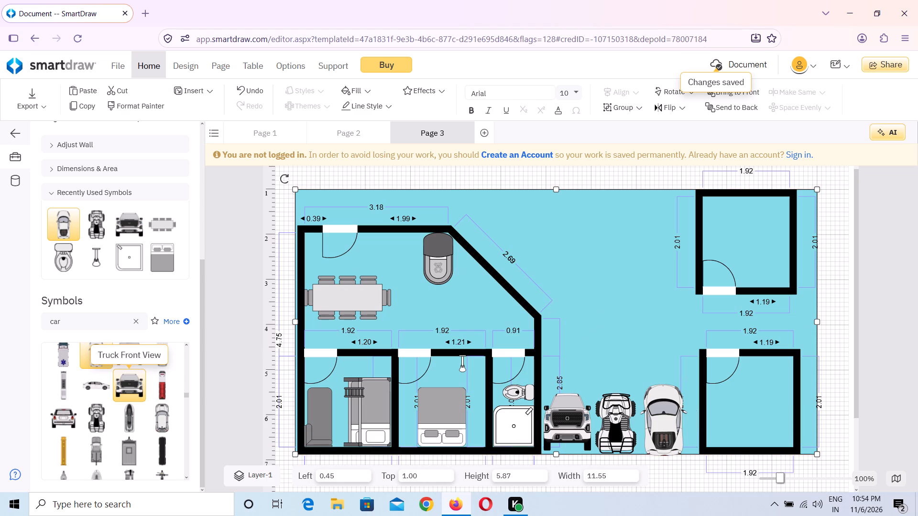
Place a Minivan Side View between the angled wall and the upper-right room, shrunk to about 3.58 wide by 1.50 high.
{"action": "scroll", "coordinate": [119, 390], "scroll_direction": "down", "scroll_amount": 5}
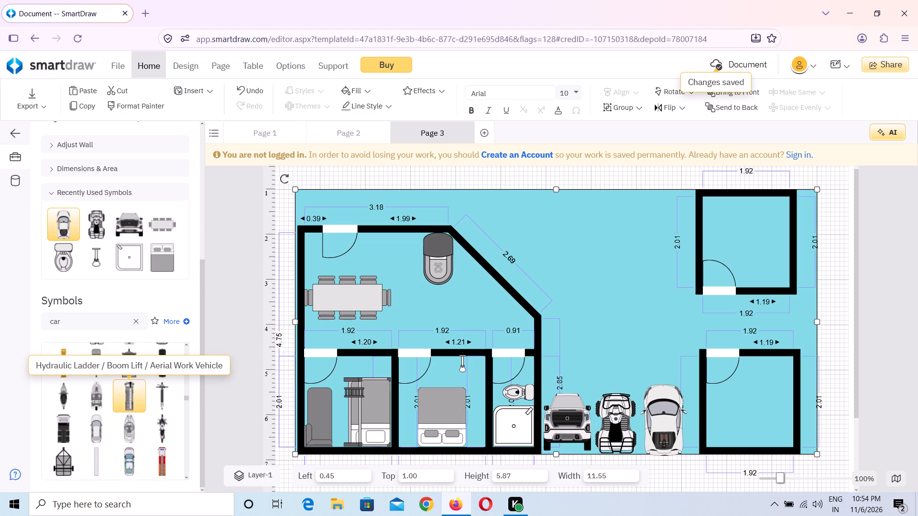
{"action": "scroll", "coordinate": [119, 390], "scroll_direction": "down", "scroll_amount": 4}
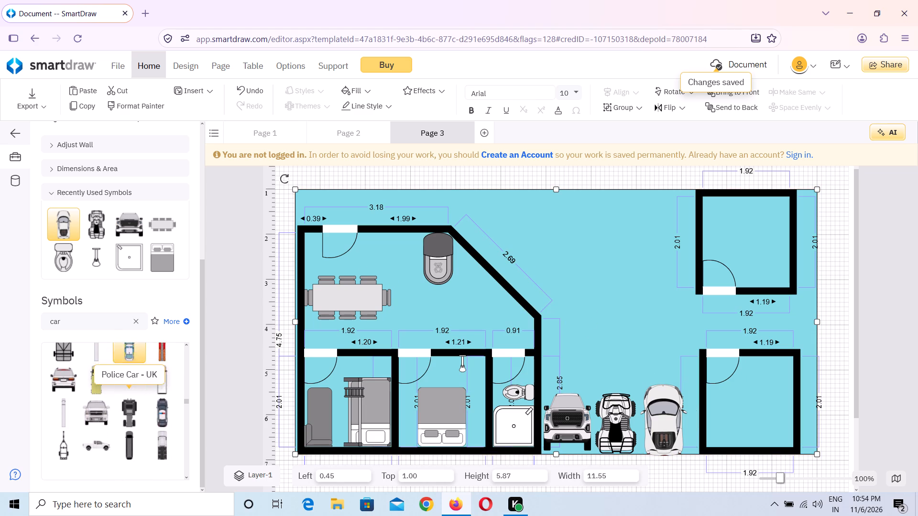
{"action": "scroll", "coordinate": [119, 390], "scroll_direction": "down", "scroll_amount": 5}
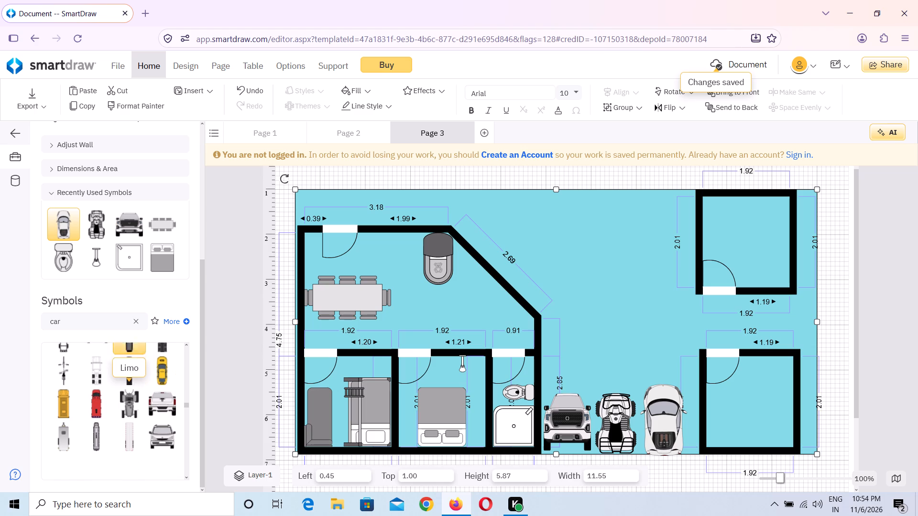
{"action": "scroll", "coordinate": [119, 390], "scroll_direction": "down", "scroll_amount": 4}
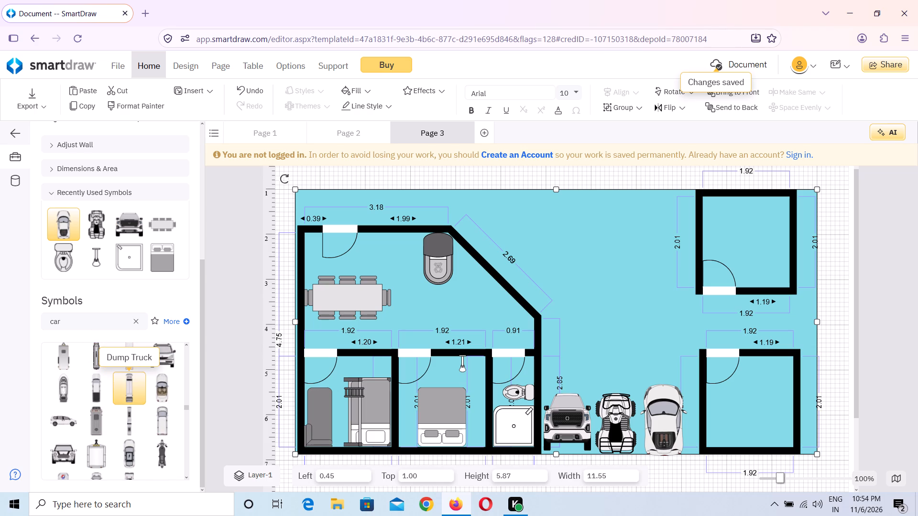
{"action": "scroll", "coordinate": [119, 390], "scroll_direction": "down", "scroll_amount": 1}
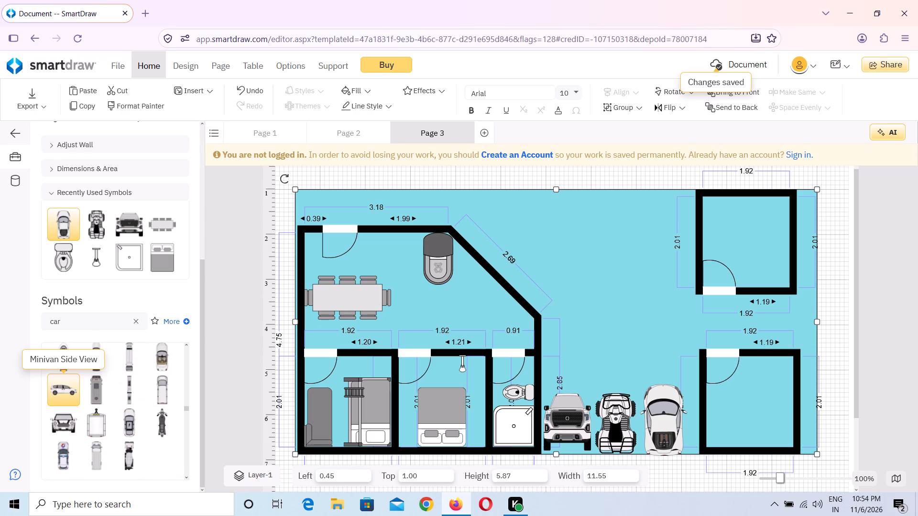
{"action": "left_click_drag", "start_coordinate": [62, 391], "coordinate": [361, 311]}
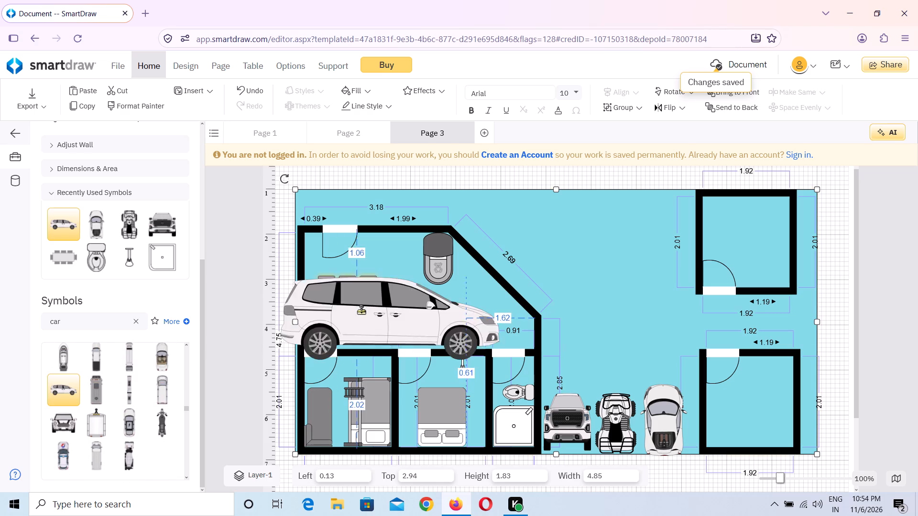
{"action": "left_click_drag", "start_coordinate": [361, 311], "coordinate": [565, 243]}
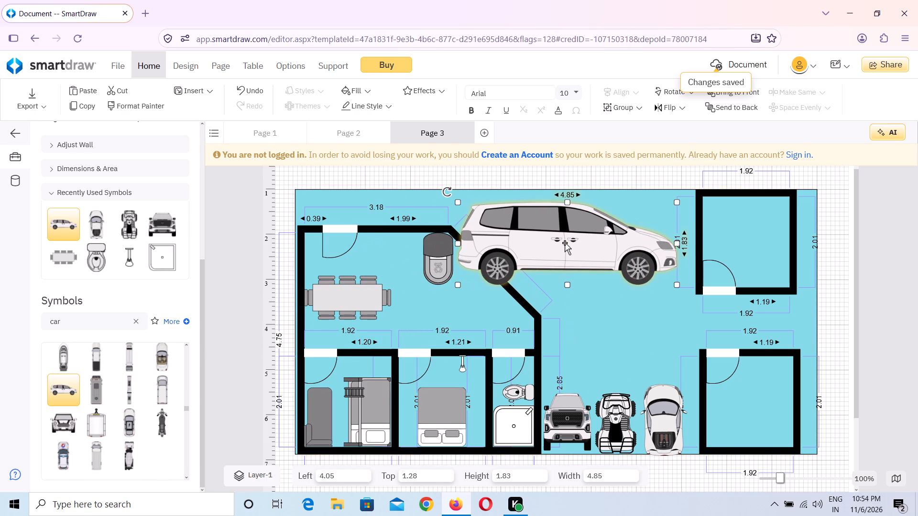
{"action": "left_click_drag", "start_coordinate": [677, 285], "coordinate": [633, 277]}
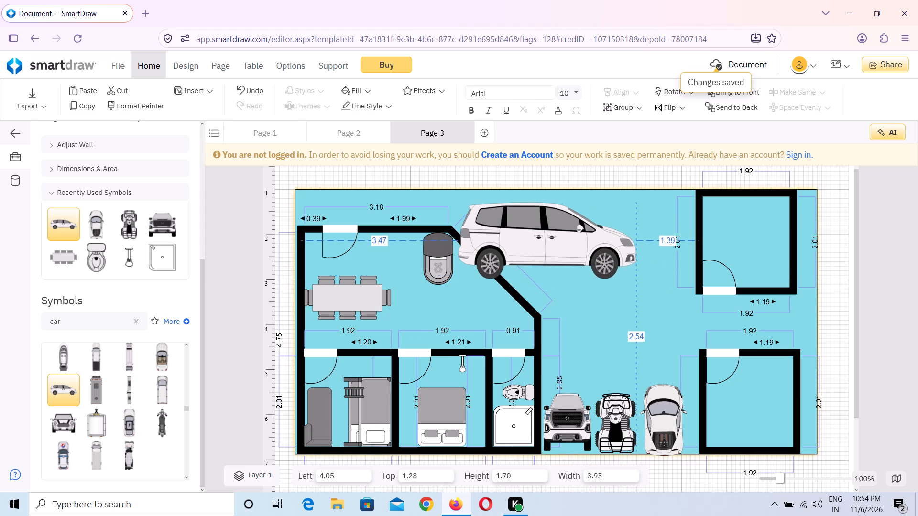
{"action": "left_click_drag", "start_coordinate": [633, 277], "coordinate": [620, 270]}
{"action": "left_click_drag", "start_coordinate": [538, 245], "coordinate": [585, 252]}
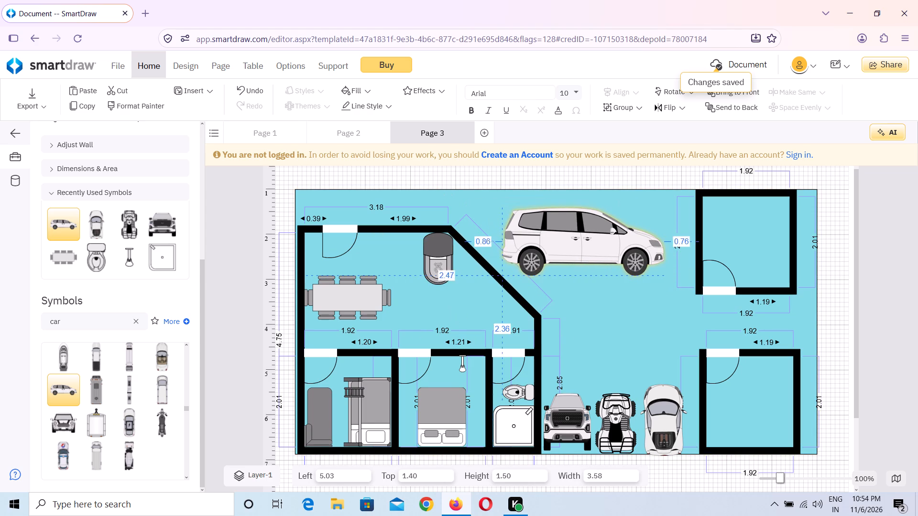
{"action": "left_click_drag", "start_coordinate": [585, 252], "coordinate": [584, 248]}
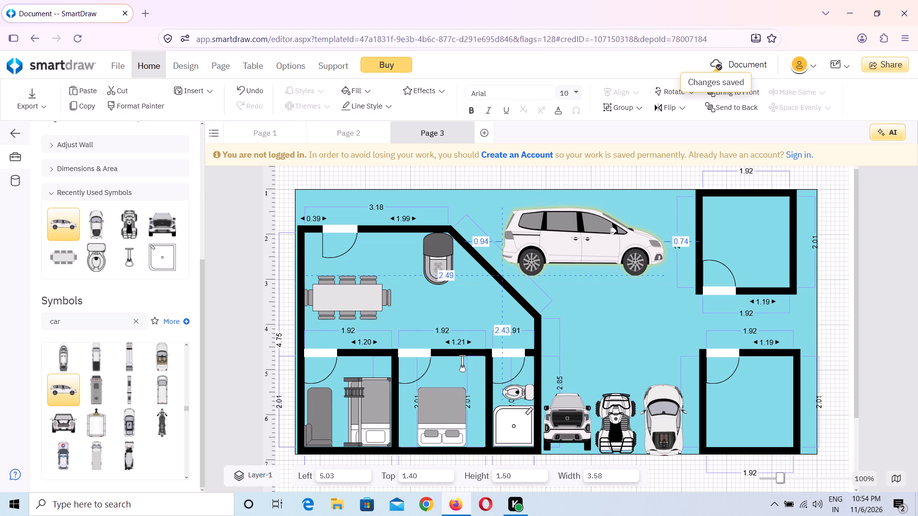
Move the minivan down above the parked vehicles and shrink it to about 2.95 wide by 0.99 high.
{"action": "left_click_drag", "start_coordinate": [584, 248], "coordinate": [598, 274]}
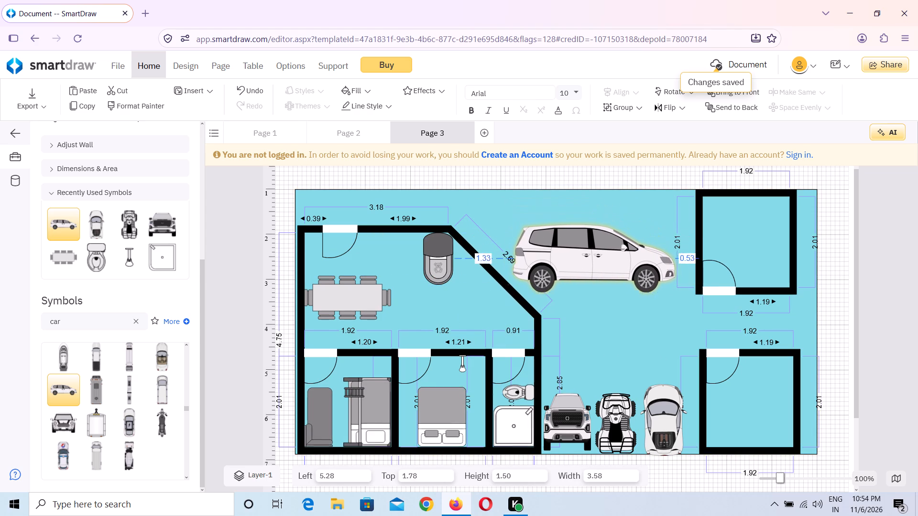
{"action": "left_click_drag", "start_coordinate": [598, 274], "coordinate": [613, 299]}
{"action": "left_click_drag", "start_coordinate": [616, 301], "coordinate": [629, 317]}
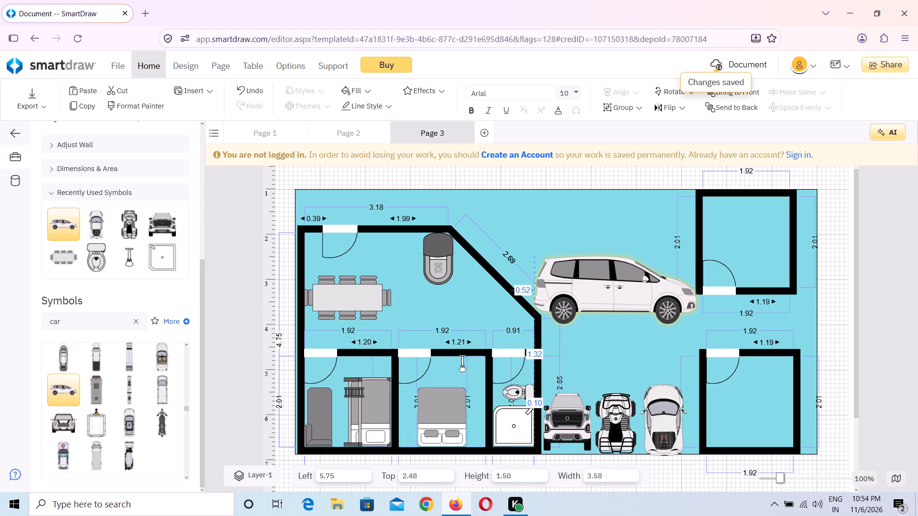
{"action": "left_click_drag", "start_coordinate": [629, 317], "coordinate": [660, 331]}
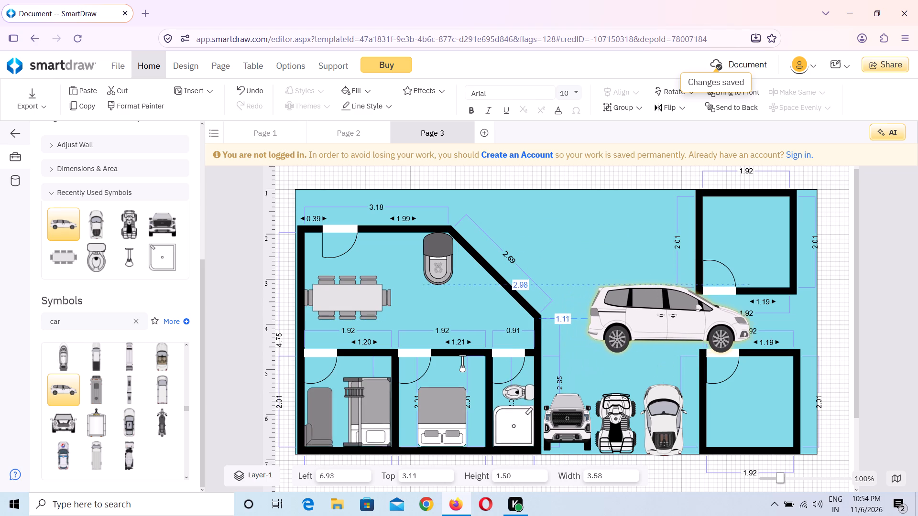
{"action": "left_click_drag", "start_coordinate": [660, 331], "coordinate": [641, 331]}
{"action": "left_click_drag", "start_coordinate": [722, 286], "coordinate": [692, 309]}
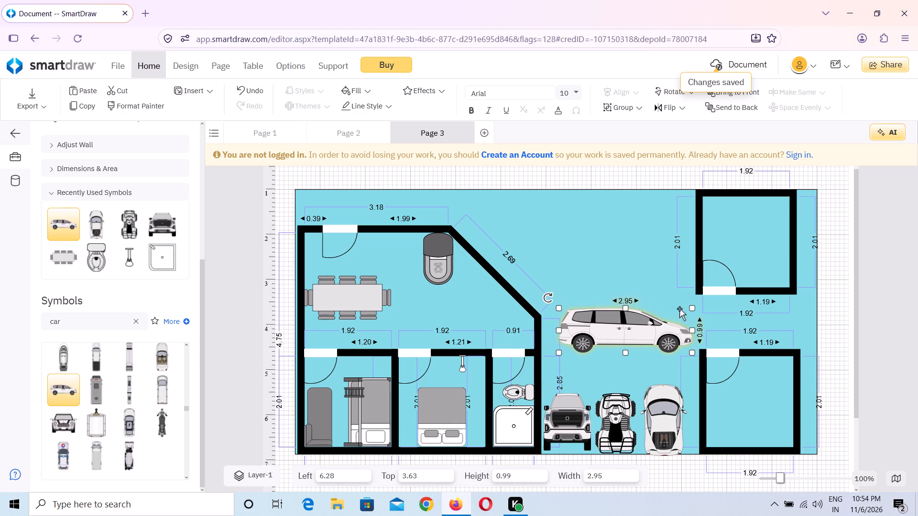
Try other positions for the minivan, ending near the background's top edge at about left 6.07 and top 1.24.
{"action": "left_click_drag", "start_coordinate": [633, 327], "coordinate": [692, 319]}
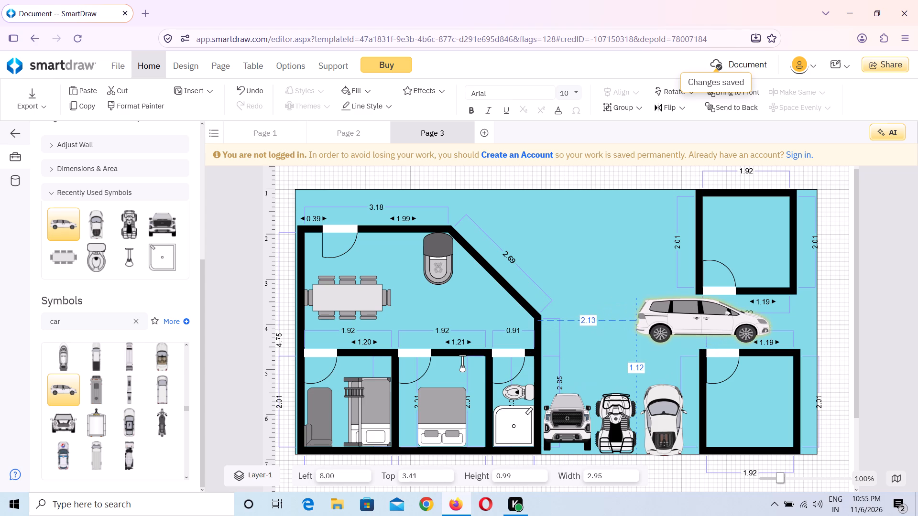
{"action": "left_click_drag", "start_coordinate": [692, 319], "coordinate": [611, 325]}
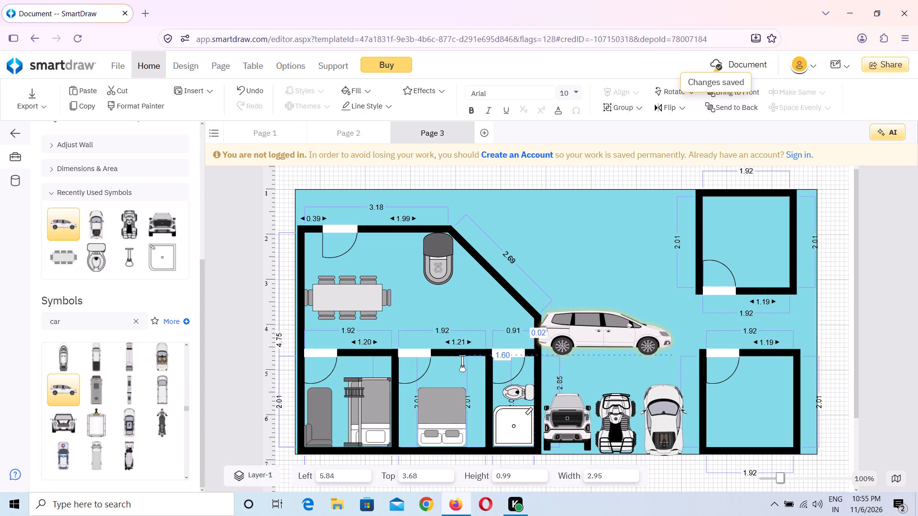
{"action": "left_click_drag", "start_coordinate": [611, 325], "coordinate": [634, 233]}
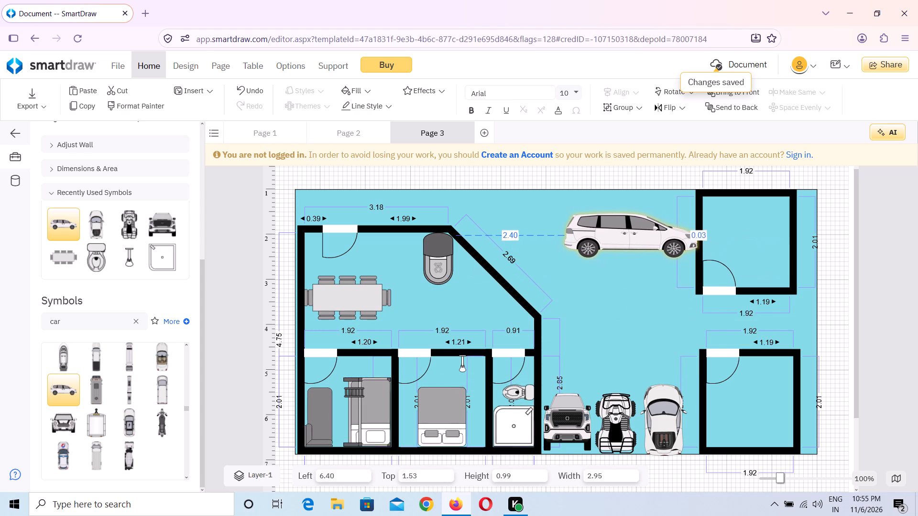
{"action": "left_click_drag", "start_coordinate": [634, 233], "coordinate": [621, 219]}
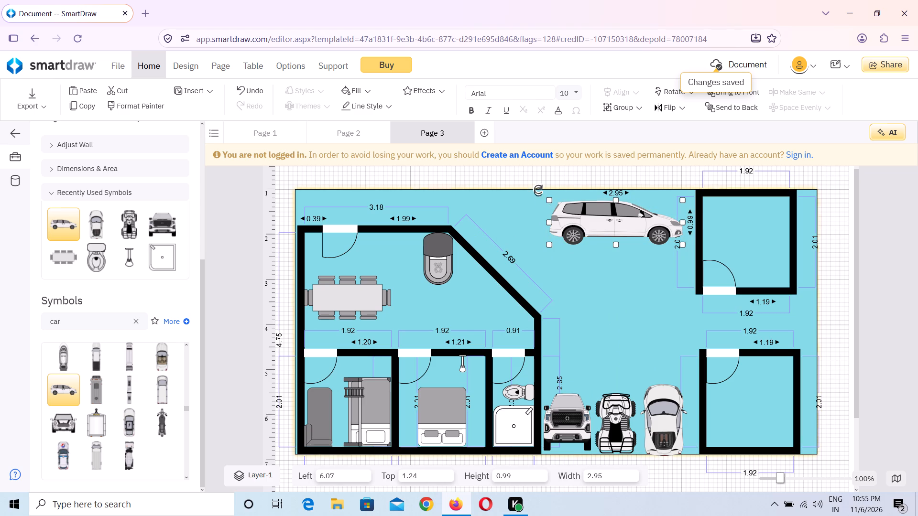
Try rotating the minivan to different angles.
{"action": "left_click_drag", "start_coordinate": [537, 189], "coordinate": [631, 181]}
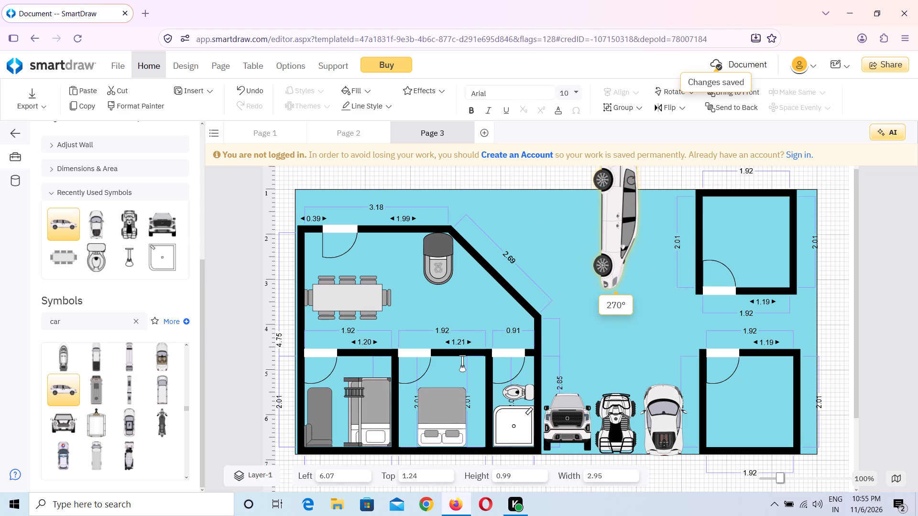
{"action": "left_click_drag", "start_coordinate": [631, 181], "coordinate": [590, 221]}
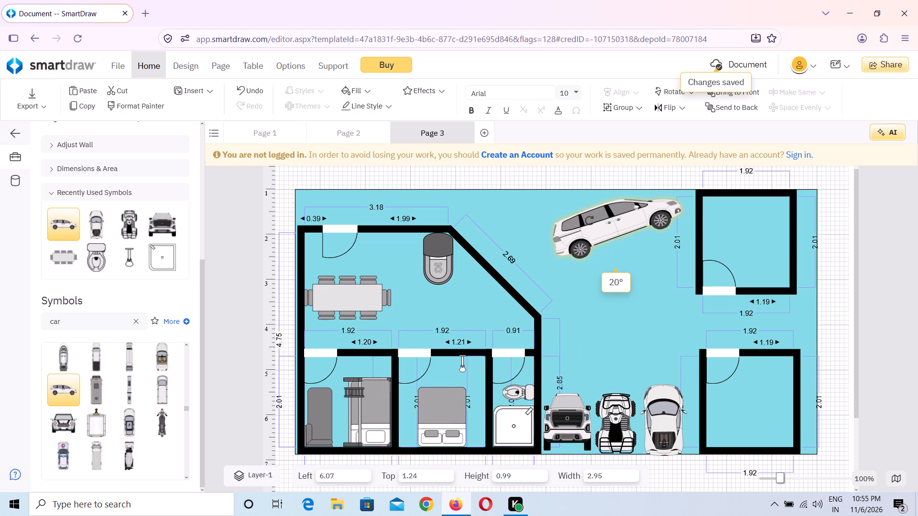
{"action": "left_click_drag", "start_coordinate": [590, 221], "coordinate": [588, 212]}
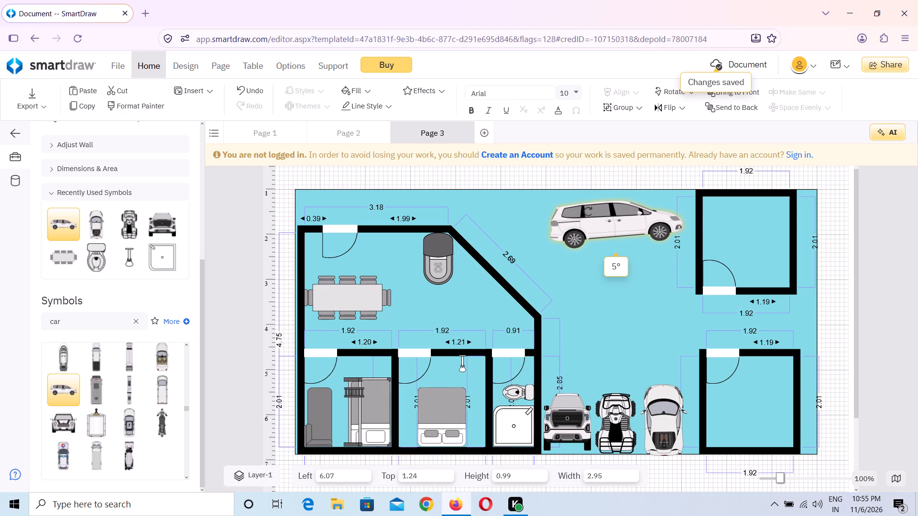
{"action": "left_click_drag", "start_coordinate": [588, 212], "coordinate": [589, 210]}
Shift the minivan to about left 6.31 and top 1.67, and flip it horizontally.
{"action": "left_click_drag", "start_coordinate": [641, 227], "coordinate": [645, 229]}
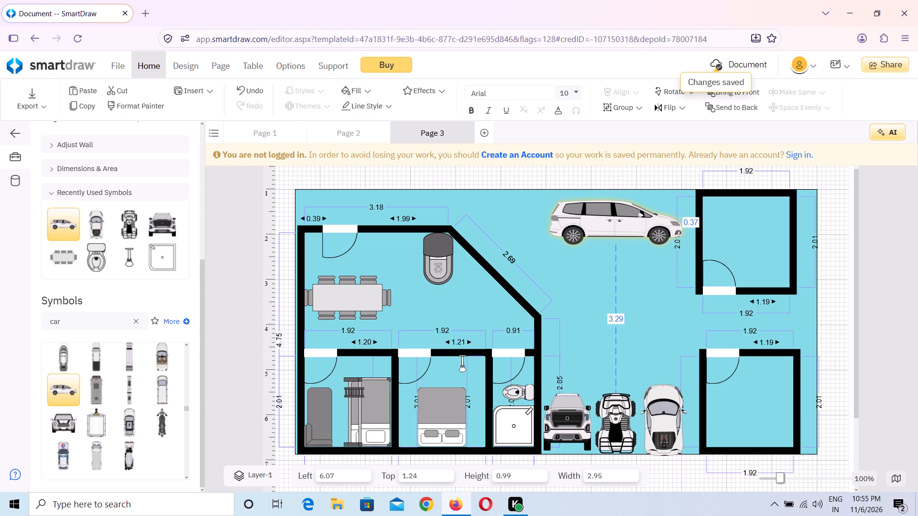
{"action": "left_click_drag", "start_coordinate": [645, 229], "coordinate": [652, 247]}
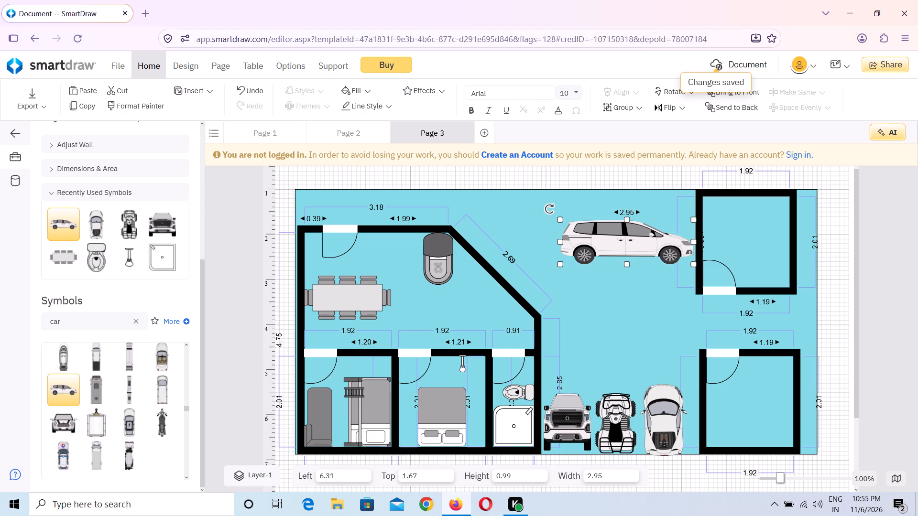
{"action": "left_click", "coordinate": [667, 104]}
{"action": "left_click", "coordinate": [677, 135]}
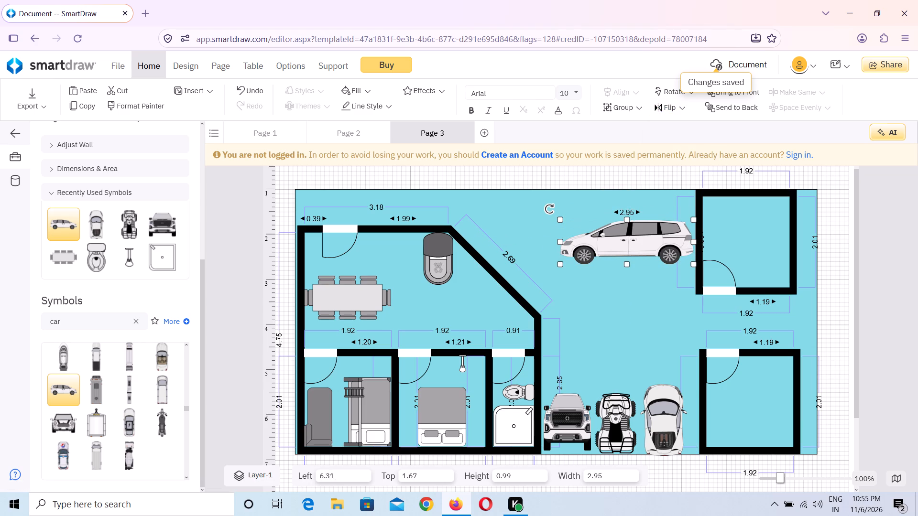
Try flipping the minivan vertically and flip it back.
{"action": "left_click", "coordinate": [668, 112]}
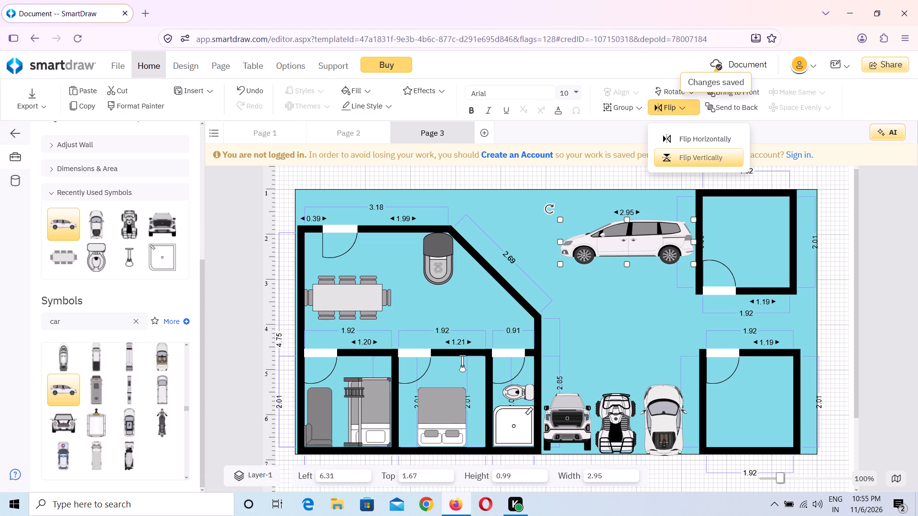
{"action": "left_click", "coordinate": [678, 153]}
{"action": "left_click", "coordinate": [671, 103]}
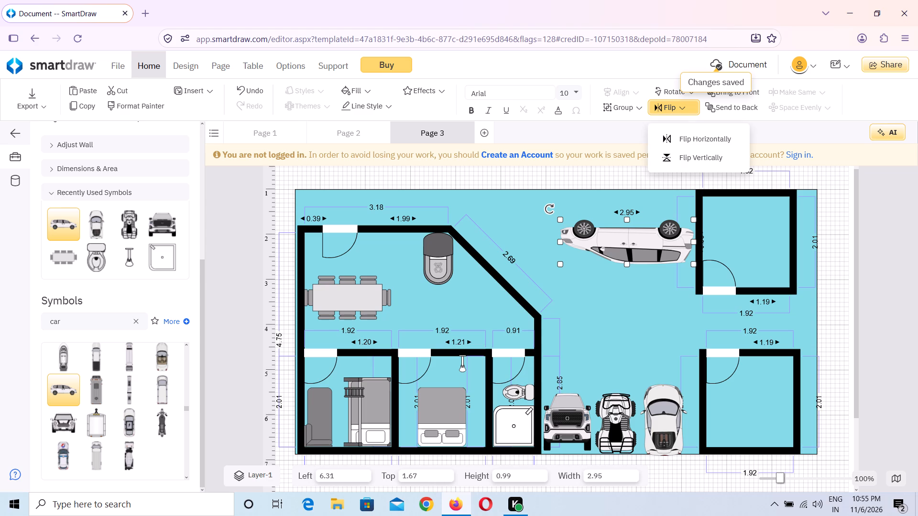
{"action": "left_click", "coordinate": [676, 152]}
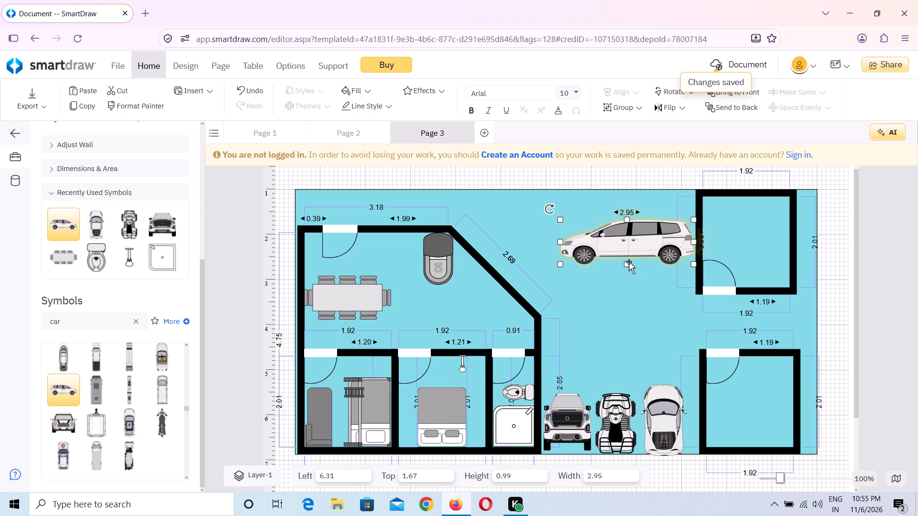
Move the minivan into the angled-corner room, beside its lower-right corner, at about left 2.68 and top 3.51.
{"action": "left_click_drag", "start_coordinate": [610, 250], "coordinate": [621, 296]}
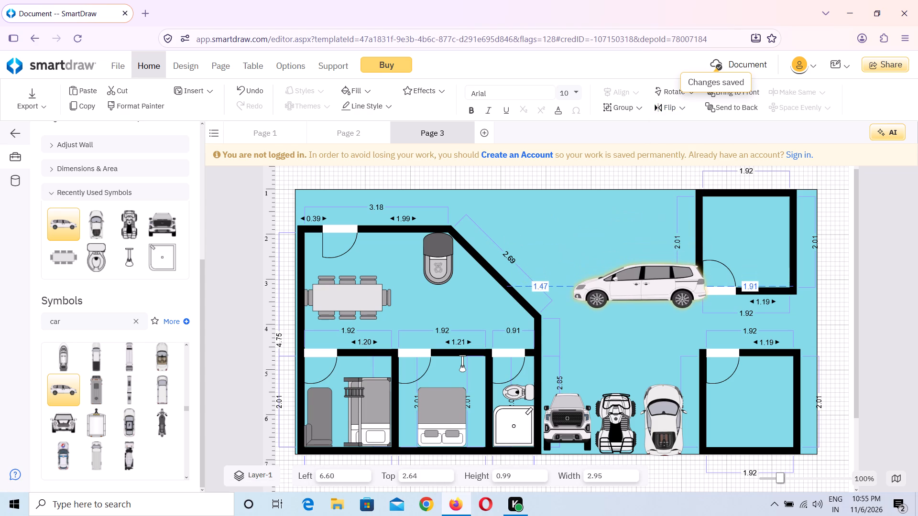
{"action": "left_click_drag", "start_coordinate": [621, 296], "coordinate": [588, 291]}
{"action": "left_click_drag", "start_coordinate": [603, 292], "coordinate": [602, 292]}
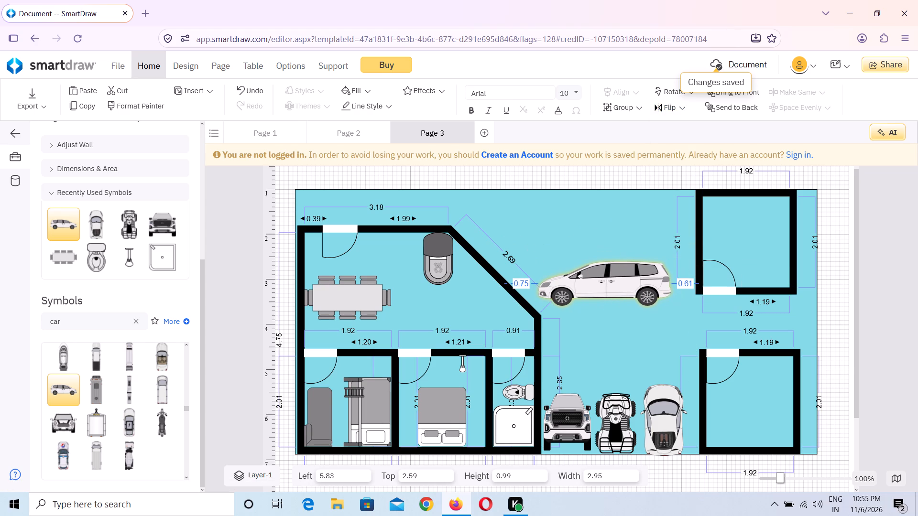
{"action": "left_click_drag", "start_coordinate": [602, 292], "coordinate": [477, 319]}
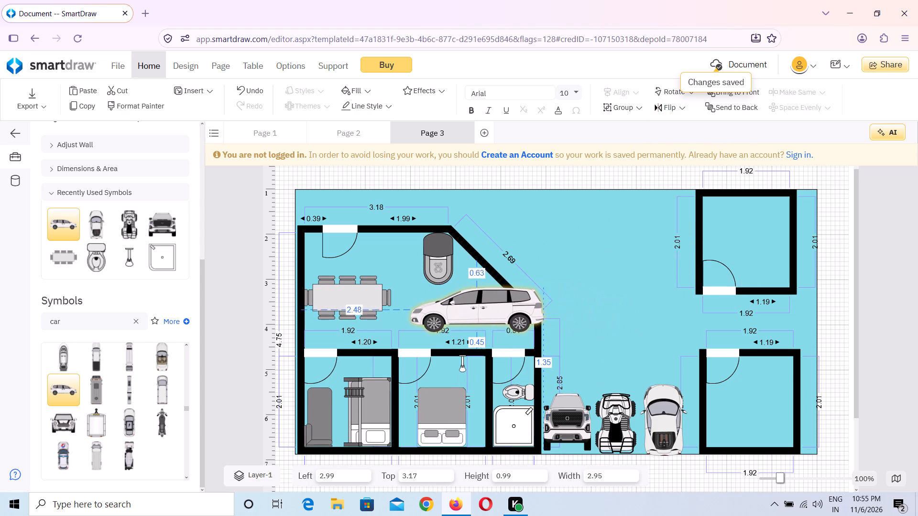
{"action": "left_click_drag", "start_coordinate": [477, 319], "coordinate": [459, 333]}
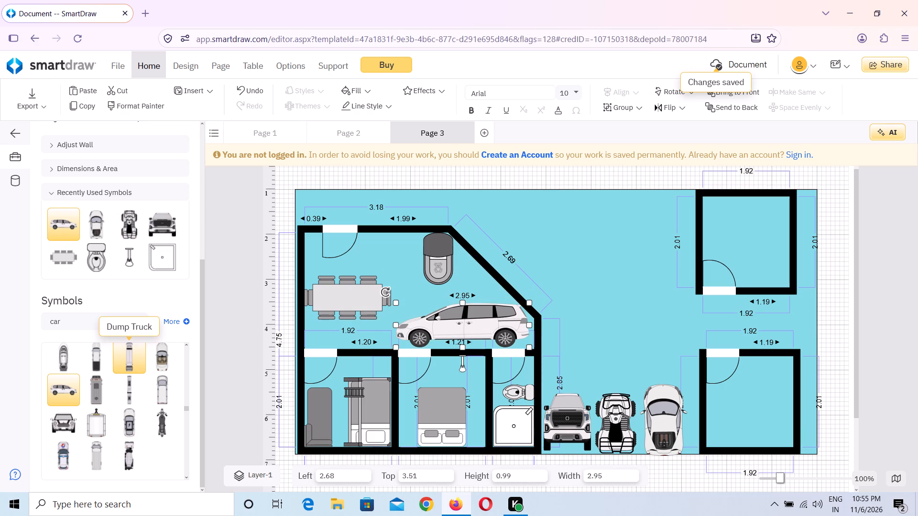
Look through the remaining symbol categories in the car search results.
{"action": "scroll", "coordinate": [135, 387], "scroll_direction": "down", "scroll_amount": 5}
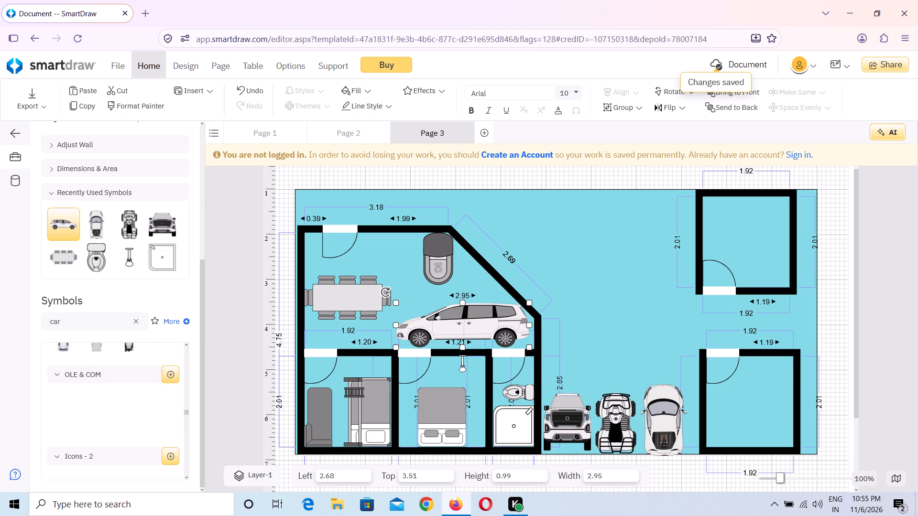
{"action": "scroll", "coordinate": [135, 387], "scroll_direction": "down", "scroll_amount": 3}
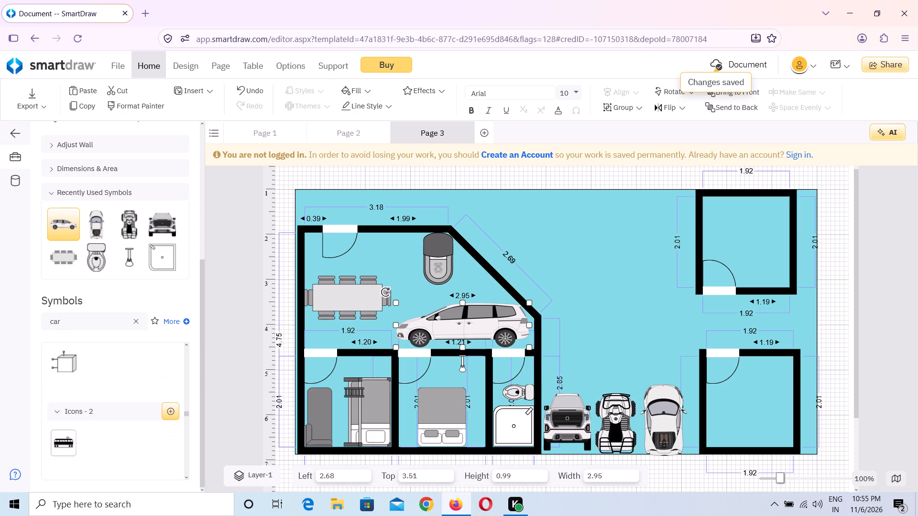
{"action": "scroll", "coordinate": [135, 387], "scroll_direction": "down", "scroll_amount": 14}
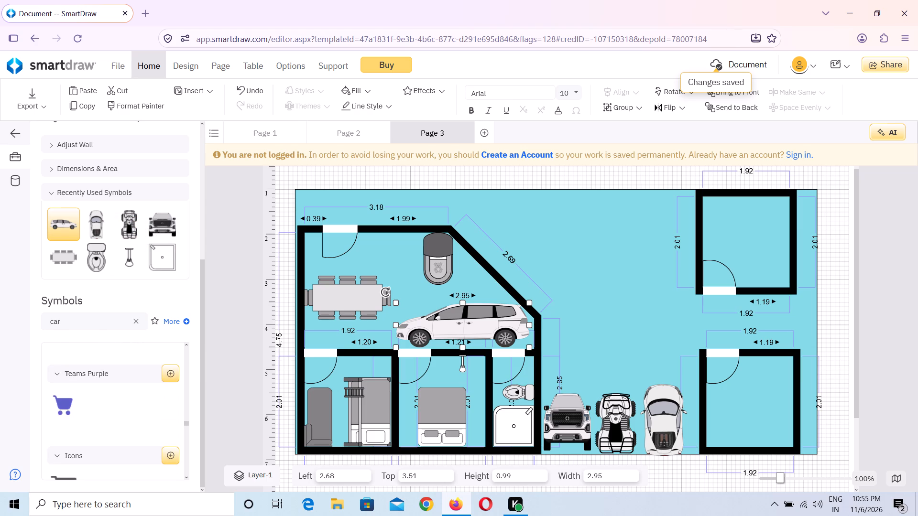
{"action": "scroll", "coordinate": [159, 396], "scroll_direction": "down", "scroll_amount": 18}
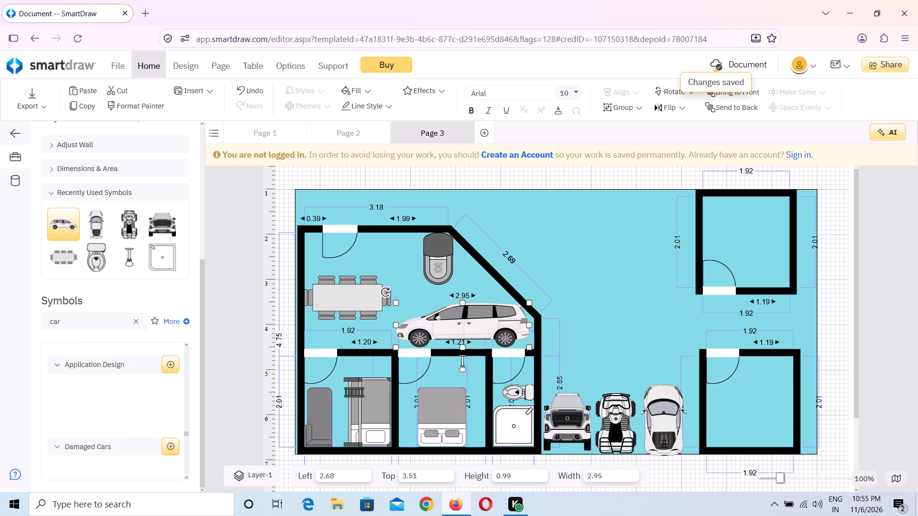
{"action": "scroll", "coordinate": [159, 396], "scroll_direction": "down", "scroll_amount": 20}
{"action": "scroll", "coordinate": [159, 396], "scroll_direction": "down", "scroll_amount": 6}
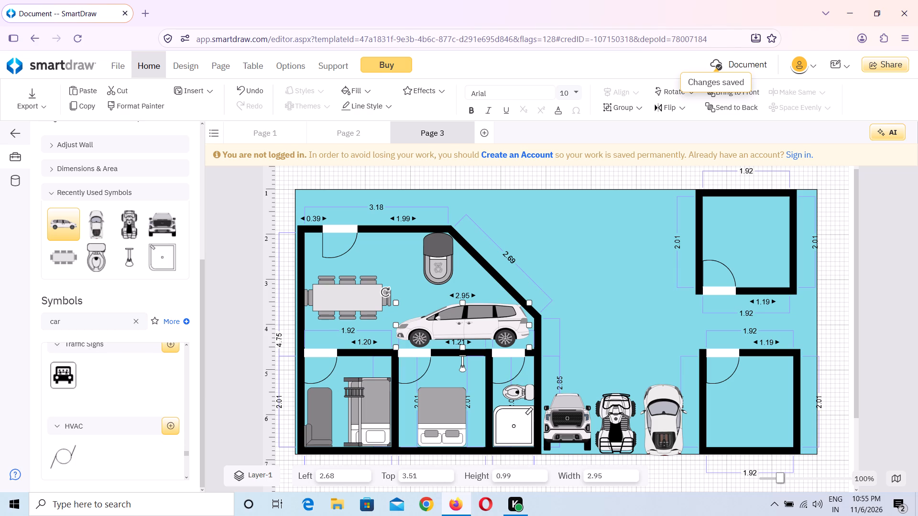
Clear the car symbol search and place a Double Trundle Bed in the plan's lower-right small room, at about left 9.60 and top 4.70.
{"action": "left_click_drag", "start_coordinate": [201, 327], "coordinate": [203, 247]}
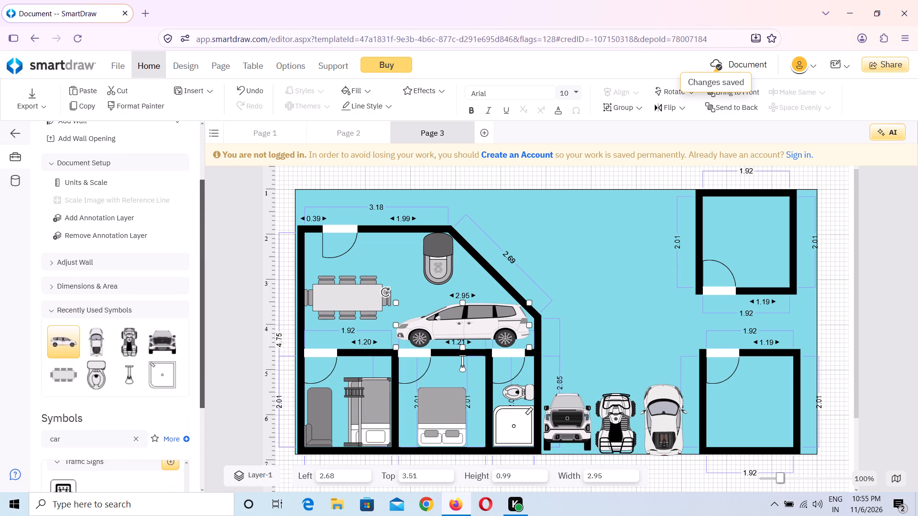
{"action": "left_click_drag", "start_coordinate": [203, 247], "coordinate": [201, 261]}
{"action": "left_click", "coordinate": [142, 424]}
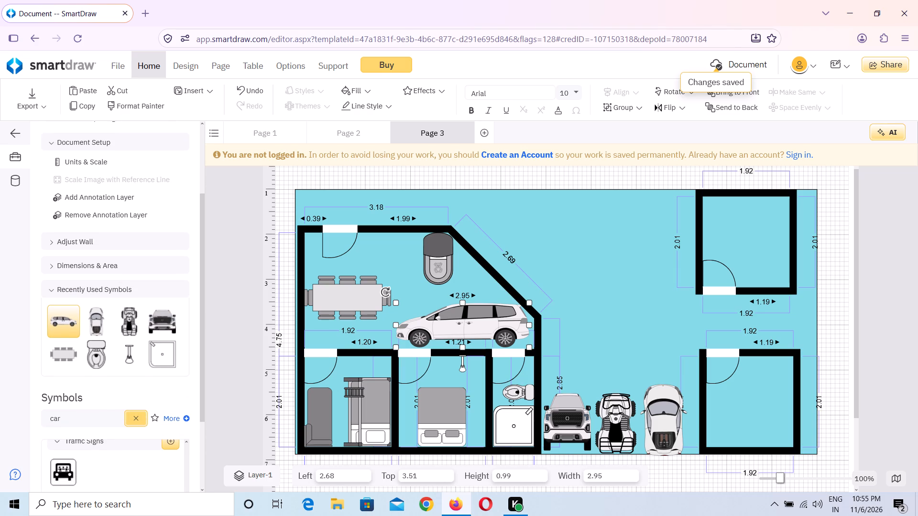
{"action": "scroll", "coordinate": [134, 433], "scroll_direction": "down", "scroll_amount": 1}
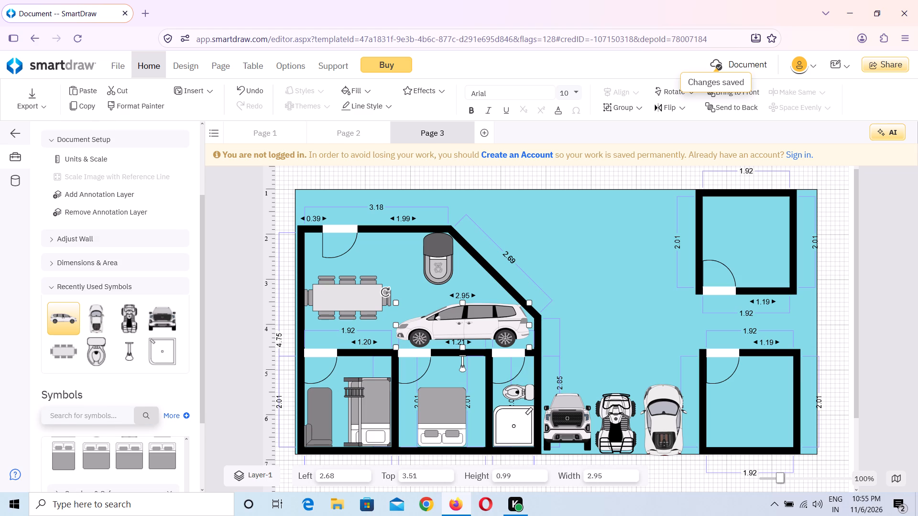
{"action": "scroll", "coordinate": [134, 433], "scroll_direction": "down", "scroll_amount": 1}
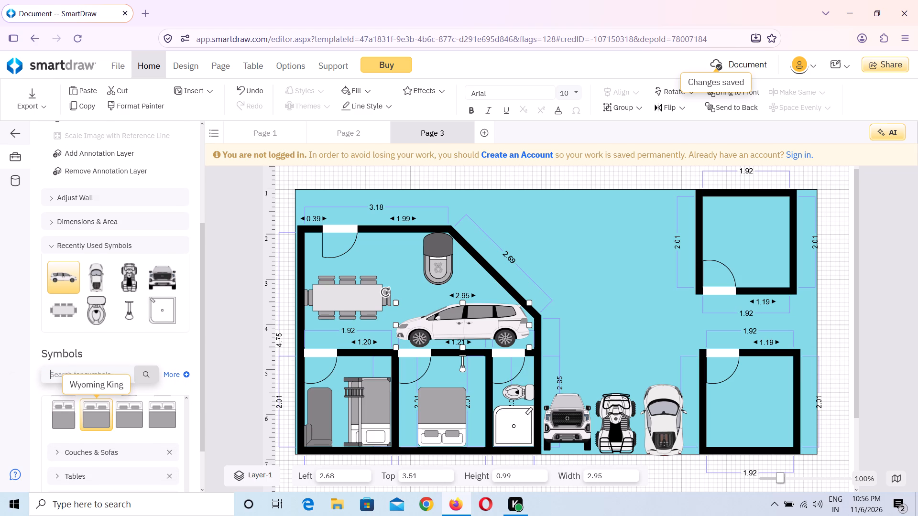
{"action": "scroll", "coordinate": [93, 414], "scroll_direction": "up", "scroll_amount": 4}
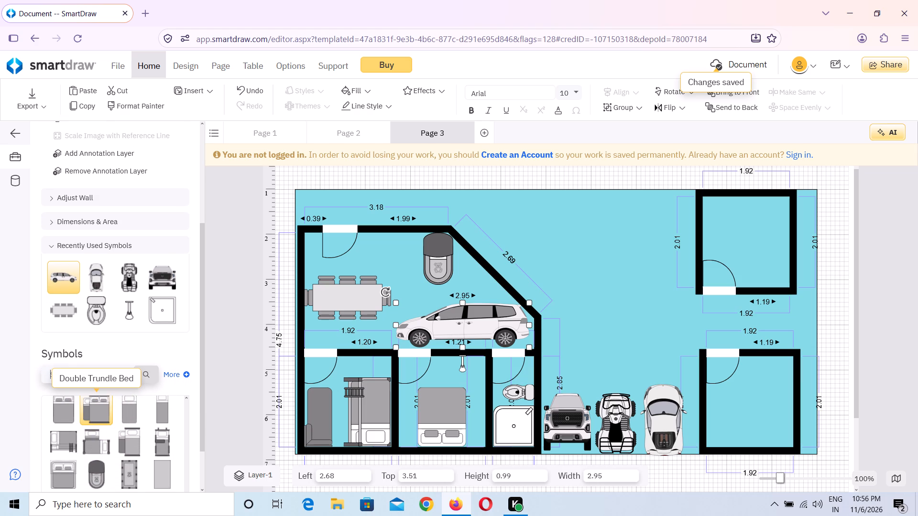
{"action": "scroll", "coordinate": [93, 414], "scroll_direction": "up", "scroll_amount": 1}
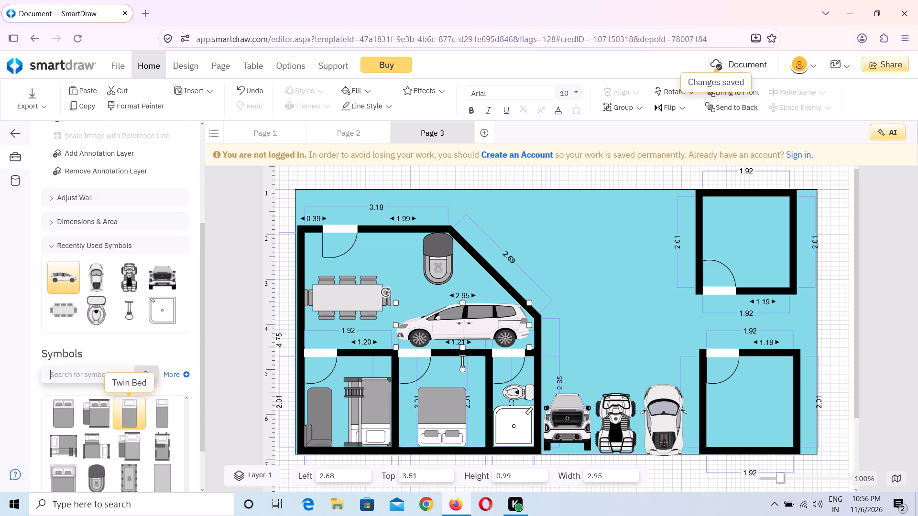
{"action": "left_click_drag", "start_coordinate": [106, 416], "coordinate": [310, 460]}
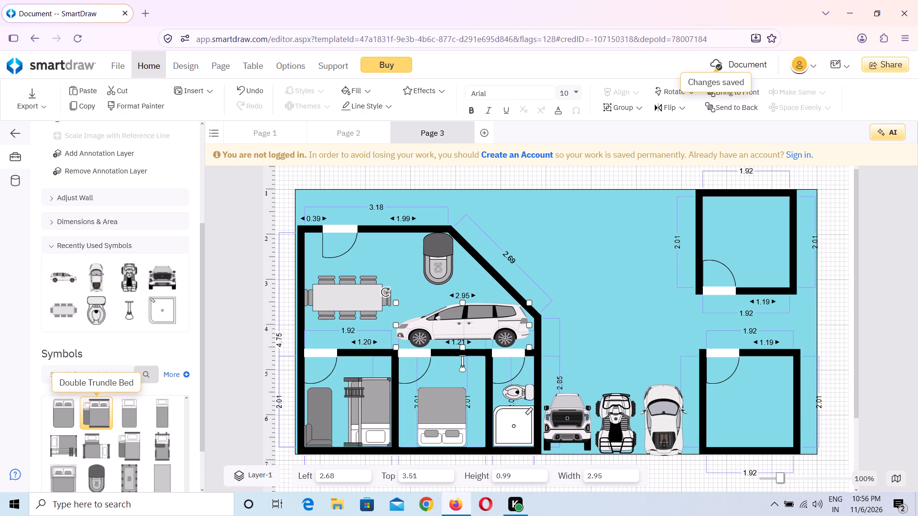
{"action": "left_click_drag", "start_coordinate": [310, 460], "coordinate": [651, 333]}
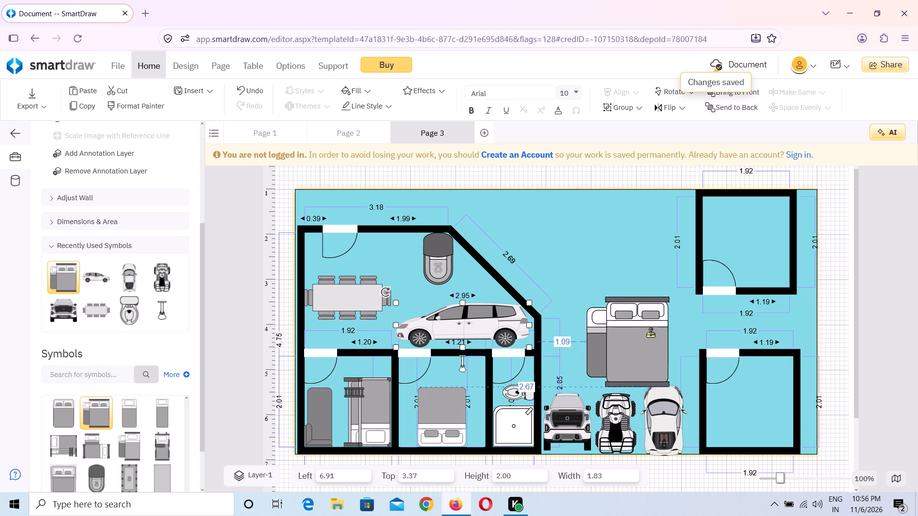
{"action": "left_click_drag", "start_coordinate": [651, 333], "coordinate": [747, 401]}
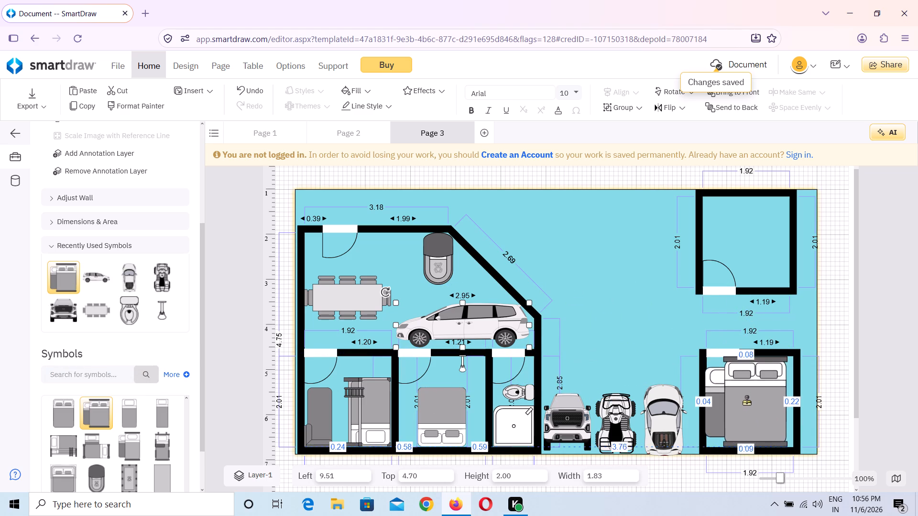
{"action": "left_click_drag", "start_coordinate": [747, 401], "coordinate": [751, 402]}
Rotate the Double Trundle Bed half a turn so its pillows lie along the room's bottom wall.
{"action": "left_click_drag", "start_coordinate": [696, 348], "coordinate": [781, 434]}
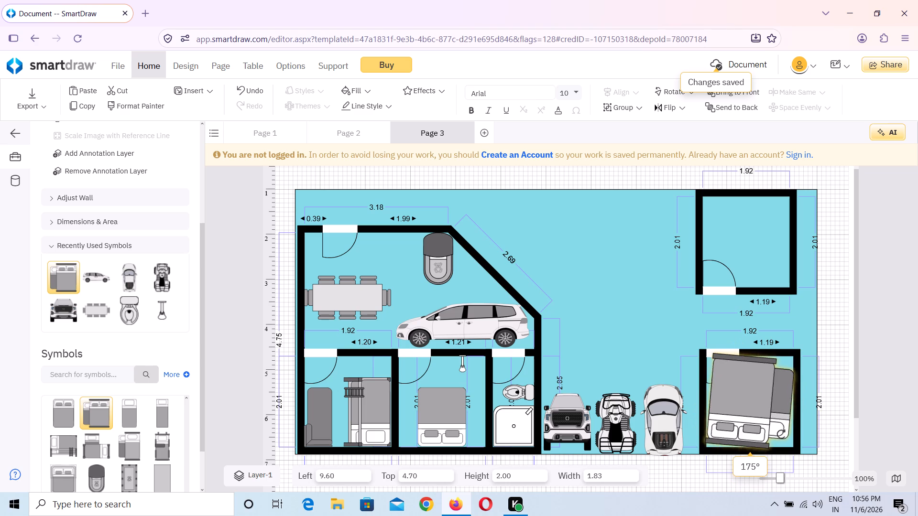
{"action": "left_click_drag", "start_coordinate": [781, 434], "coordinate": [783, 434]}
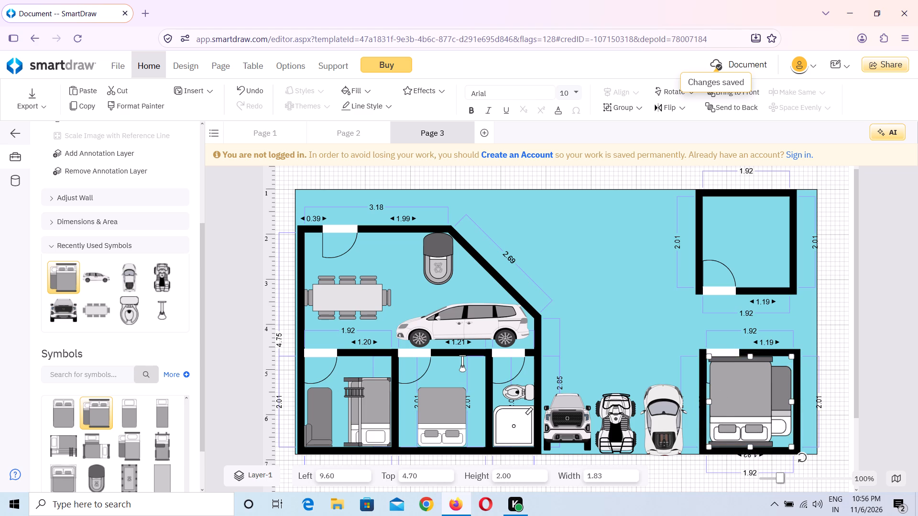
Shrink the Double Trundle Bed to about 1.45 wide by 1.19 high and fit it into the room's lower-left corner.
{"action": "left_click_drag", "start_coordinate": [709, 358], "coordinate": [726, 392]}
{"action": "left_click_drag", "start_coordinate": [766, 417], "coordinate": [744, 418]}
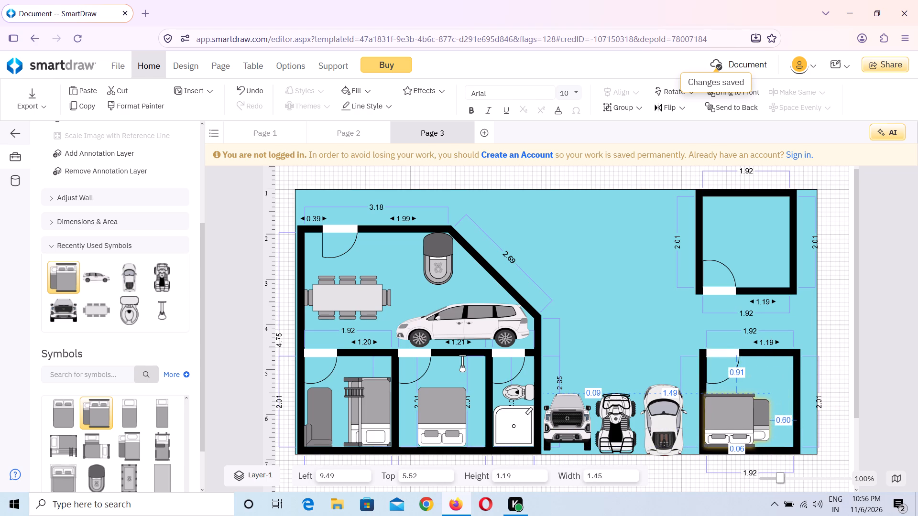
{"action": "left_click_drag", "start_coordinate": [744, 418], "coordinate": [745, 418]}
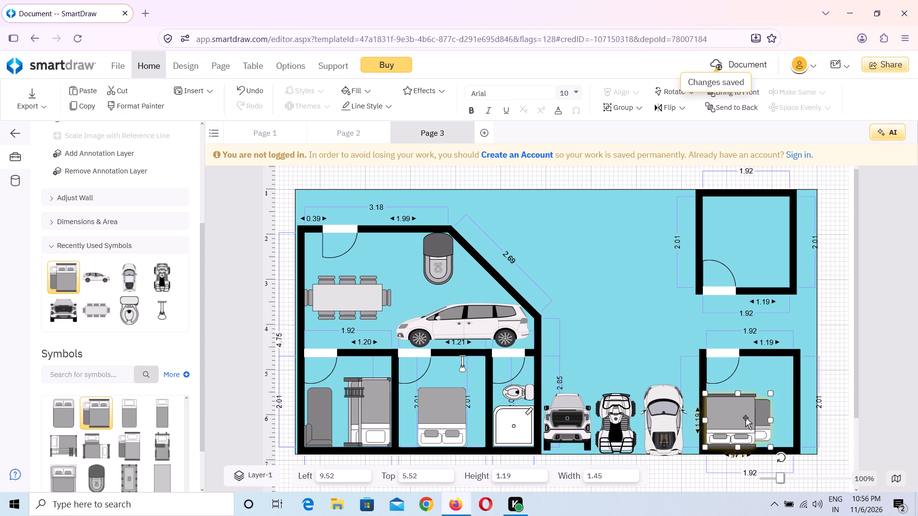
Move the minivan out of the angled-corner room to above its top wall, at about left 1.79 and top 0.91.
{"action": "left_click", "coordinate": [465, 328]}
{"action": "left_click_drag", "start_coordinate": [465, 328], "coordinate": [545, 325]}
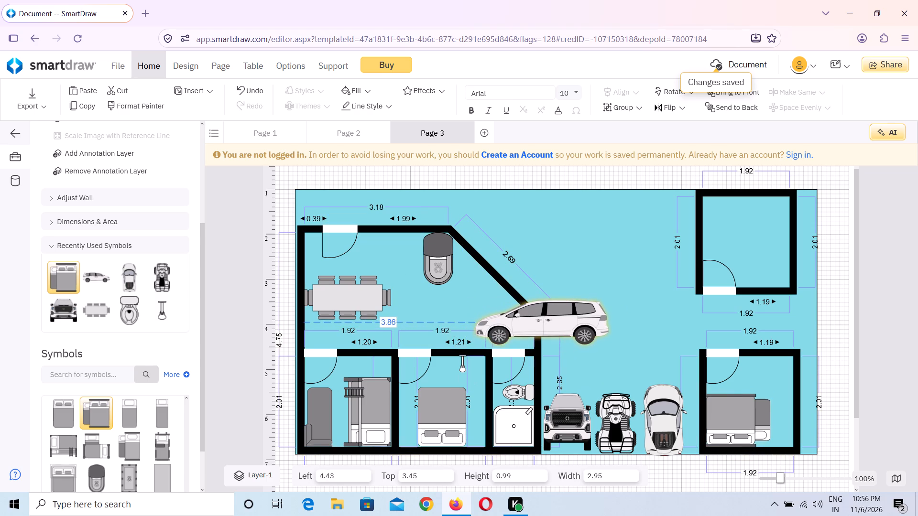
{"action": "left_click_drag", "start_coordinate": [545, 325], "coordinate": [577, 256]}
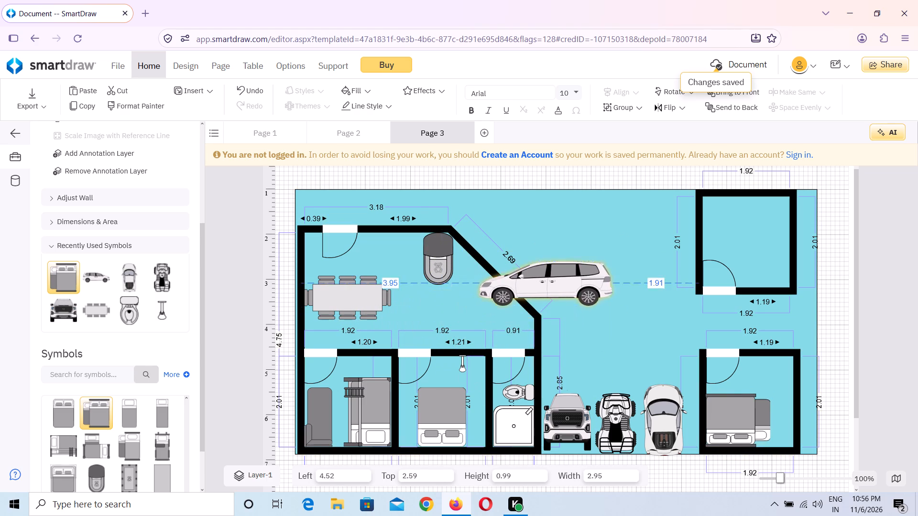
{"action": "left_click_drag", "start_coordinate": [577, 256], "coordinate": [494, 243]}
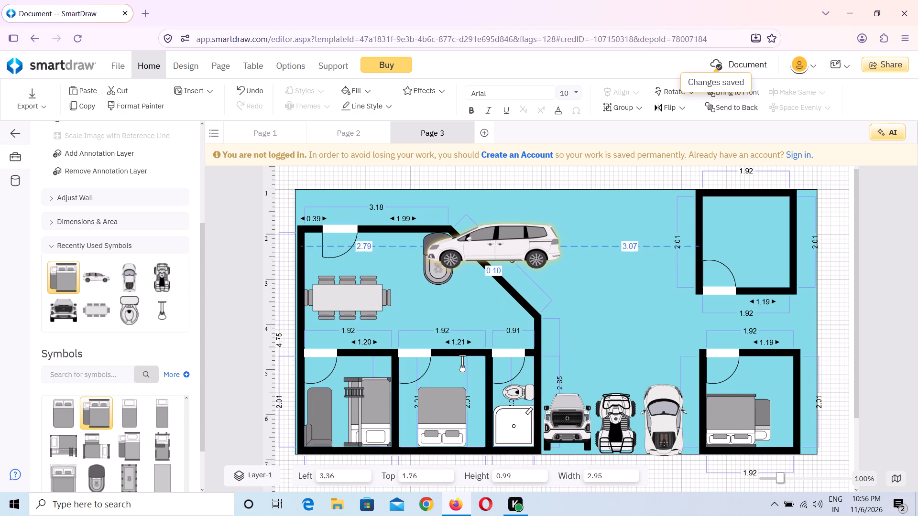
{"action": "left_click_drag", "start_coordinate": [494, 243], "coordinate": [448, 208]}
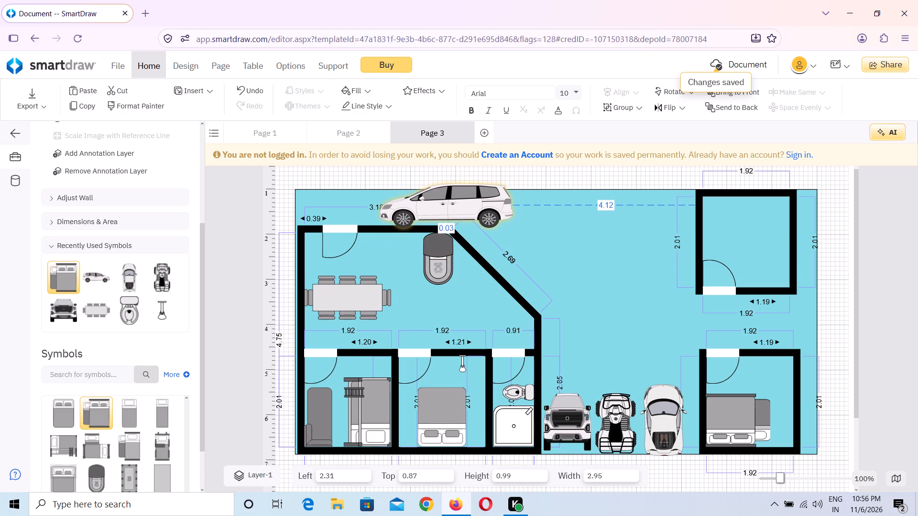
{"action": "left_click_drag", "start_coordinate": [448, 208], "coordinate": [425, 210]}
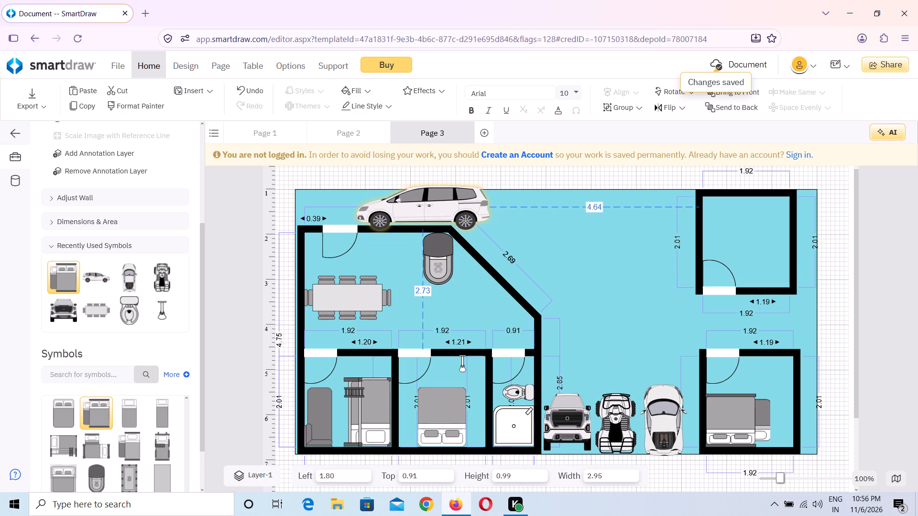
{"action": "left_click_drag", "start_coordinate": [425, 210], "coordinate": [425, 211]}
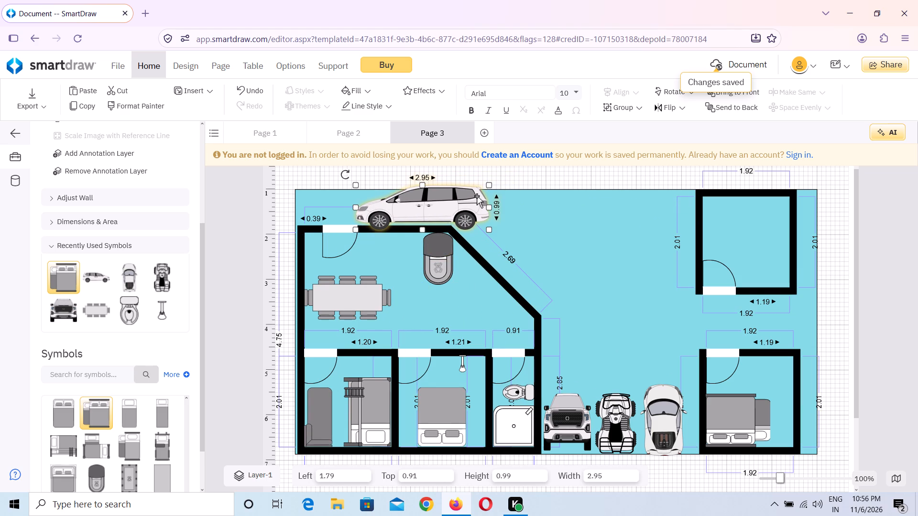
Shrink the minivan to about 2.45 wide by 0.73 high and nudge it to about top 1.05, clear of the wall.
{"action": "left_click_drag", "start_coordinate": [490, 186], "coordinate": [481, 193]}
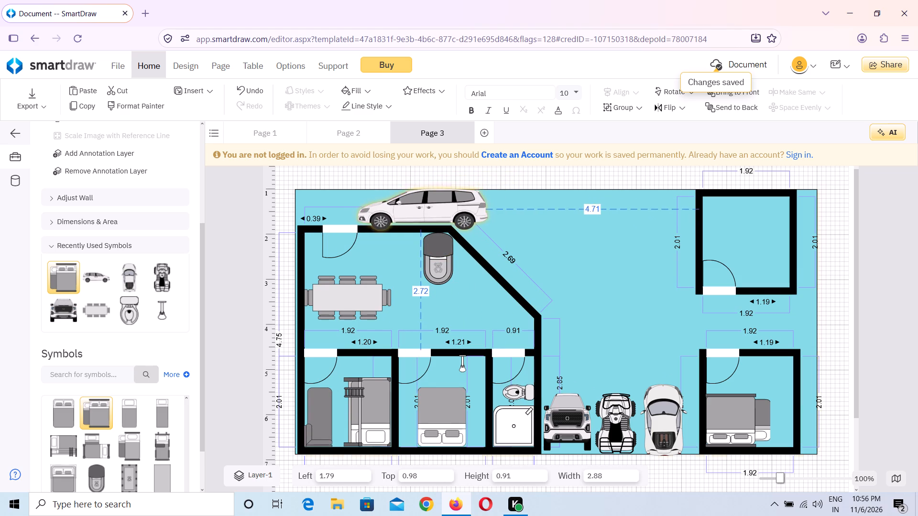
{"action": "left_click_drag", "start_coordinate": [481, 193], "coordinate": [469, 194]}
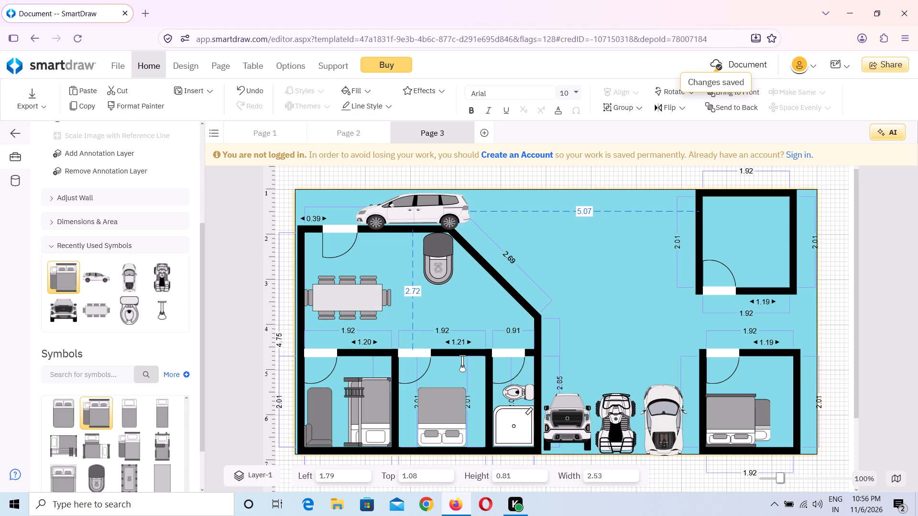
{"action": "left_click_drag", "start_coordinate": [469, 194], "coordinate": [466, 196]}
{"action": "left_click_drag", "start_coordinate": [424, 208], "coordinate": [424, 204]}
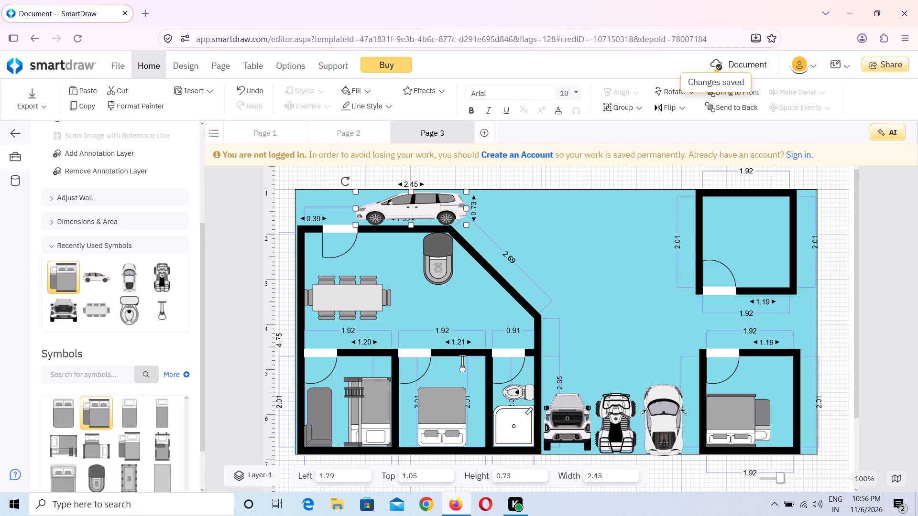
Place a Home Care Bed in the upper-right small room, against its right wall, at about left 10.39 and top 1.05.
{"action": "scroll", "coordinate": [167, 391], "scroll_direction": "down", "scroll_amount": 2}
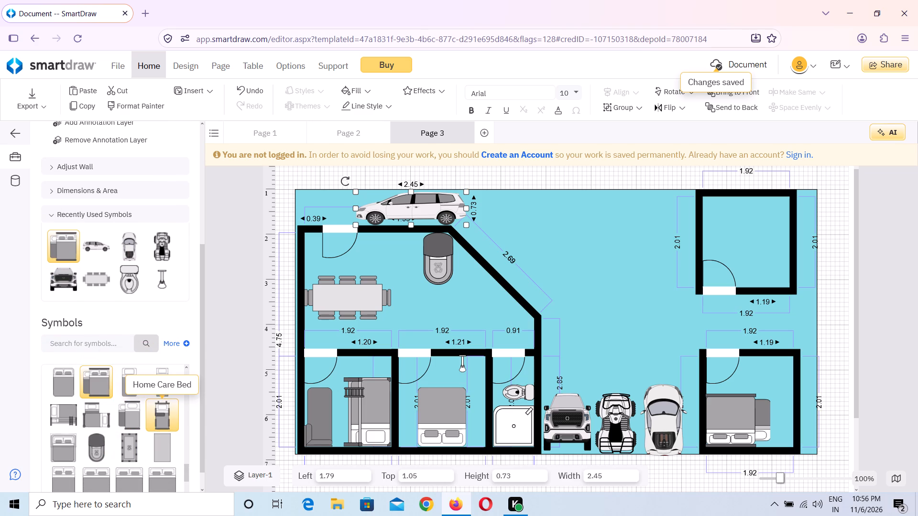
{"action": "left_click_drag", "start_coordinate": [160, 424], "coordinate": [453, 366]}
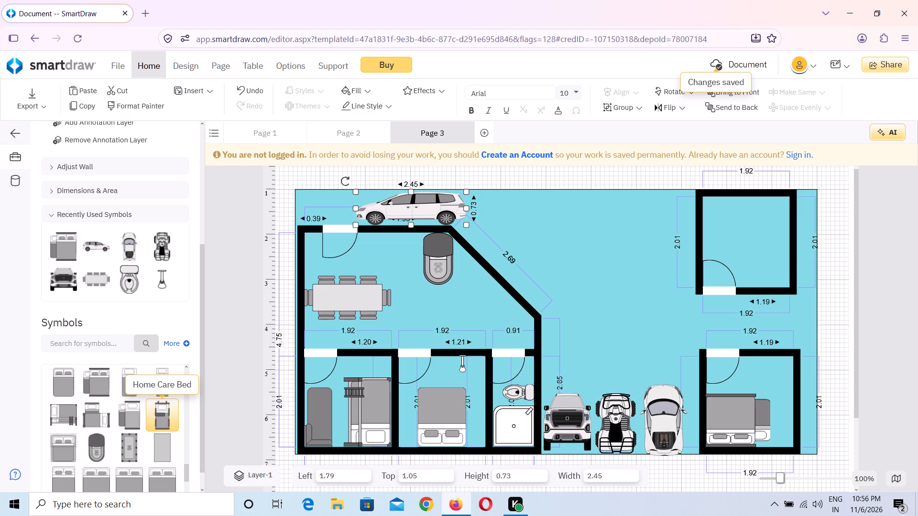
{"action": "left_click_drag", "start_coordinate": [453, 366], "coordinate": [756, 239]}
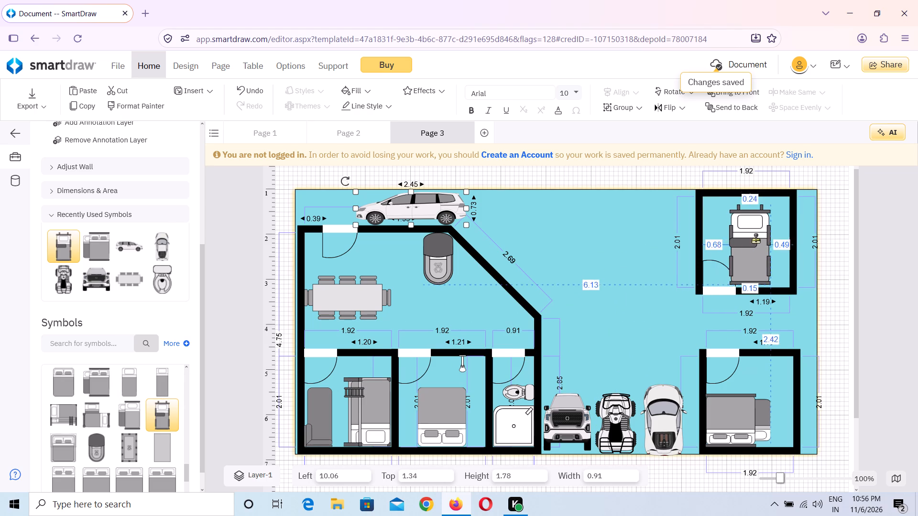
{"action": "left_click_drag", "start_coordinate": [756, 239], "coordinate": [763, 233]}
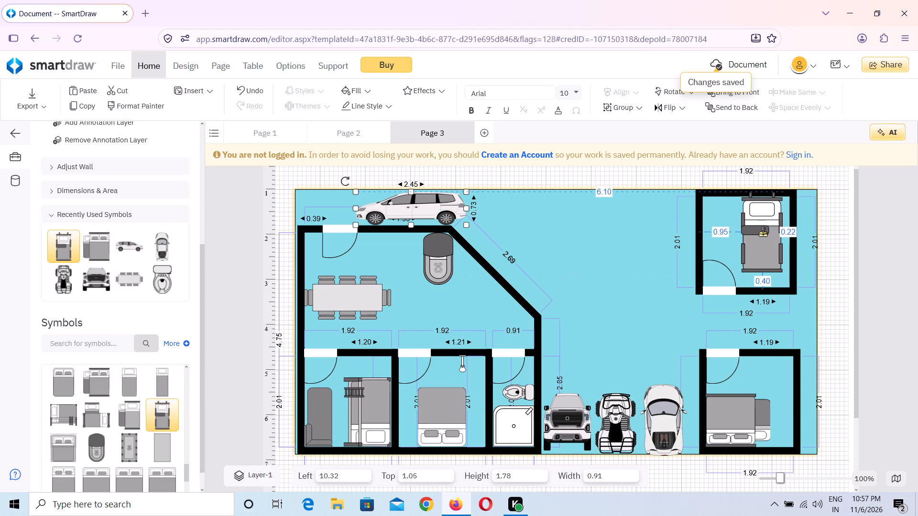
{"action": "left_click_drag", "start_coordinate": [763, 233], "coordinate": [765, 233]}
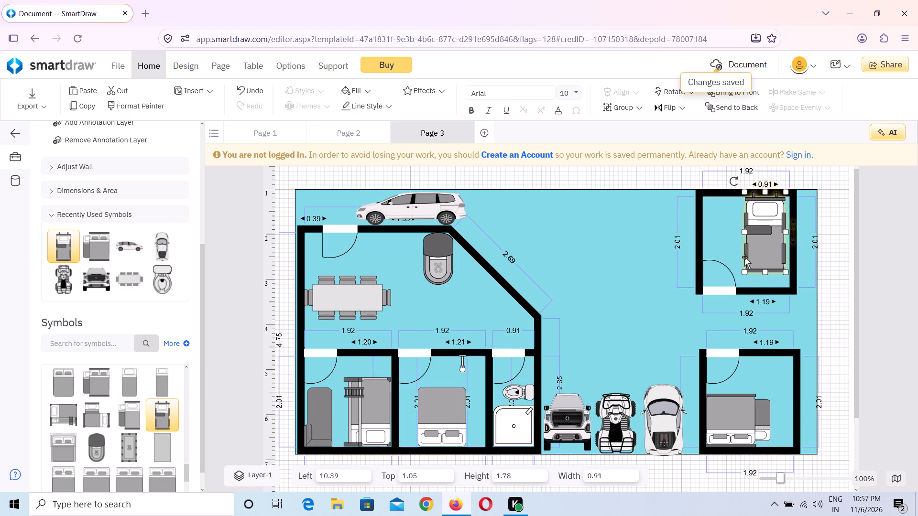
Shrink the Home Care Bed to about 0.72 wide by 1.46 high, keeping it in the room's upper-right corner.
{"action": "left_click_drag", "start_coordinate": [744, 271], "coordinate": [747, 259]}
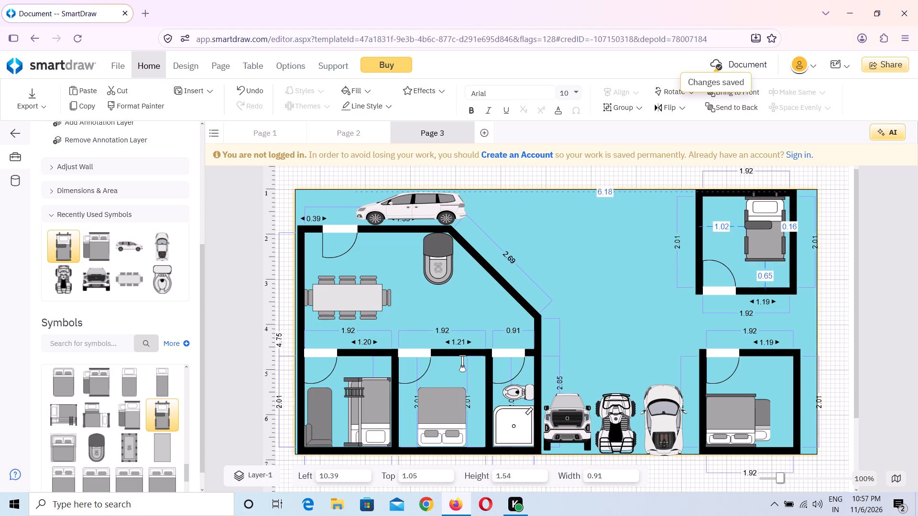
{"action": "left_click_drag", "start_coordinate": [747, 259], "coordinate": [753, 257]}
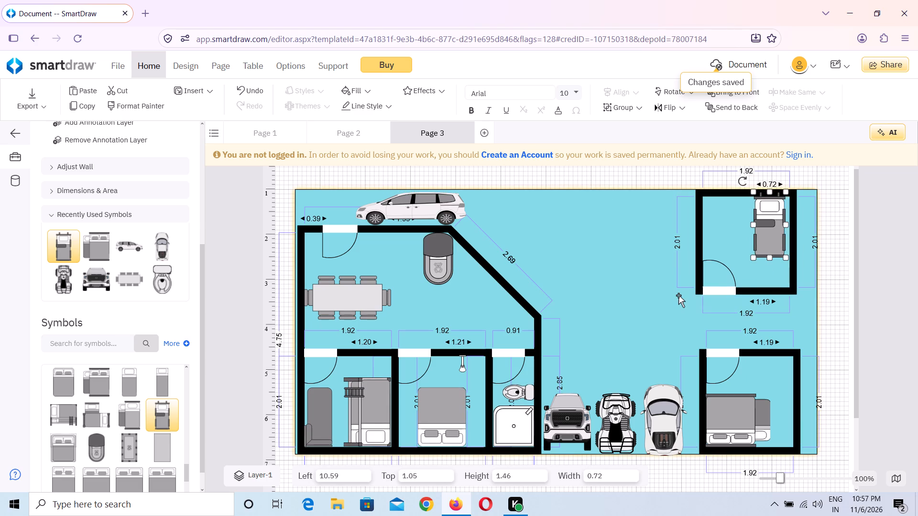
{"action": "left_click", "coordinate": [626, 303]}
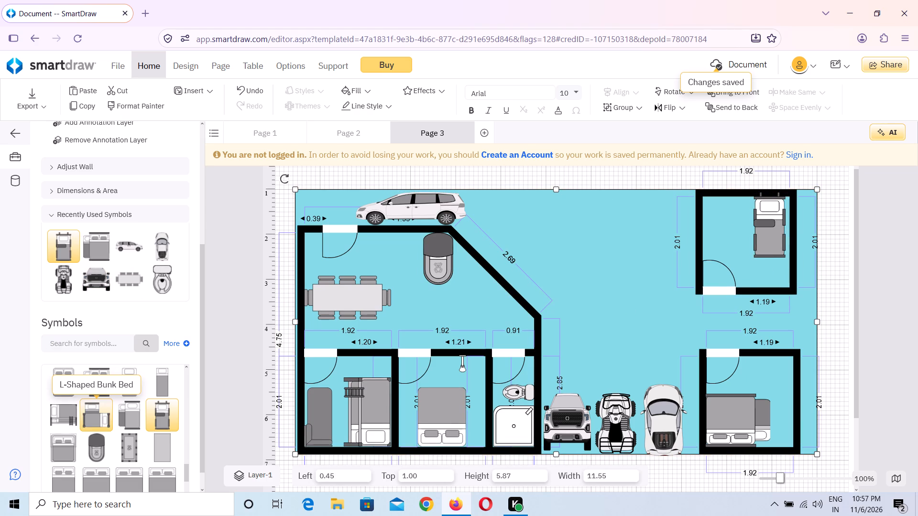
Expand the Couches & Sofas group in the symbol library.
{"action": "scroll", "coordinate": [109, 404], "scroll_direction": "down", "scroll_amount": 3}
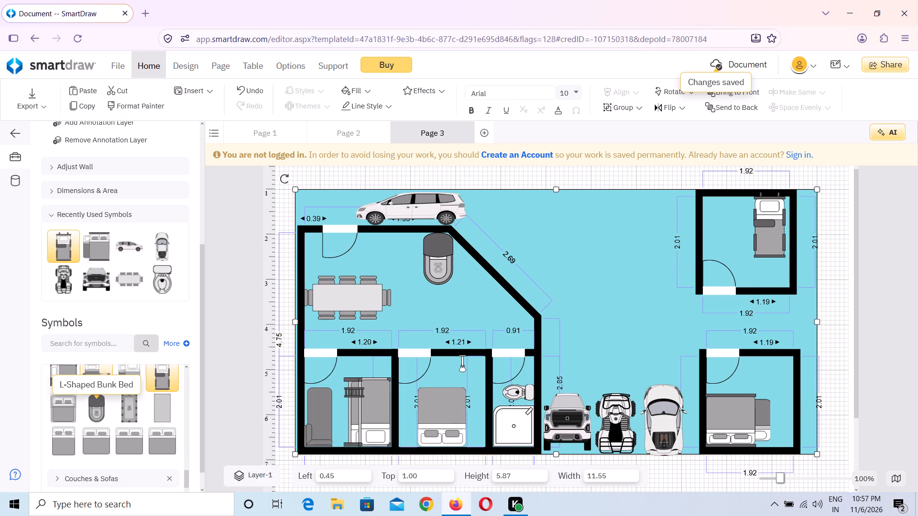
{"action": "scroll", "coordinate": [109, 404], "scroll_direction": "down", "scroll_amount": 1}
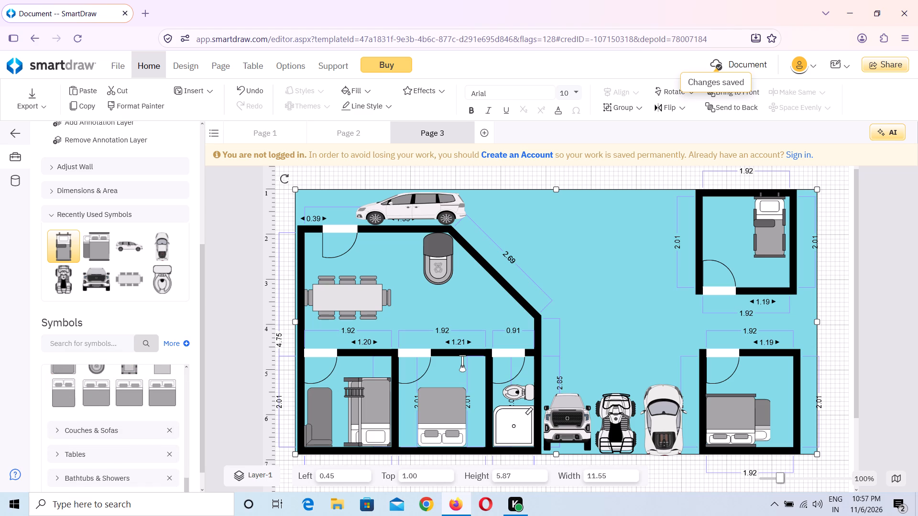
{"action": "scroll", "coordinate": [93, 453], "scroll_direction": "down", "scroll_amount": 2}
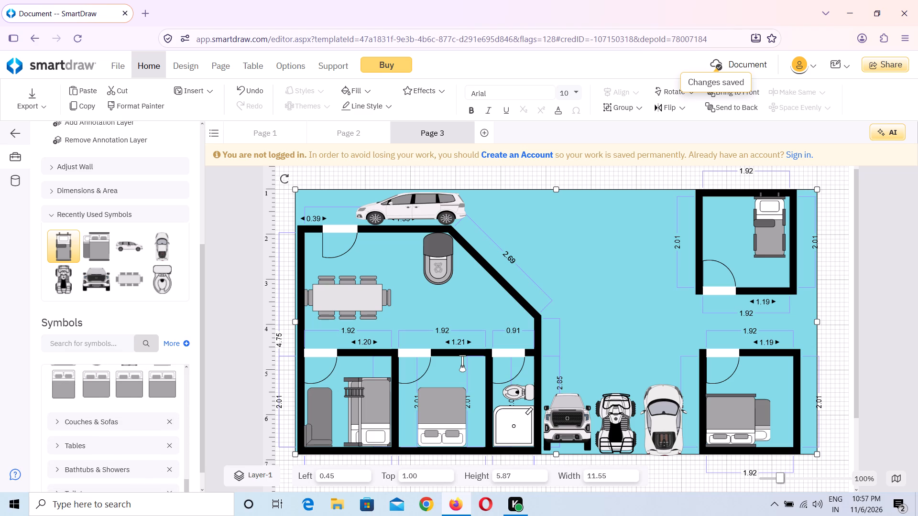
{"action": "left_click", "coordinate": [88, 419]}
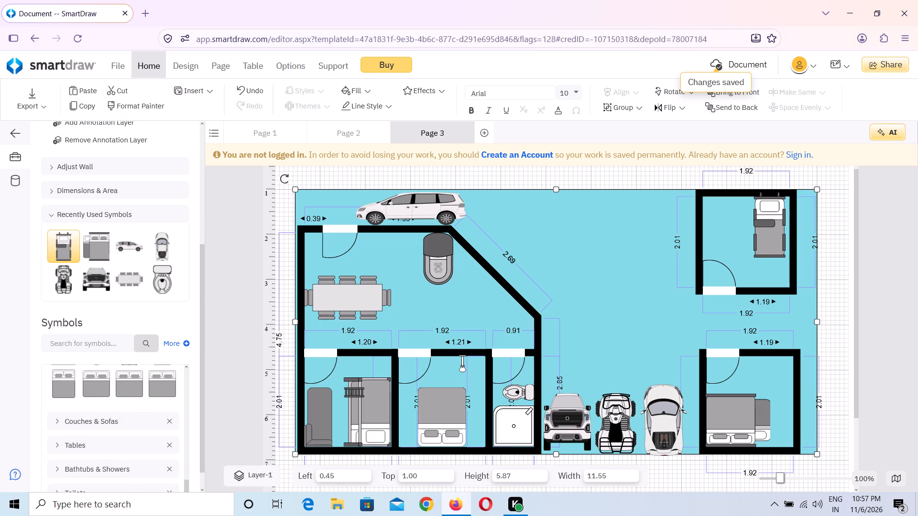
{"action": "left_click_drag", "start_coordinate": [87, 419], "coordinate": [126, 418]}
{"action": "left_click_drag", "start_coordinate": [126, 418], "coordinate": [113, 411]}
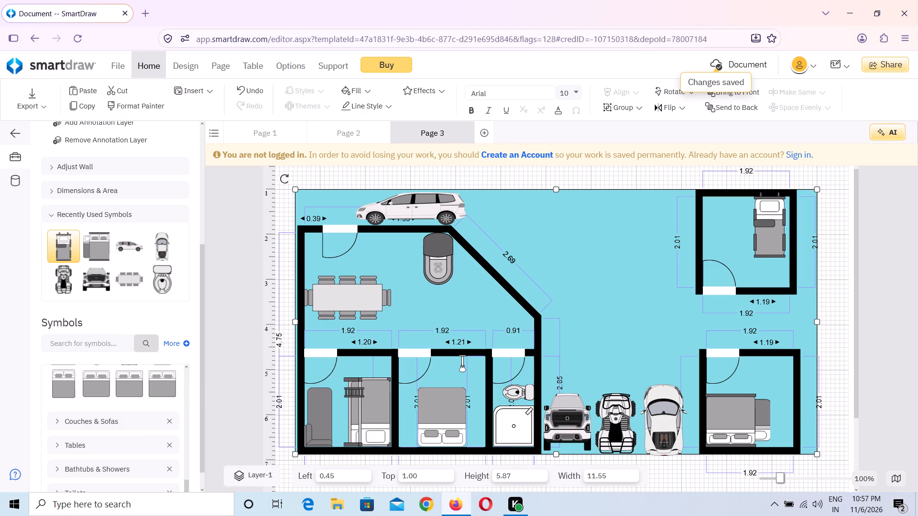
{"action": "left_click", "coordinate": [58, 423]}
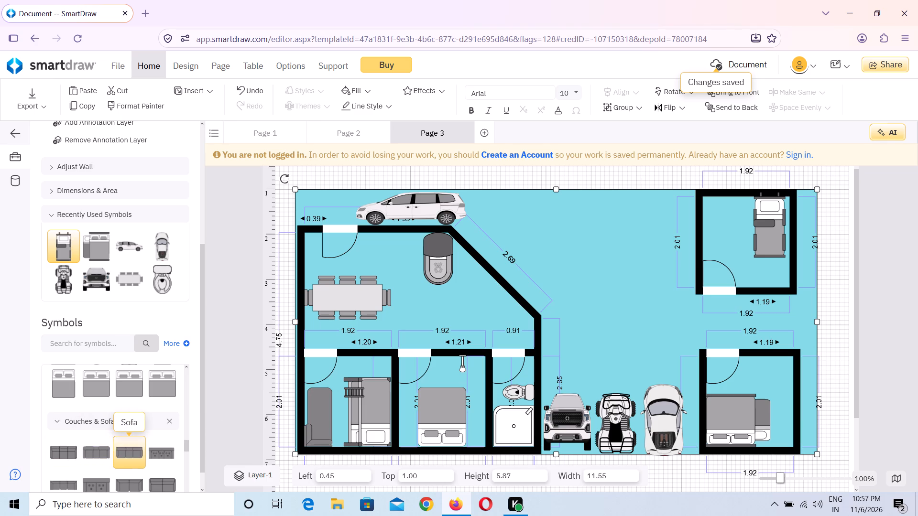
Place a Sectional Sofa with Pillows beside the upper-right small room, at about left 7.31 and top 1.05.
{"action": "scroll", "coordinate": [118, 457], "scroll_direction": "down", "scroll_amount": 1}
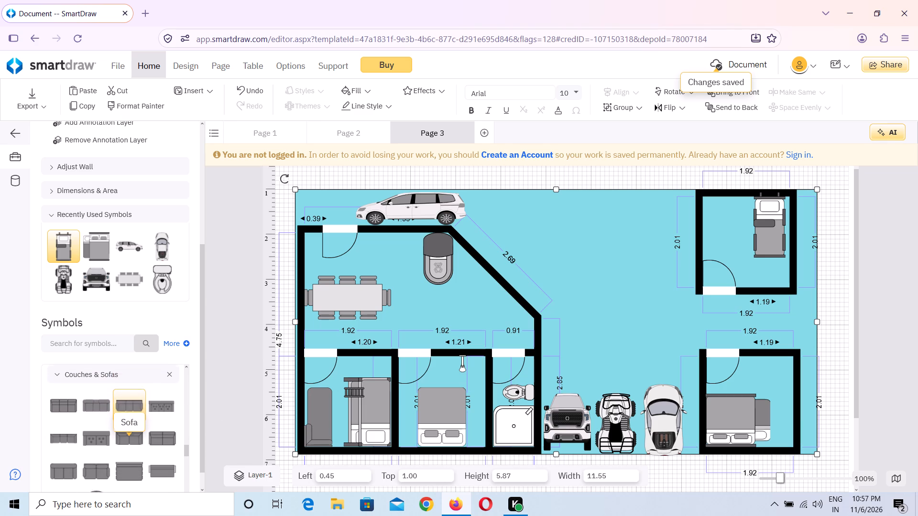
{"action": "scroll", "coordinate": [118, 457], "scroll_direction": "down", "scroll_amount": 2}
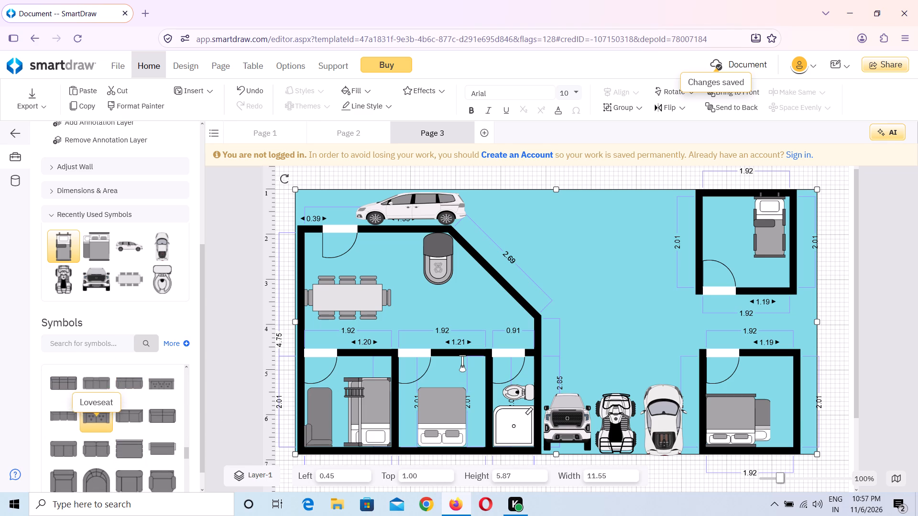
{"action": "scroll", "coordinate": [104, 427], "scroll_direction": "down", "scroll_amount": 1}
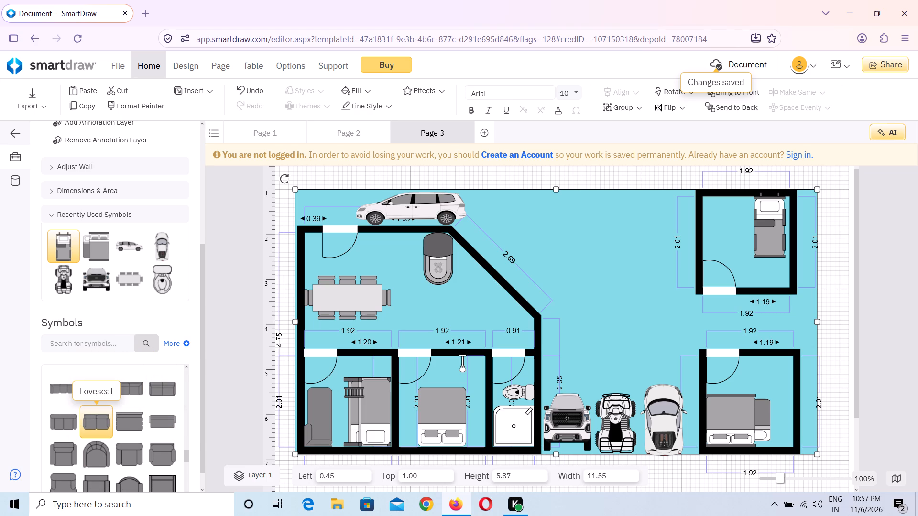
{"action": "scroll", "coordinate": [103, 408], "scroll_direction": "down", "scroll_amount": 1}
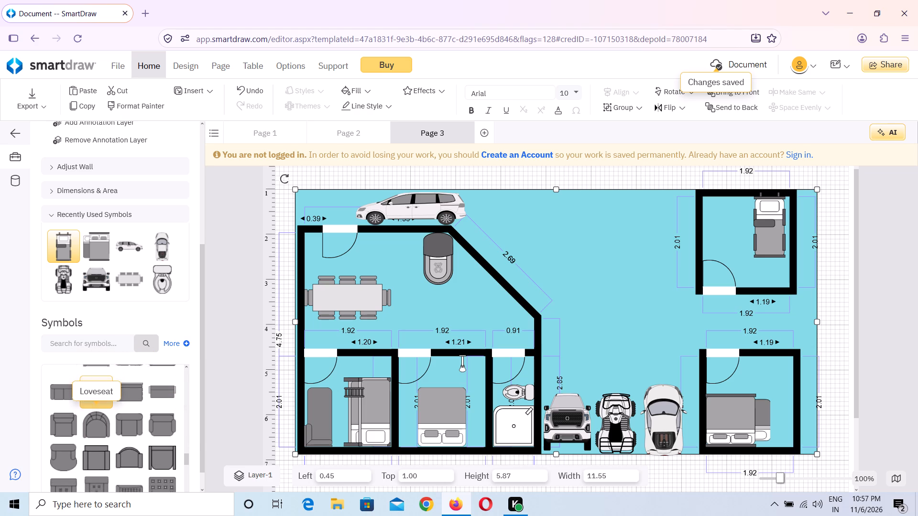
{"action": "scroll", "coordinate": [103, 408], "scroll_direction": "down", "scroll_amount": 1}
{"action": "scroll", "coordinate": [103, 408], "scroll_direction": "up", "scroll_amount": 3}
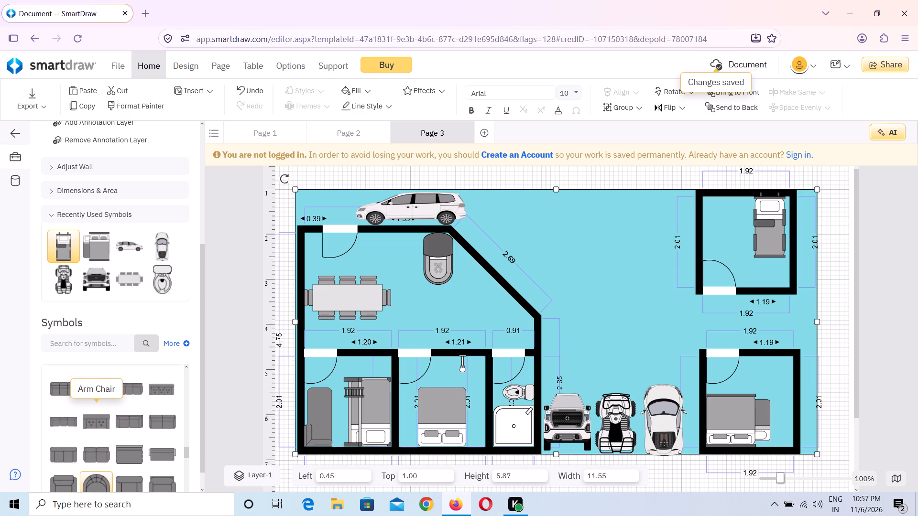
{"action": "scroll", "coordinate": [103, 408], "scroll_direction": "up", "scroll_amount": 2}
{"action": "scroll", "coordinate": [103, 408], "scroll_direction": "down", "scroll_amount": 2}
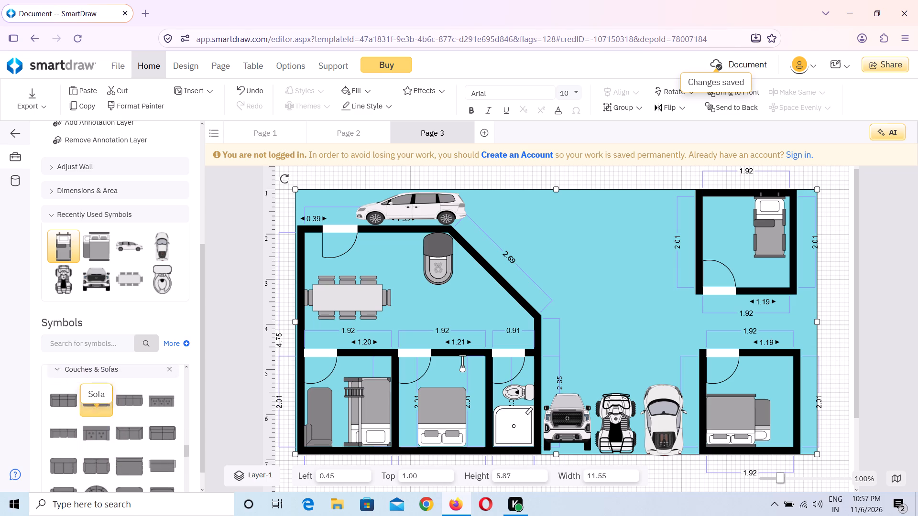
{"action": "scroll", "coordinate": [103, 408], "scroll_direction": "down", "scroll_amount": 5}
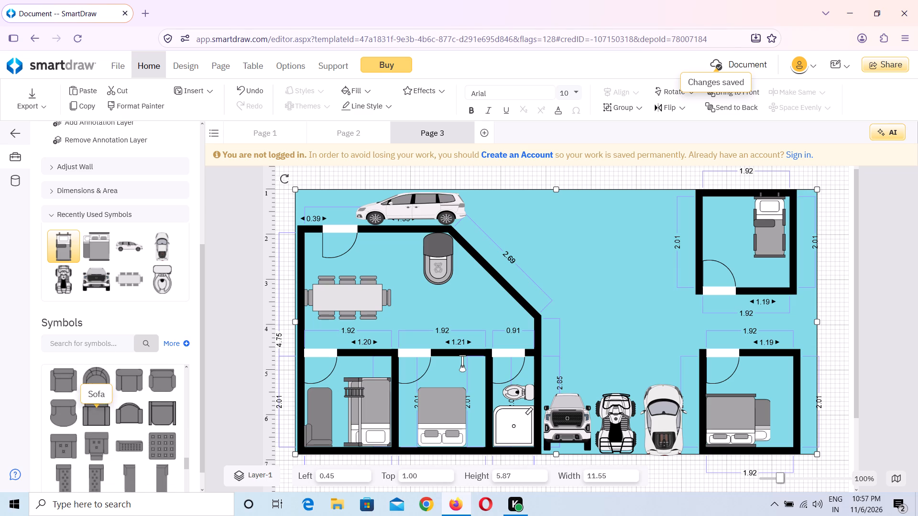
{"action": "scroll", "coordinate": [103, 408], "scroll_direction": "down", "scroll_amount": 3}
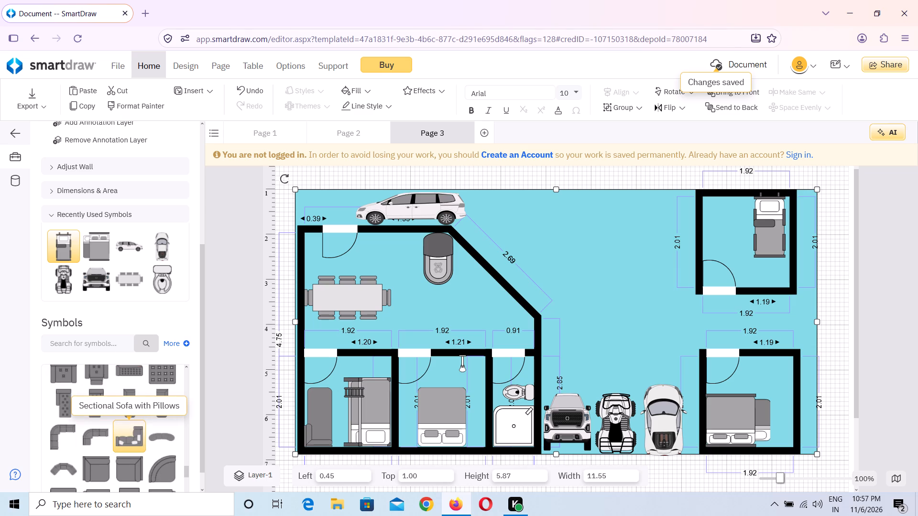
{"action": "left_click_drag", "start_coordinate": [128, 438], "coordinate": [367, 402]}
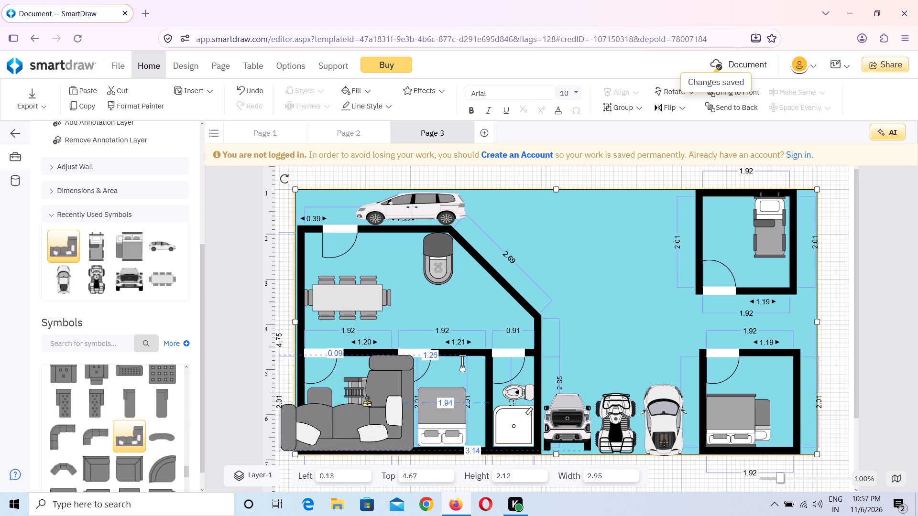
{"action": "left_click_drag", "start_coordinate": [367, 402], "coordinate": [675, 248]}
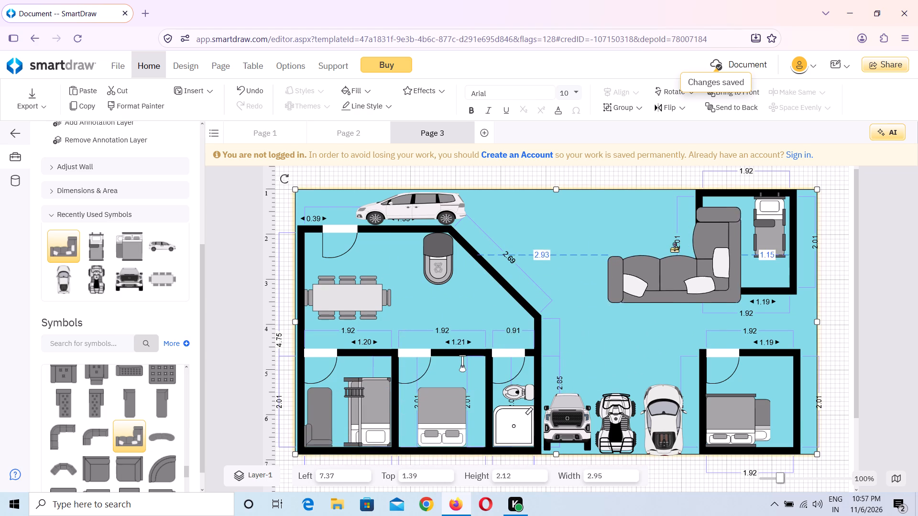
{"action": "left_click_drag", "start_coordinate": [675, 248], "coordinate": [672, 241]}
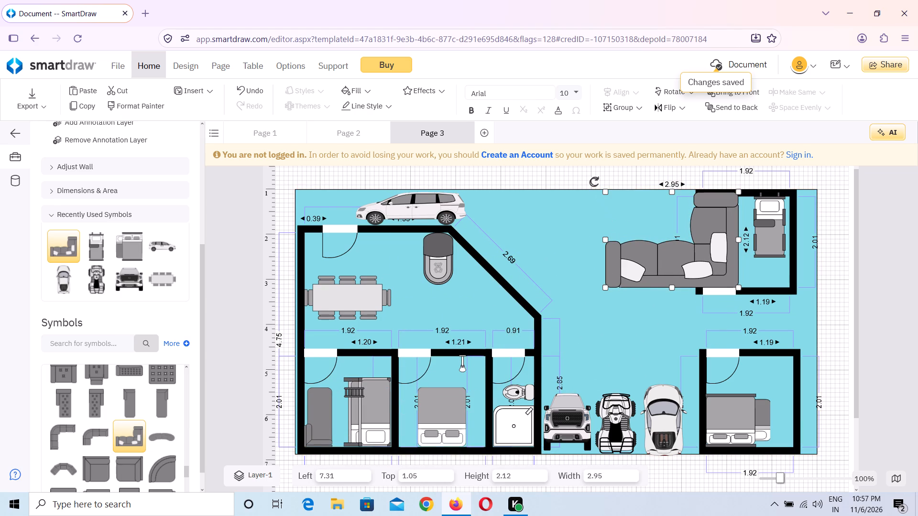
Rotate the sectional sofa a quarter turn clockwise so its long side is vertical, and shrink it to about 1.64 by 1.39.
{"action": "left_click_drag", "start_coordinate": [594, 183], "coordinate": [715, 199]}
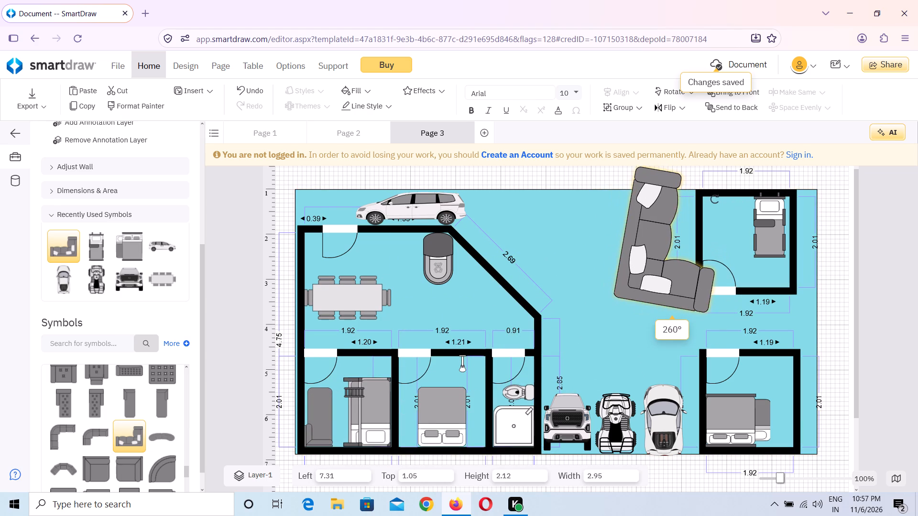
{"action": "left_click_drag", "start_coordinate": [715, 199], "coordinate": [699, 201]}
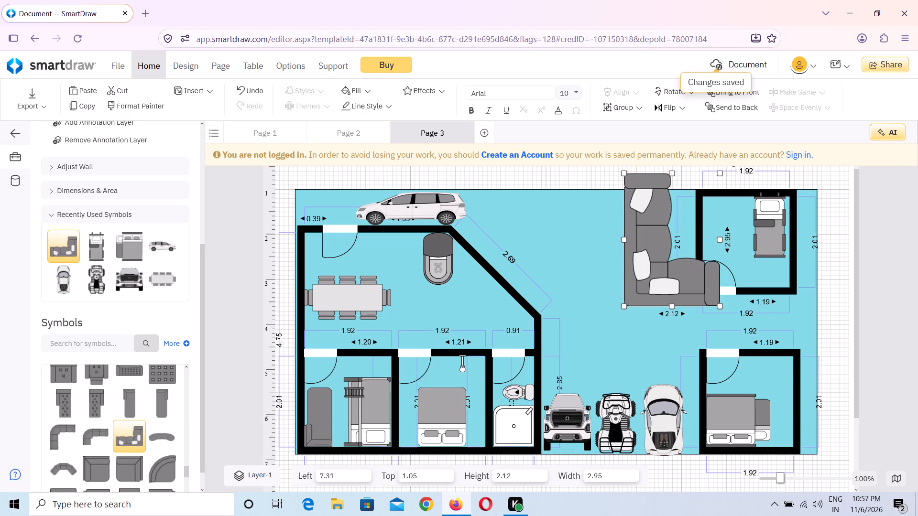
{"action": "left_click_drag", "start_coordinate": [718, 172], "coordinate": [688, 230]}
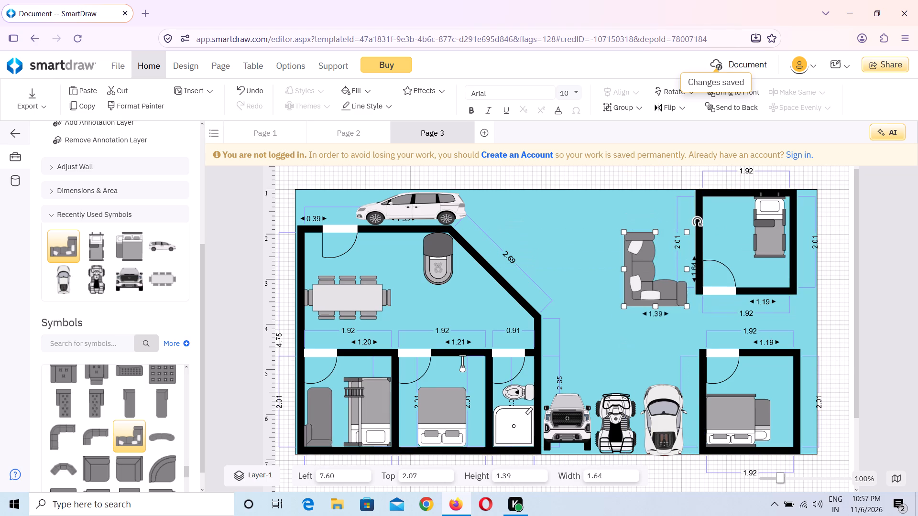
Fit the sofa against the upper-right small room's left wall, shrunk to about 1.43 by 0.95, at about left 9.20 and top 1.39.
{"action": "left_click_drag", "start_coordinate": [634, 279], "coordinate": [720, 236]}
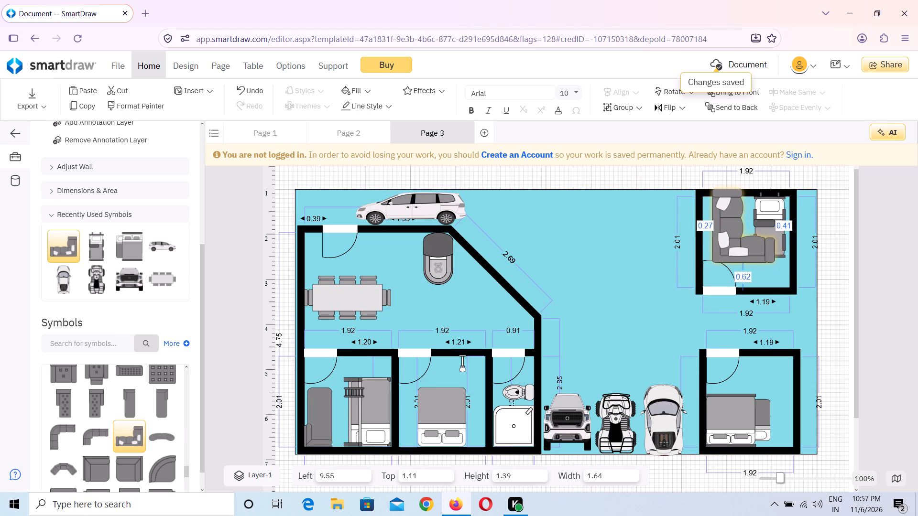
{"action": "left_click_drag", "start_coordinate": [720, 236], "coordinate": [710, 245]}
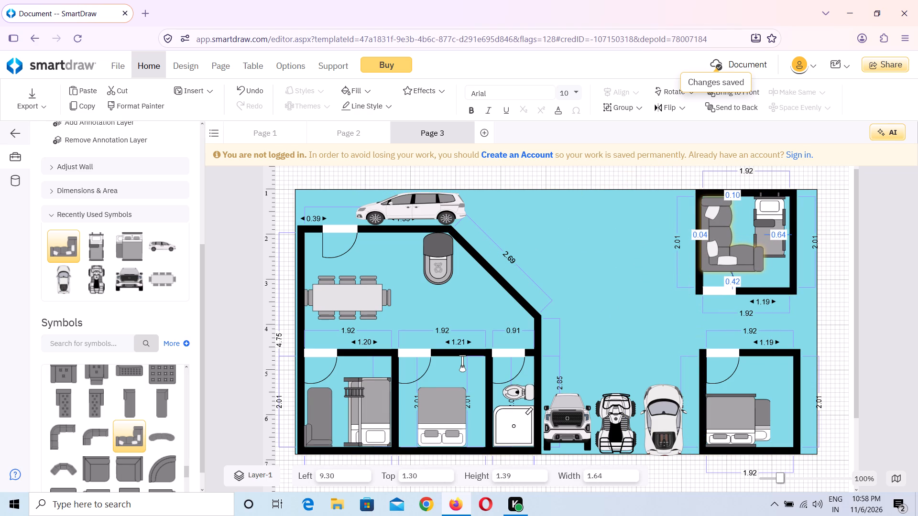
{"action": "left_click_drag", "start_coordinate": [710, 245], "coordinate": [711, 243]}
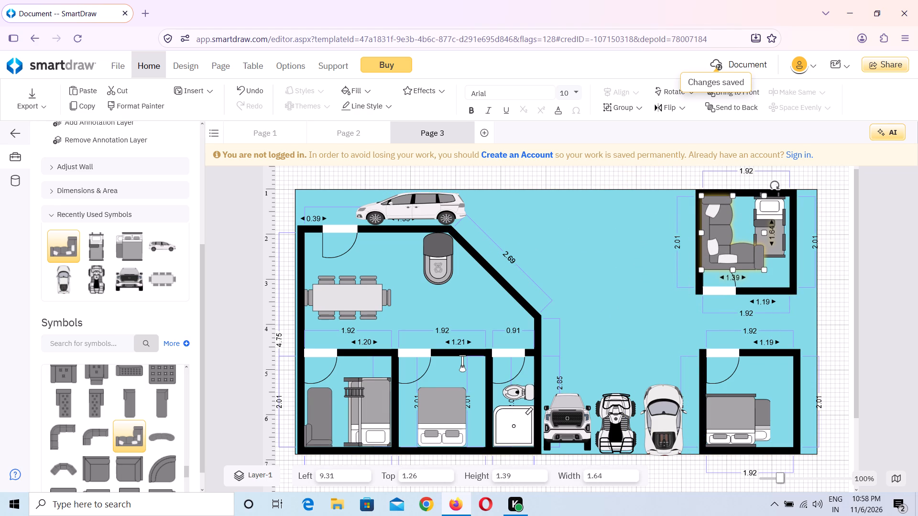
{"action": "left_click_drag", "start_coordinate": [762, 197], "coordinate": [744, 205]}
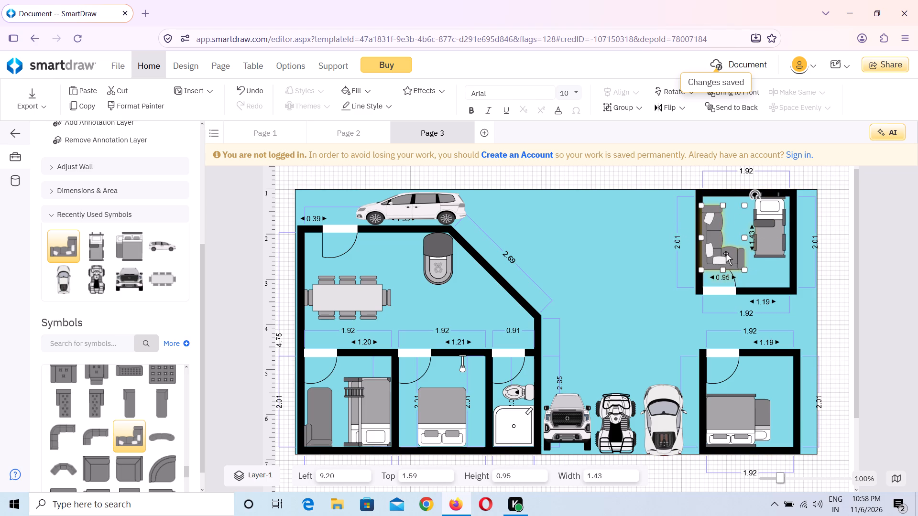
{"action": "left_click_drag", "start_coordinate": [721, 246], "coordinate": [723, 236]}
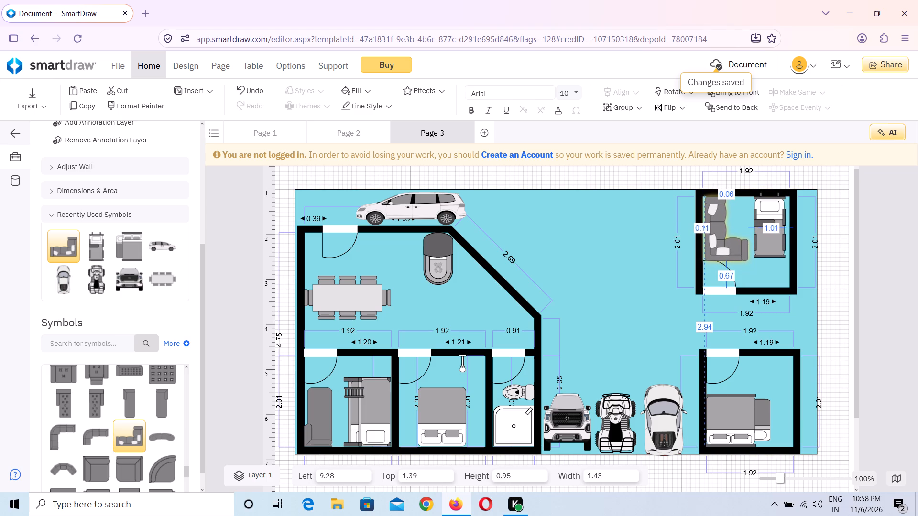
{"action": "left_click_drag", "start_coordinate": [723, 236], "coordinate": [721, 236]}
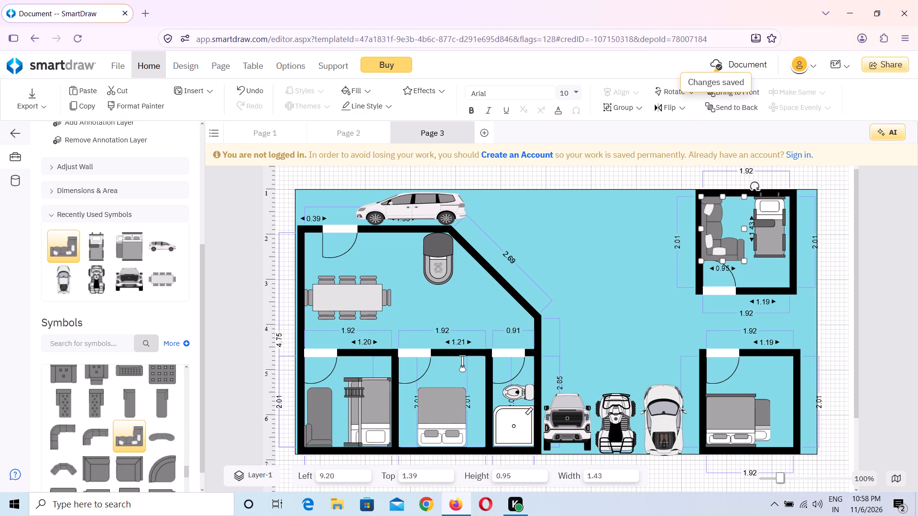
Flip the sofa vertically so its corner fits the room's upper-left corner, and shrink it to about 1.35 by 0.92.
{"action": "left_click", "coordinate": [674, 107]}
{"action": "left_click", "coordinate": [677, 156]}
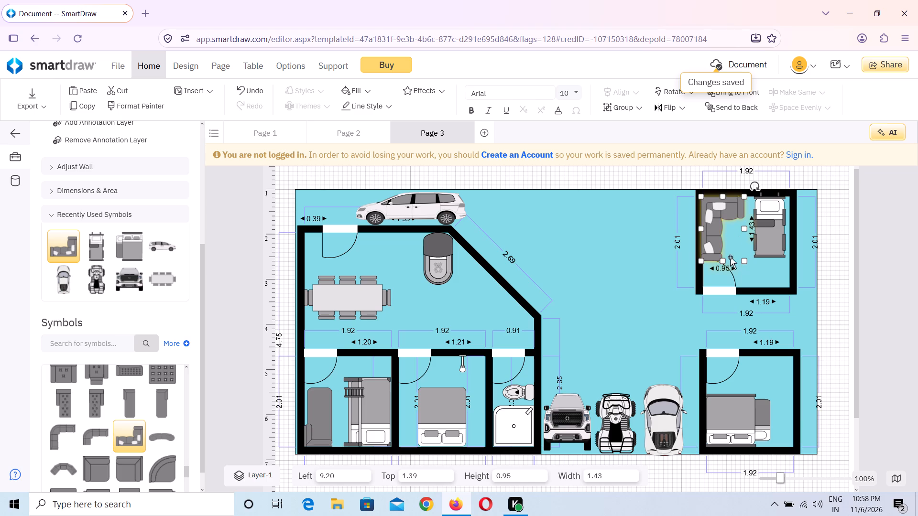
{"action": "left_click_drag", "start_coordinate": [744, 263], "coordinate": [743, 256]}
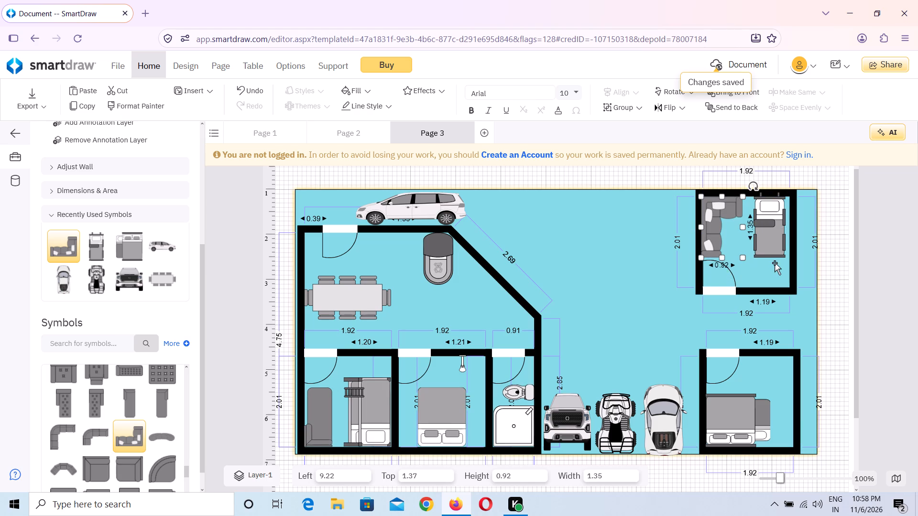
{"action": "left_click", "coordinate": [765, 271]}
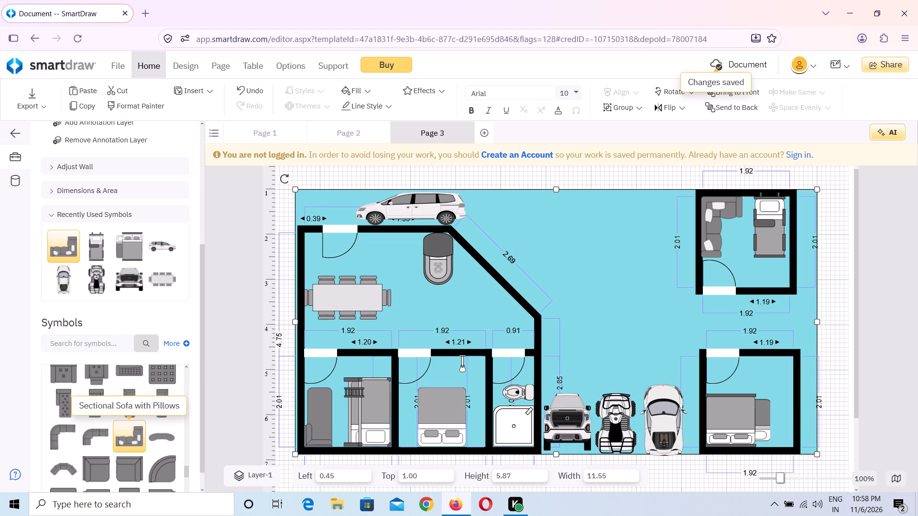
Place a 6 x 6 room against the left wall of the upper-right small room, at about left 7.39 and top 1.16.
{"action": "scroll", "coordinate": [122, 423], "scroll_direction": "down", "scroll_amount": 5}
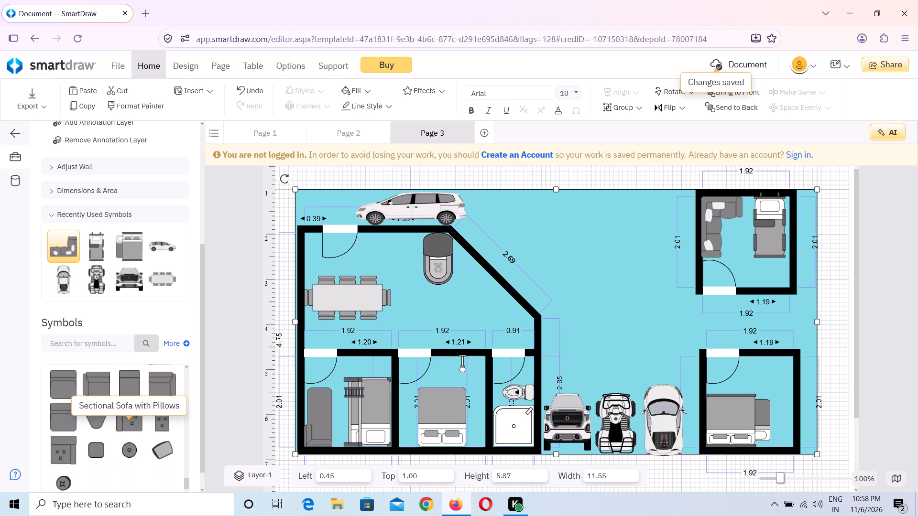
{"action": "scroll", "coordinate": [122, 423], "scroll_direction": "up", "scroll_amount": 7}
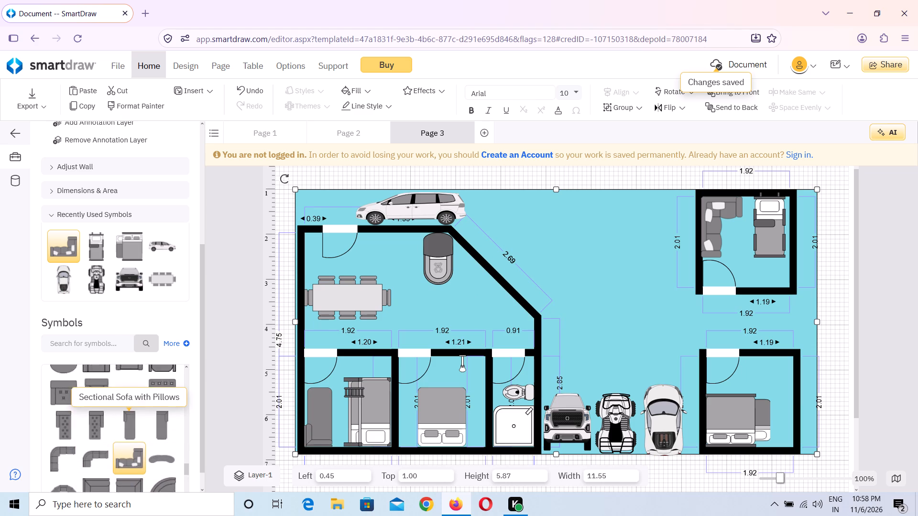
{"action": "scroll", "coordinate": [122, 423], "scroll_direction": "up", "scroll_amount": 12}
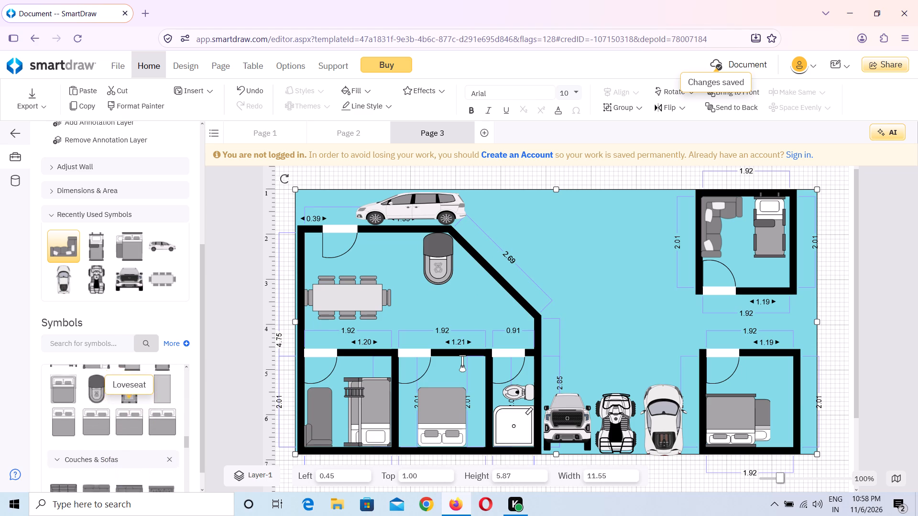
{"action": "scroll", "coordinate": [122, 423], "scroll_direction": "up", "scroll_amount": 9}
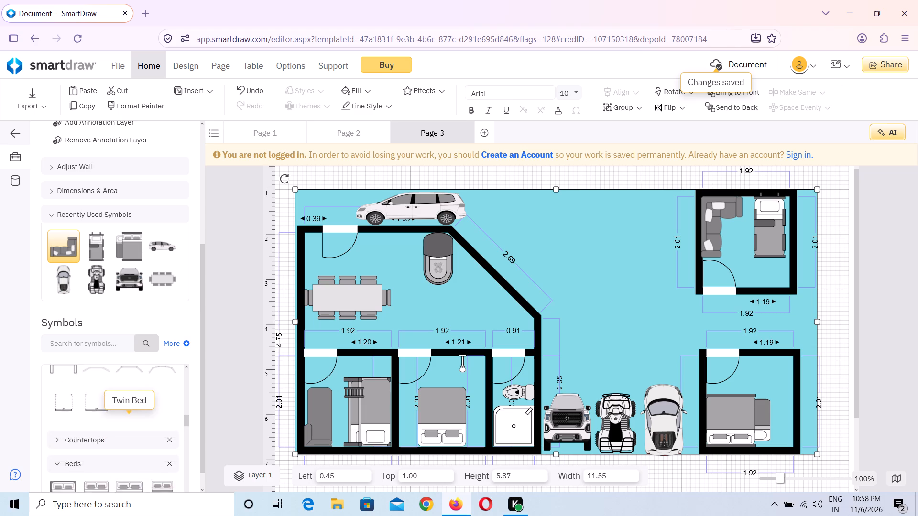
{"action": "scroll", "coordinate": [122, 423], "scroll_direction": "up", "scroll_amount": 1}
{"action": "scroll", "coordinate": [122, 423], "scroll_direction": "down", "scroll_amount": 1}
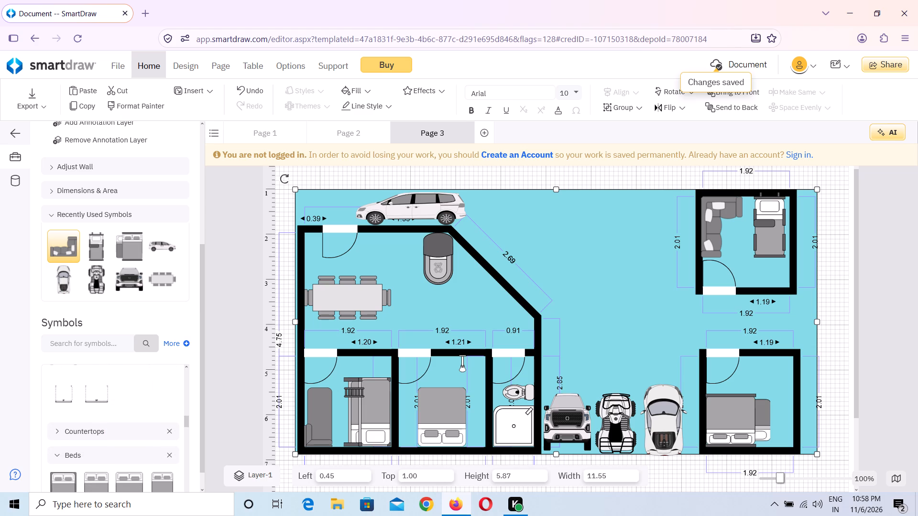
{"action": "scroll", "coordinate": [122, 423], "scroll_direction": "up", "scroll_amount": 2}
{"action": "scroll", "coordinate": [122, 423], "scroll_direction": "down", "scroll_amount": 1}
{"action": "scroll", "coordinate": [122, 423], "scroll_direction": "up", "scroll_amount": 1}
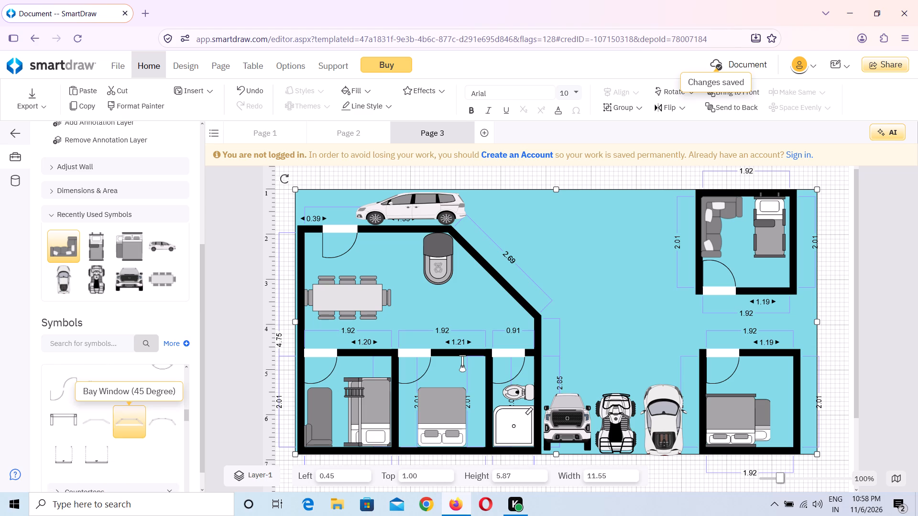
{"action": "scroll", "coordinate": [122, 423], "scroll_direction": "up", "scroll_amount": 7}
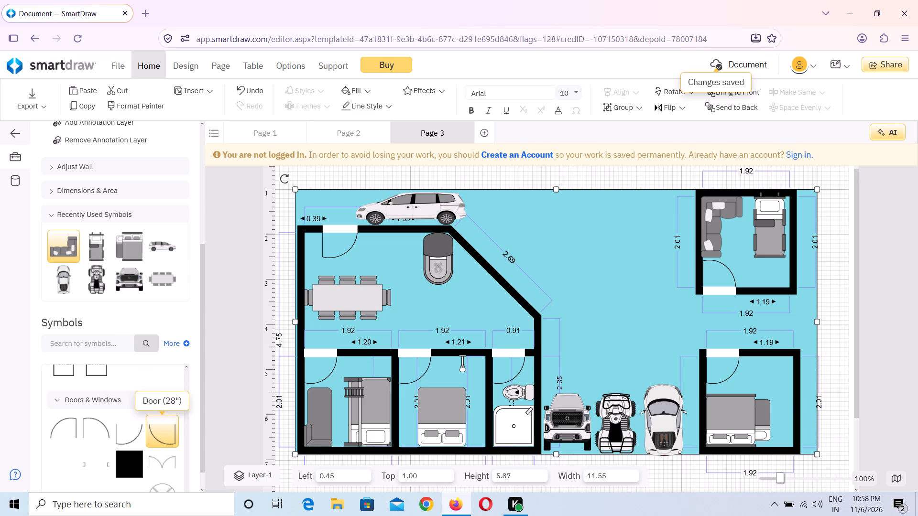
{"action": "scroll", "coordinate": [150, 441], "scroll_direction": "down", "scroll_amount": 1}
{"action": "scroll", "coordinate": [150, 441], "scroll_direction": "up", "scroll_amount": 10}
{"action": "scroll", "coordinate": [150, 441], "scroll_direction": "down", "scroll_amount": 2}
{"action": "scroll", "coordinate": [150, 441], "scroll_direction": "up", "scroll_amount": 2}
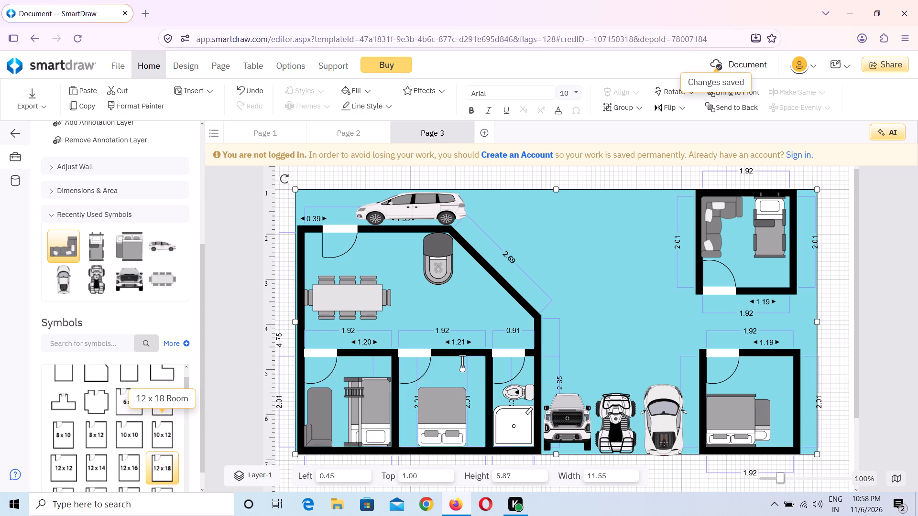
{"action": "scroll", "coordinate": [150, 441], "scroll_direction": "up", "scroll_amount": 1}
{"action": "left_click_drag", "start_coordinate": [132, 428], "coordinate": [579, 347]}
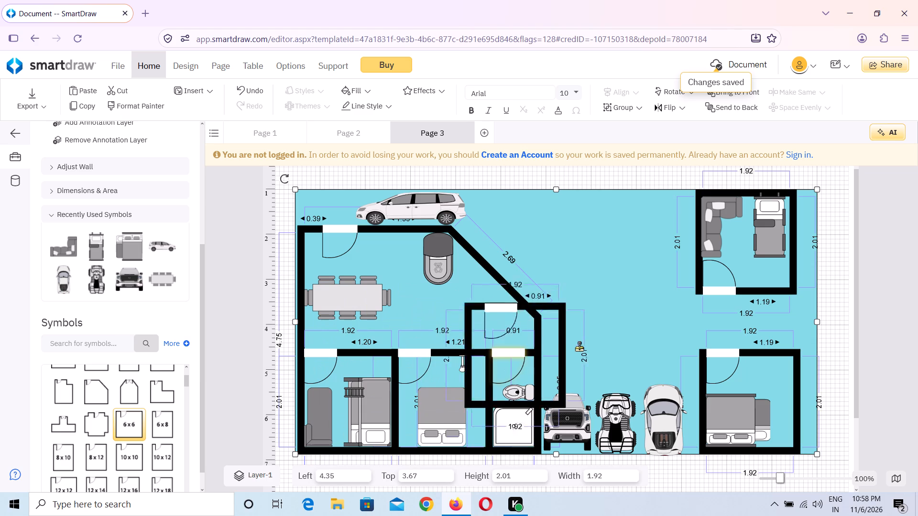
{"action": "left_click_drag", "start_coordinate": [579, 347], "coordinate": [656, 259]}
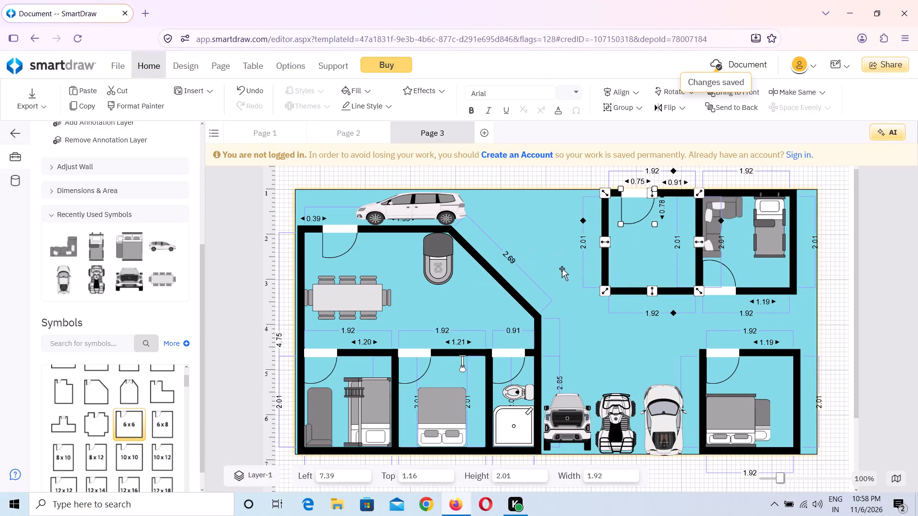
{"action": "left_click", "coordinate": [562, 218]}
Move the new room's door to the left end of its bottom wall and flip it vertically so it swings inward.
{"action": "left_click", "coordinate": [632, 207]}
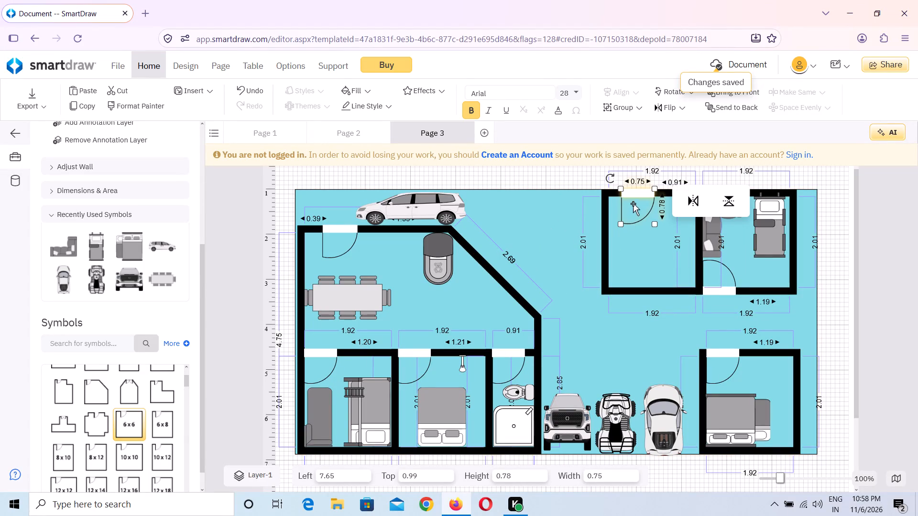
{"action": "left_click_drag", "start_coordinate": [635, 198], "coordinate": [623, 274]}
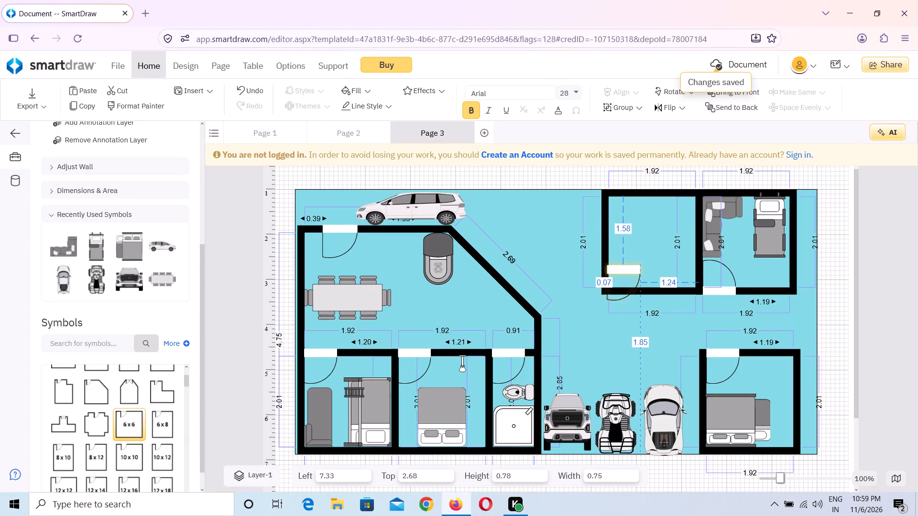
{"action": "left_click_drag", "start_coordinate": [623, 274], "coordinate": [619, 277]}
{"action": "right_click", "coordinate": [619, 277]}
{"action": "right_click", "coordinate": [619, 277]}
{"action": "left_click", "coordinate": [619, 277]}
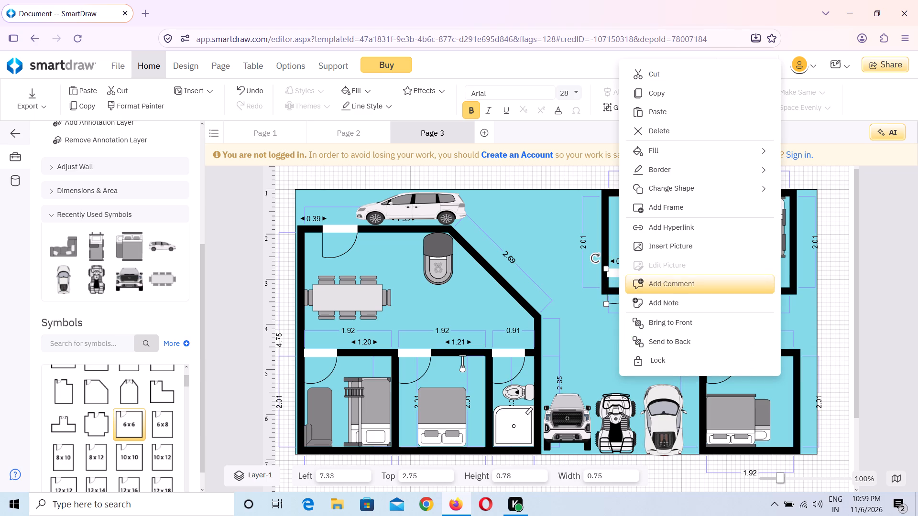
{"action": "left_click", "coordinate": [570, 236]}
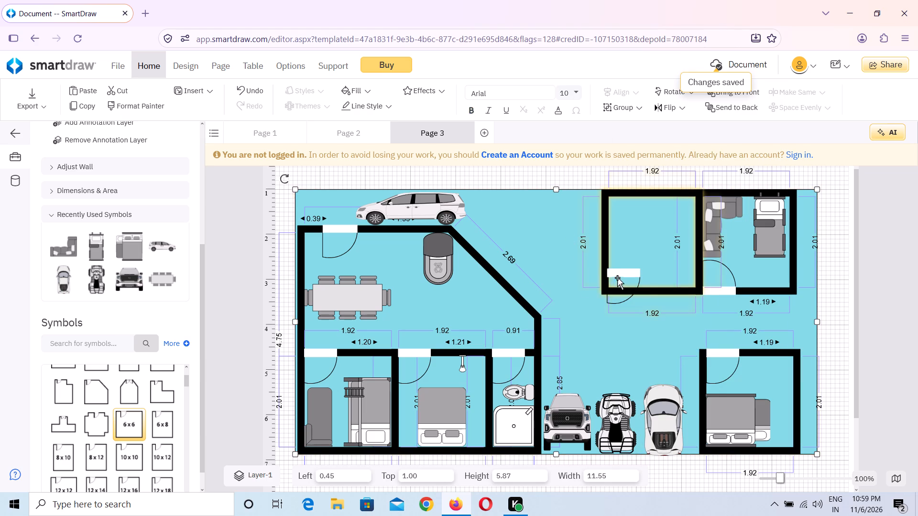
{"action": "left_click", "coordinate": [617, 278]}
{"action": "left_click_drag", "start_coordinate": [617, 278], "coordinate": [617, 289]}
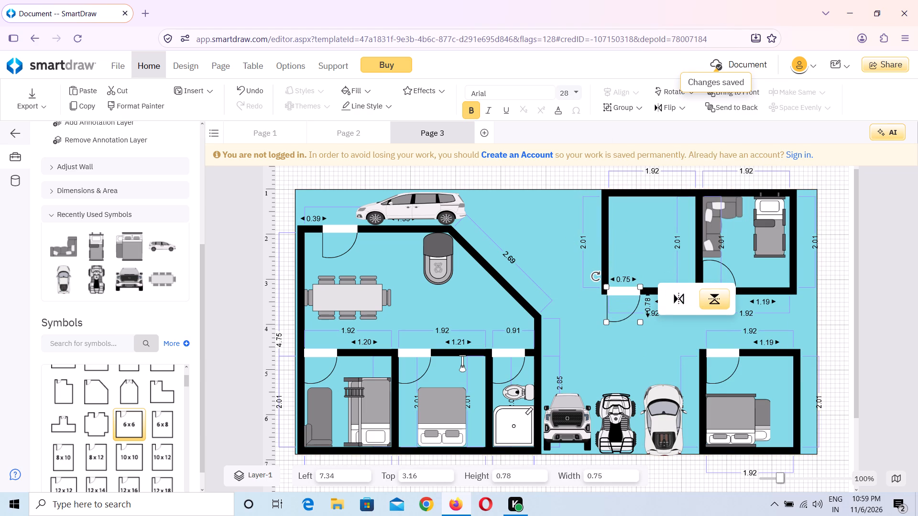
{"action": "left_click", "coordinate": [710, 299]}
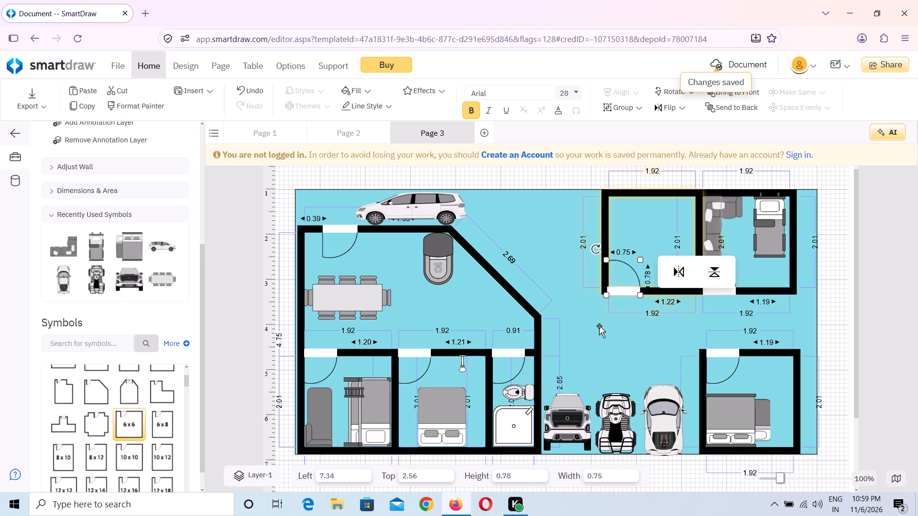
{"action": "left_click", "coordinate": [599, 326]}
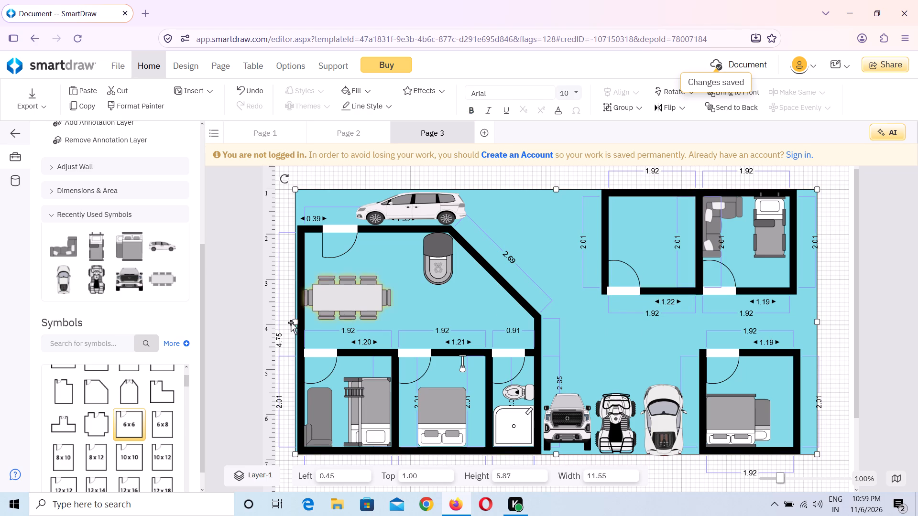
Place a two-pillow bed inside the new room with its head at the top wall, at about left 7.59 and top 1.15.
{"action": "scroll", "coordinate": [109, 379], "scroll_direction": "down", "scroll_amount": 2}
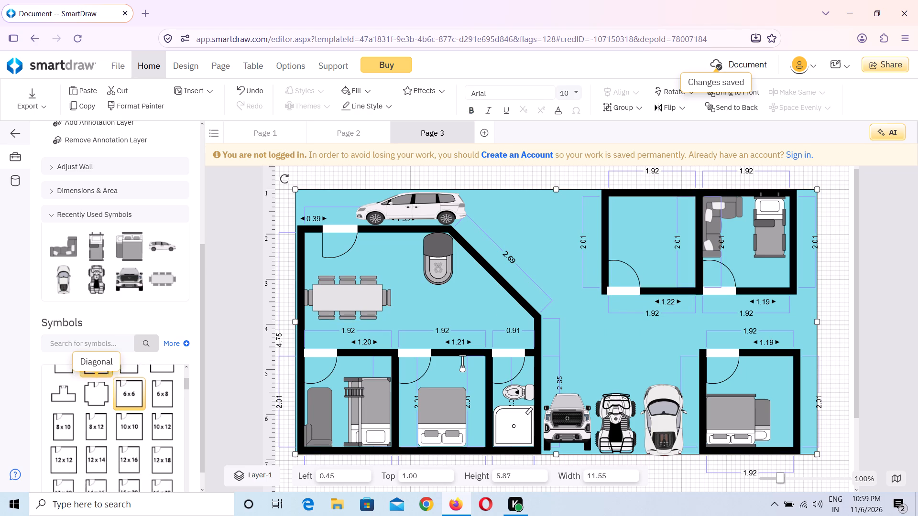
{"action": "scroll", "coordinate": [109, 379], "scroll_direction": "down", "scroll_amount": 6}
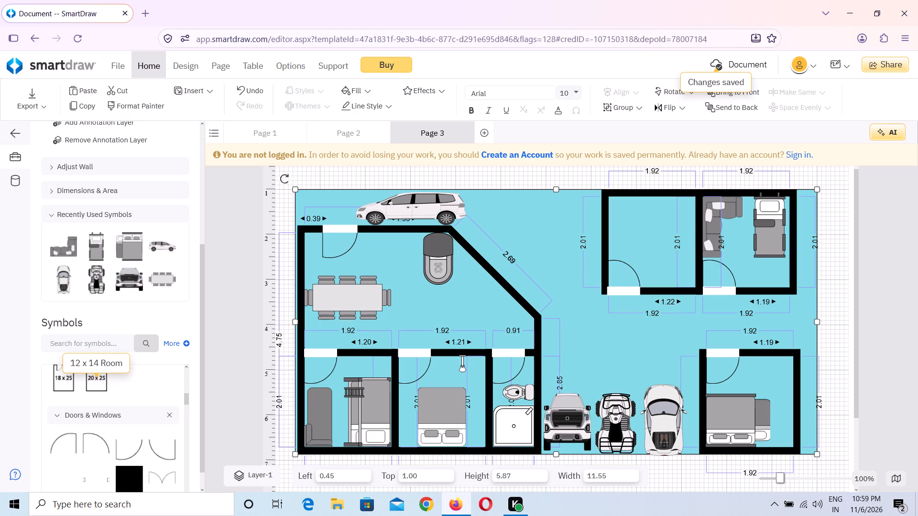
{"action": "scroll", "coordinate": [109, 379], "scroll_direction": "down", "scroll_amount": 6}
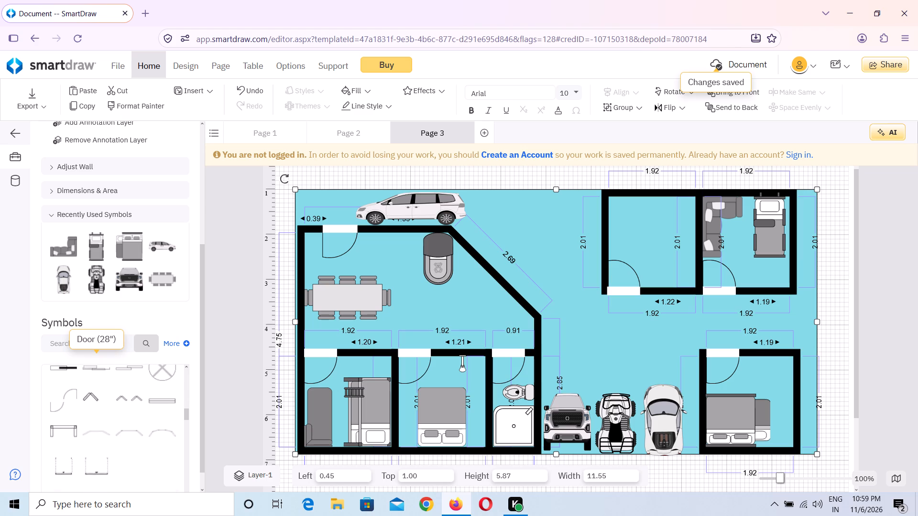
{"action": "scroll", "coordinate": [109, 379], "scroll_direction": "down", "scroll_amount": 8}
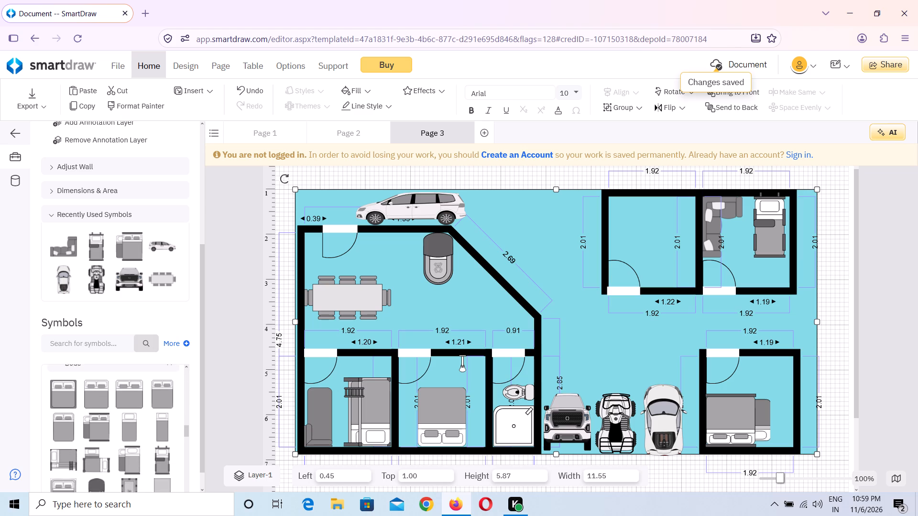
{"action": "left_click_drag", "start_coordinate": [163, 381], "coordinate": [459, 274]}
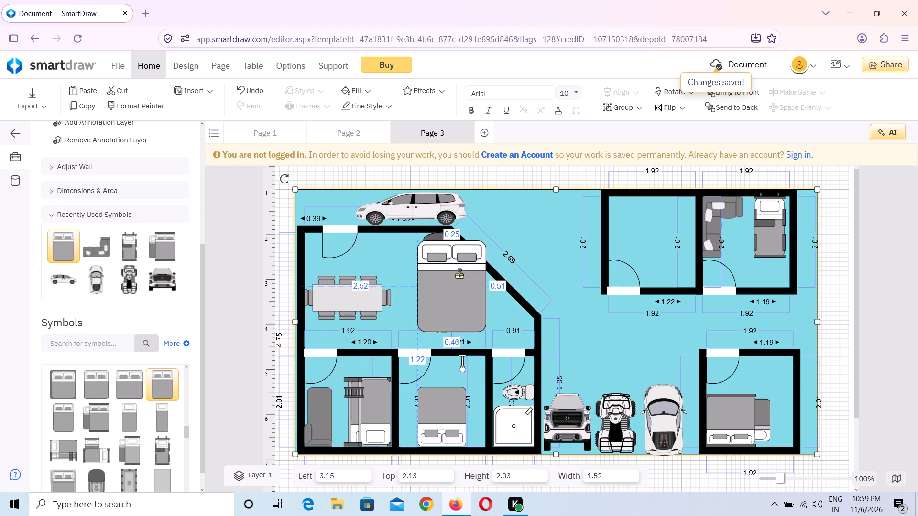
{"action": "left_click_drag", "start_coordinate": [459, 274], "coordinate": [587, 265]}
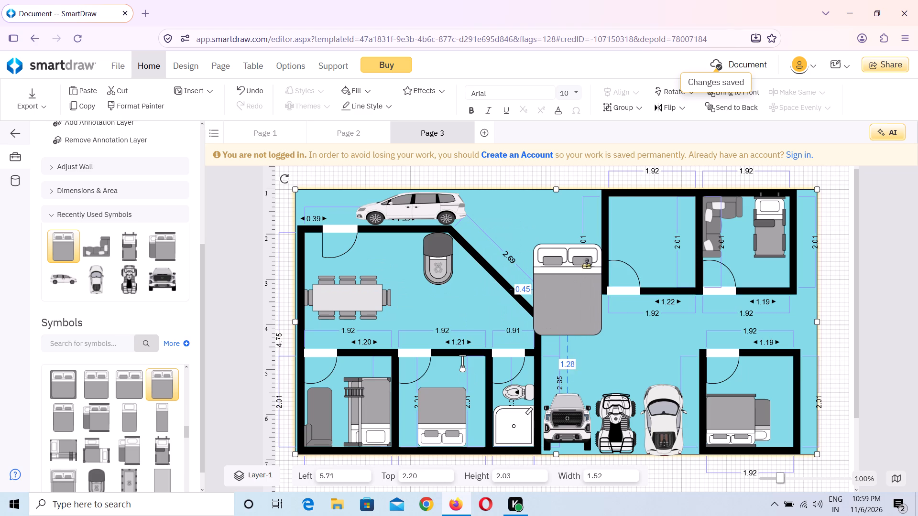
{"action": "left_click_drag", "start_coordinate": [587, 265], "coordinate": [650, 242]}
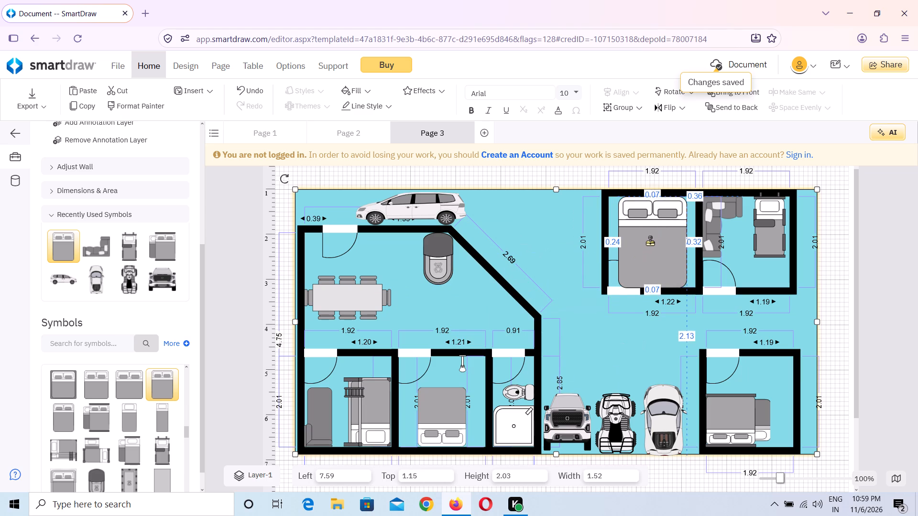
{"action": "left_click_drag", "start_coordinate": [650, 242], "coordinate": [650, 242]}
Shrink the bed to about 1.48 high by 0.84 wide and fit it into the room's upper-right corner, at about left 8.43.
{"action": "left_click_drag", "start_coordinate": [618, 290], "coordinate": [622, 290]}
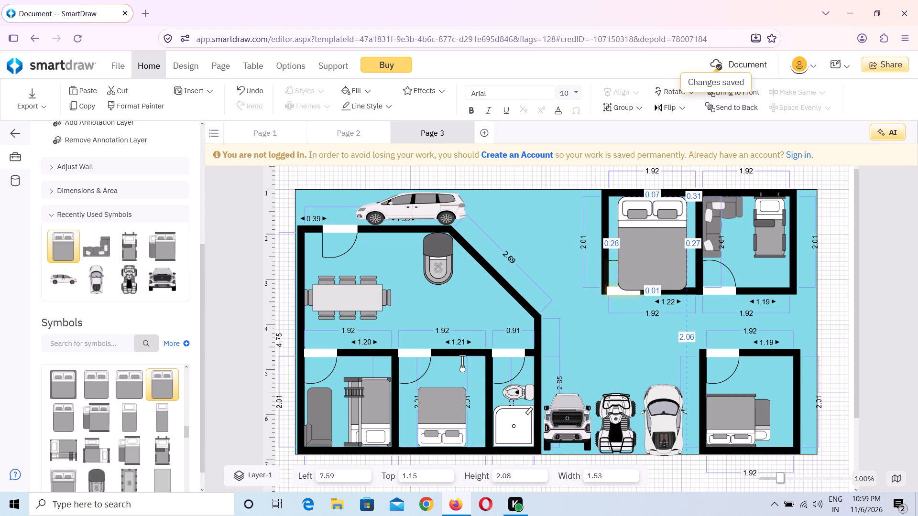
{"action": "left_click_drag", "start_coordinate": [622, 290], "coordinate": [648, 263]}
{"action": "left_click_drag", "start_coordinate": [665, 214], "coordinate": [671, 214]}
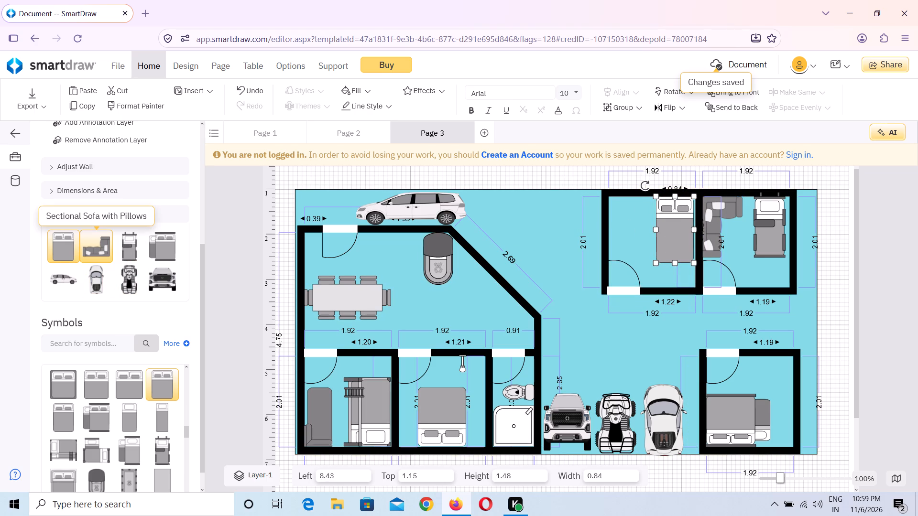
Place a Sectional Sofa with Pillows just outside the new room's left wall, at about left 4.41 and top 1.15.
{"action": "left_click_drag", "start_coordinate": [103, 251], "coordinate": [297, 254]}
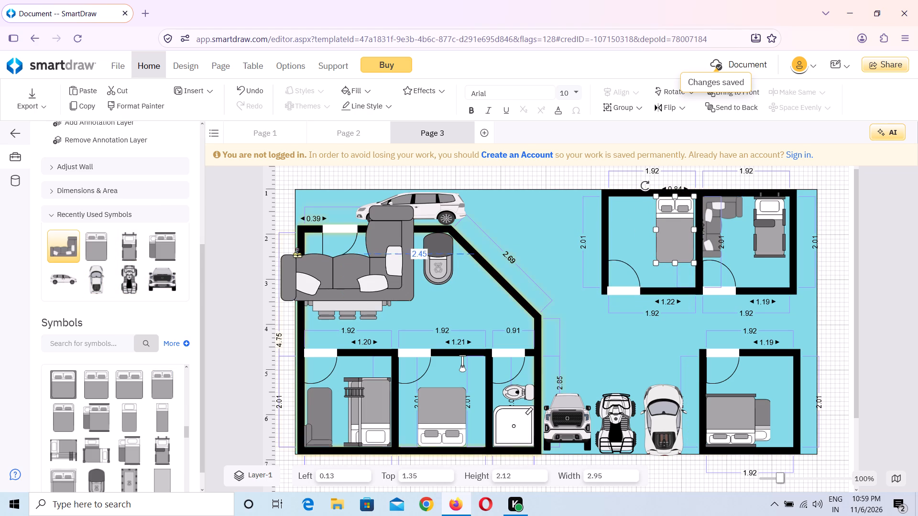
{"action": "left_click_drag", "start_coordinate": [297, 254], "coordinate": [510, 250]}
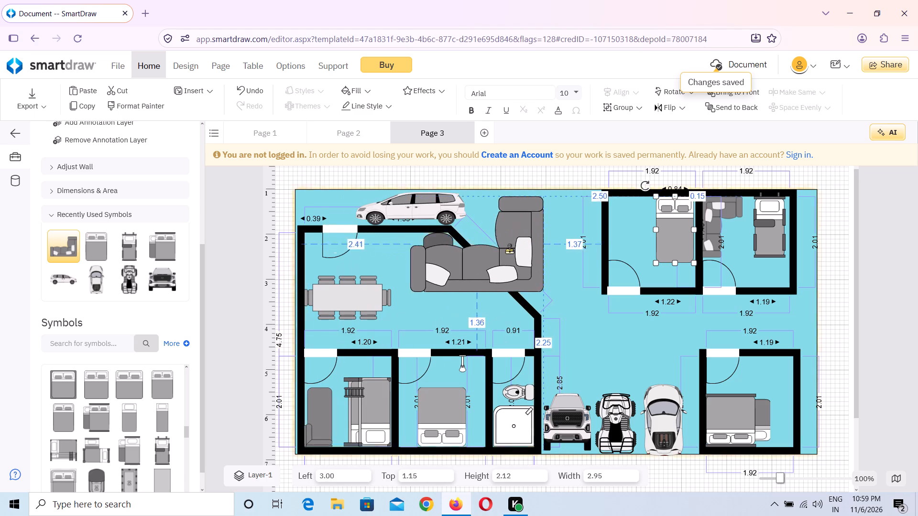
{"action": "left_click_drag", "start_coordinate": [510, 250], "coordinate": [541, 246]}
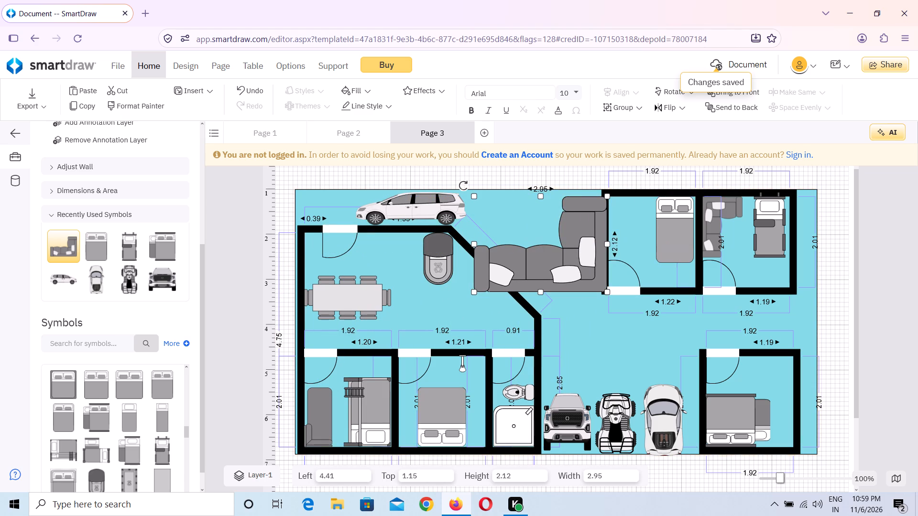
Flip the new sectional sofa vertically so its long back runs along the top and its short arm extends down the right side.
{"action": "left_click", "coordinate": [668, 109]}
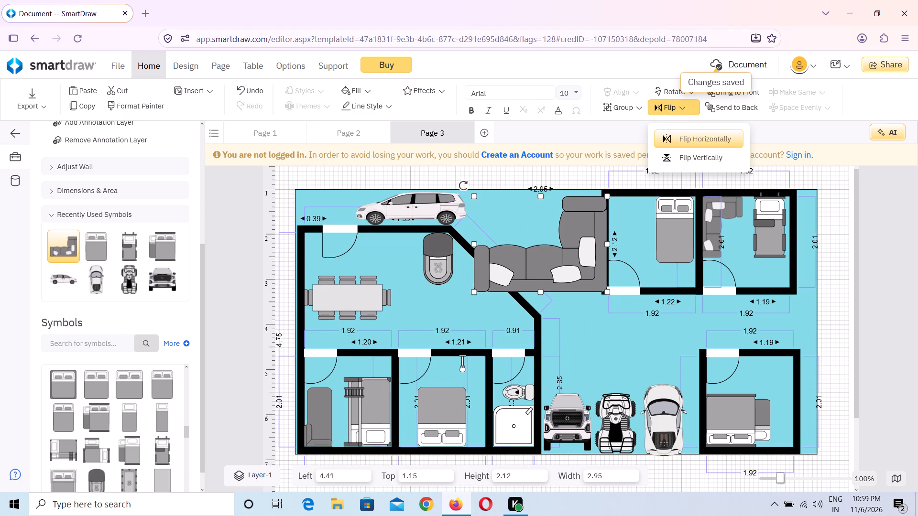
{"action": "left_click", "coordinate": [668, 153]}
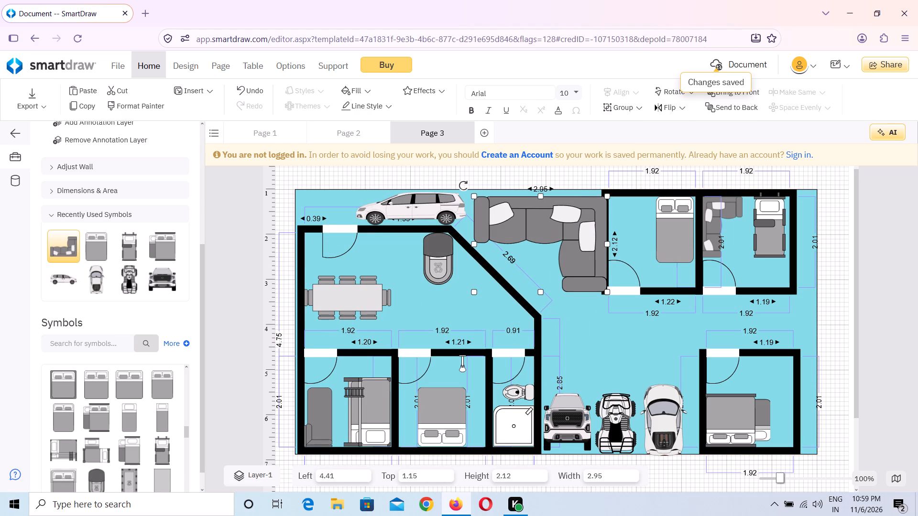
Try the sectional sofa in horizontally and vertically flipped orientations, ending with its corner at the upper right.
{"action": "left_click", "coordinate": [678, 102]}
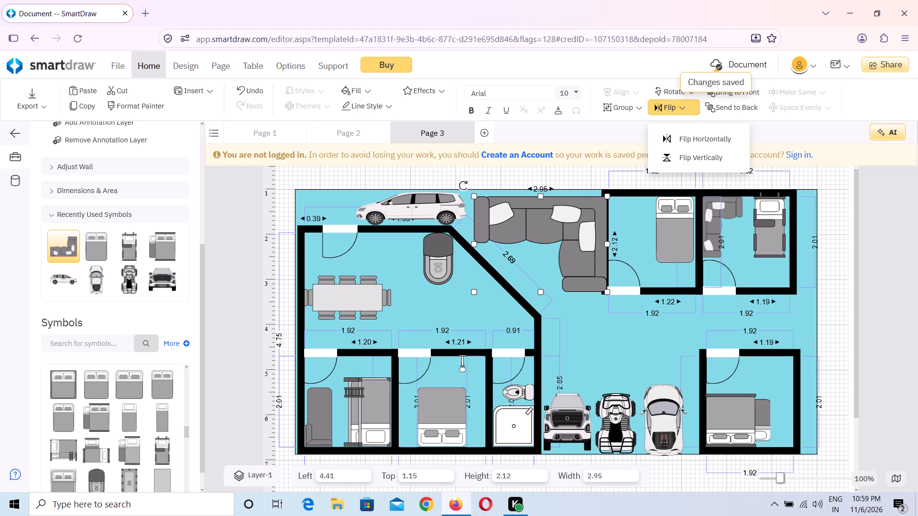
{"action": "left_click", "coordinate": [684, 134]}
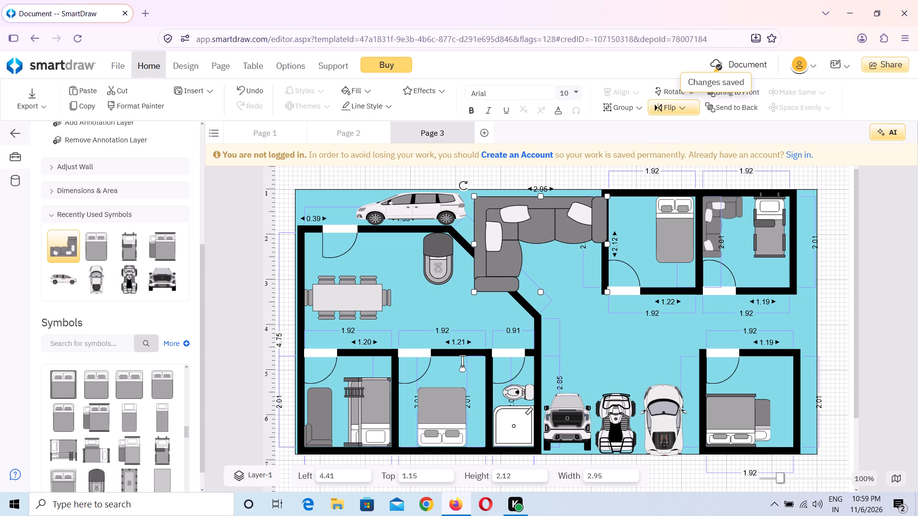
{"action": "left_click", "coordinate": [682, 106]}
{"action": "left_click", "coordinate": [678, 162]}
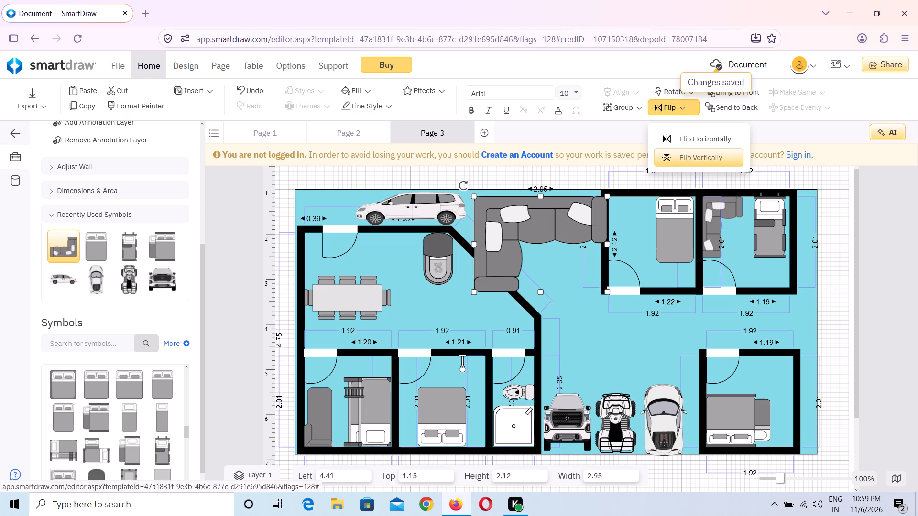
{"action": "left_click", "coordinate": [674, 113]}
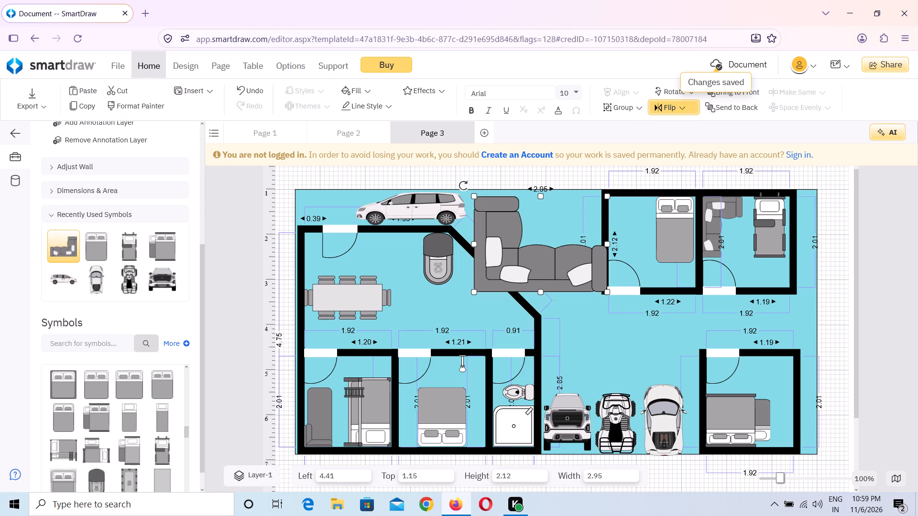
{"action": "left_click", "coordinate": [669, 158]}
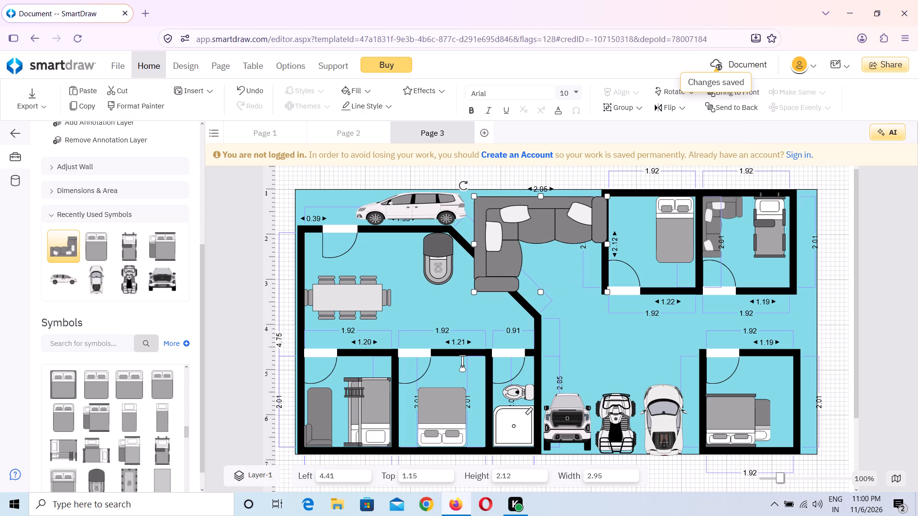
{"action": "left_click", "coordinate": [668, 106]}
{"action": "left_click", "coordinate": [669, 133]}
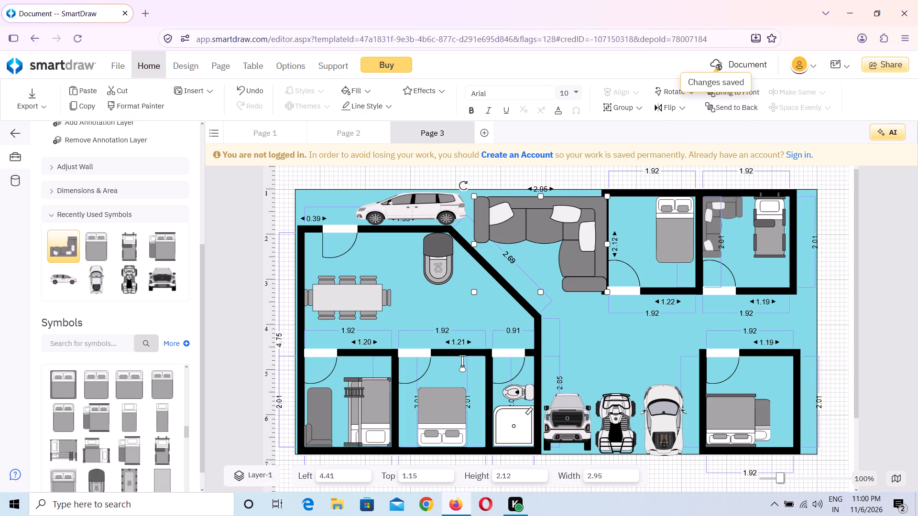
Move the sectional sofa to about left 5.68 and top 1.23, and flip it until its corner sits at the upper left.
{"action": "left_click_drag", "start_coordinate": [575, 219], "coordinate": [632, 222]}
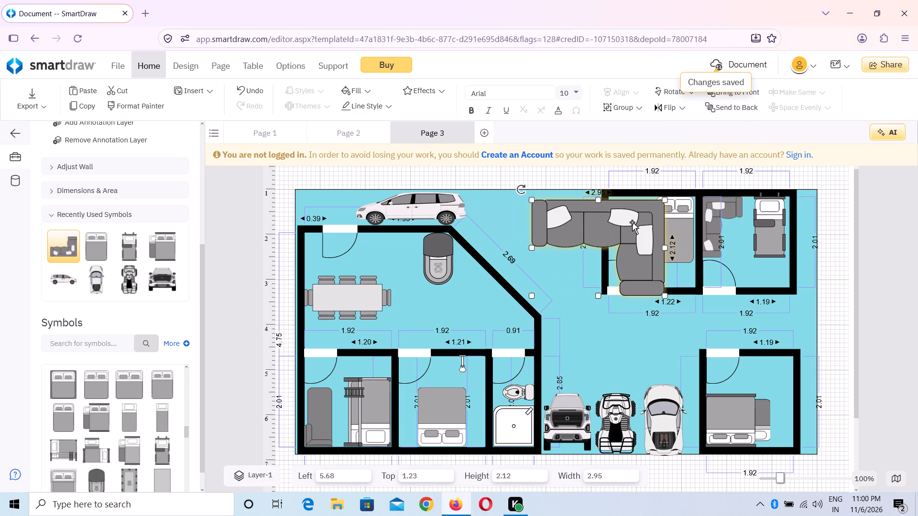
{"action": "left_click", "coordinate": [671, 107]}
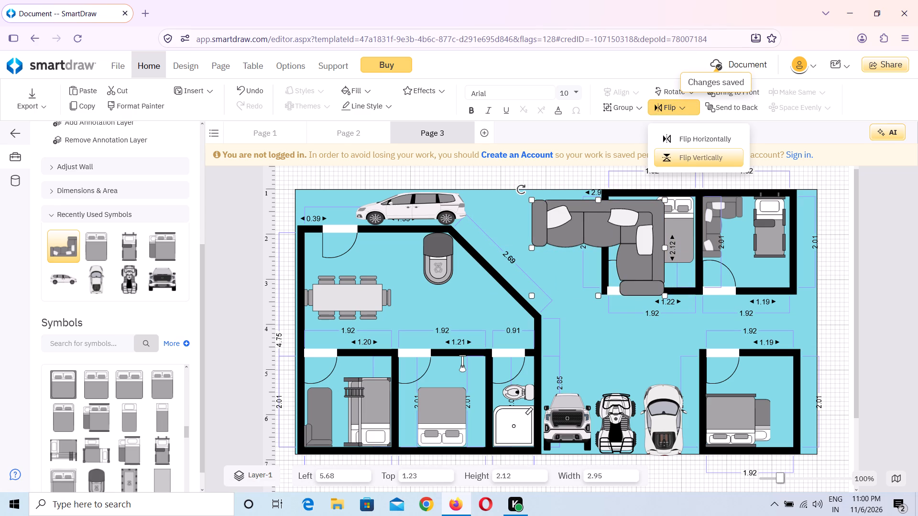
{"action": "left_click", "coordinate": [679, 160]}
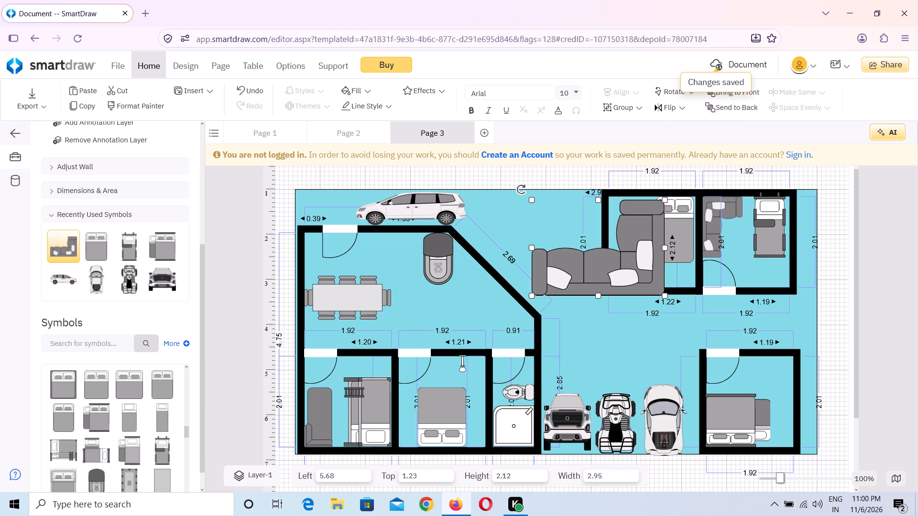
{"action": "left_click", "coordinate": [669, 109]}
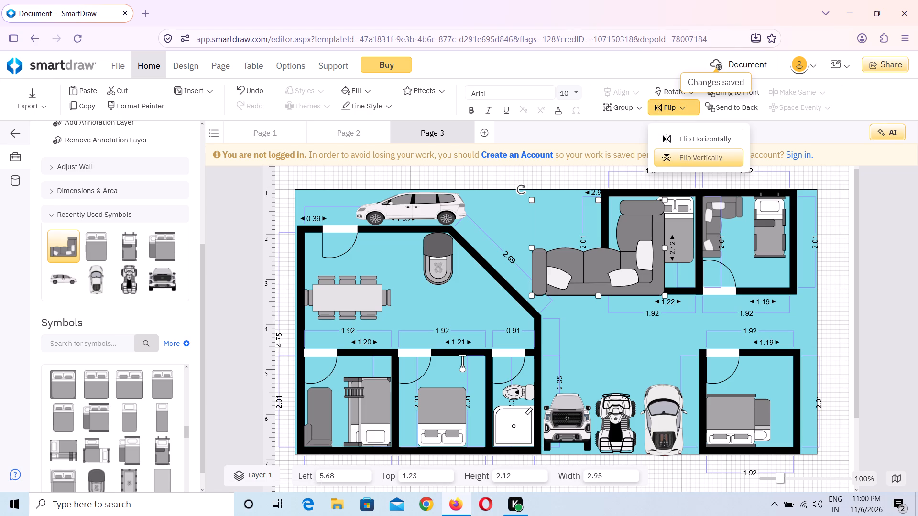
{"action": "left_click_drag", "start_coordinate": [670, 150], "coordinate": [670, 141]}
{"action": "left_click", "coordinate": [670, 141]}
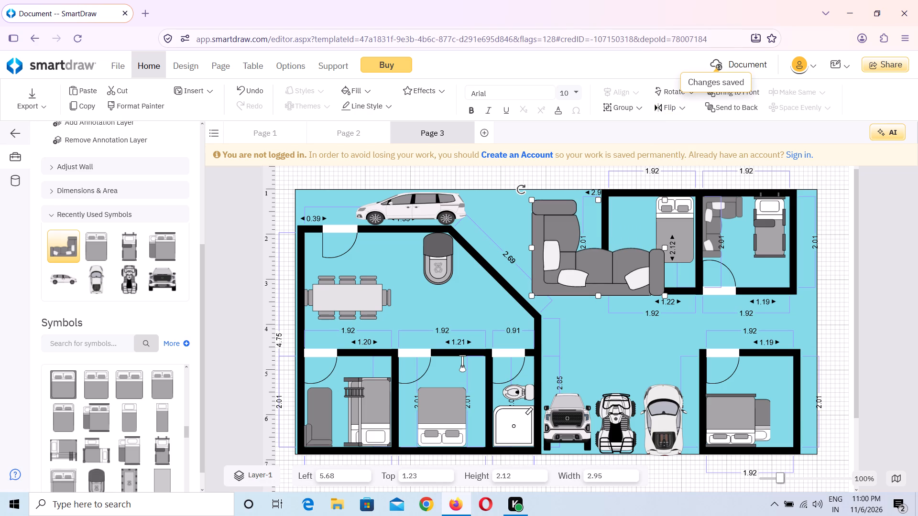
{"action": "left_click", "coordinate": [682, 109]}
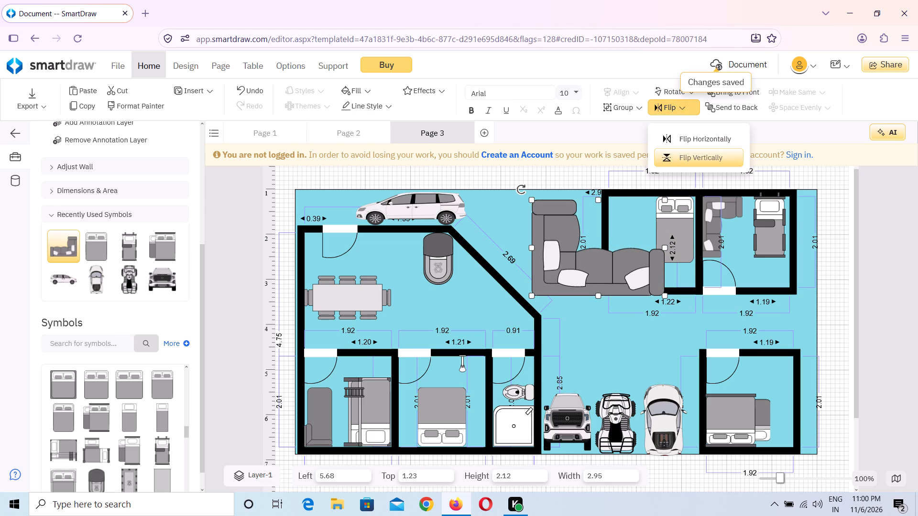
{"action": "left_click", "coordinate": [671, 152]}
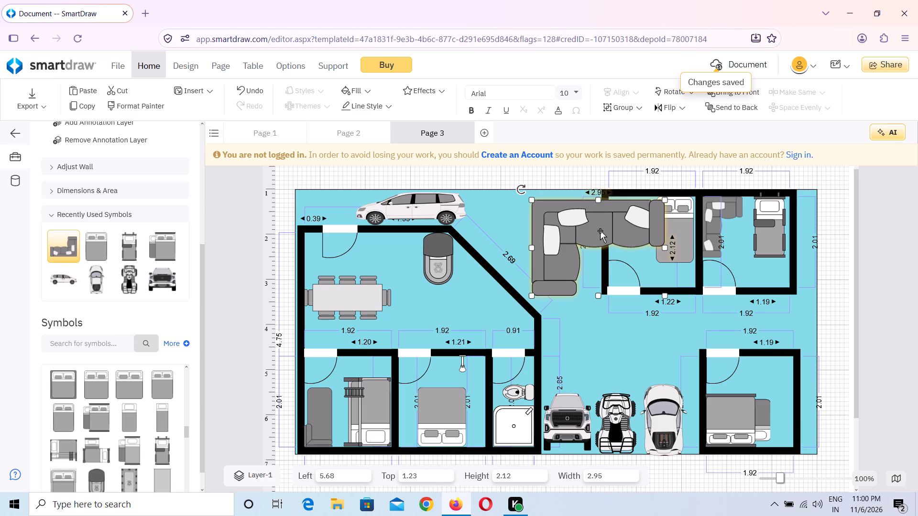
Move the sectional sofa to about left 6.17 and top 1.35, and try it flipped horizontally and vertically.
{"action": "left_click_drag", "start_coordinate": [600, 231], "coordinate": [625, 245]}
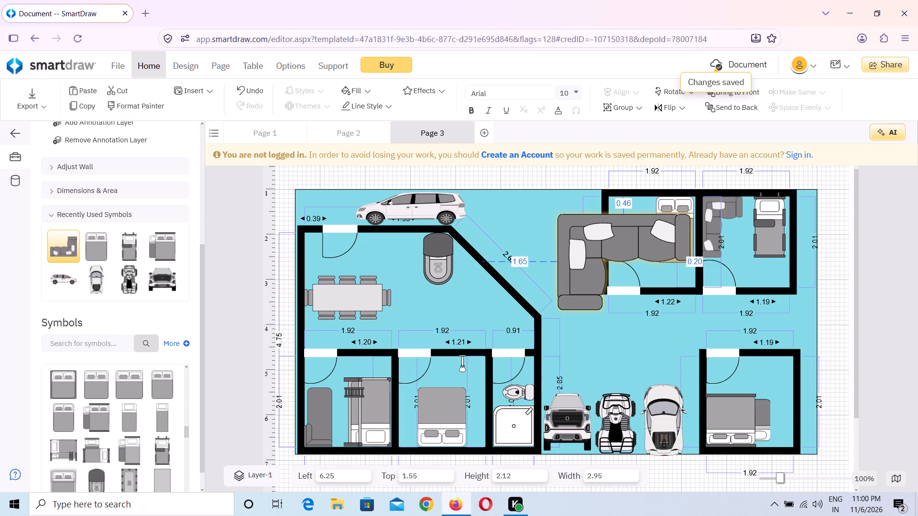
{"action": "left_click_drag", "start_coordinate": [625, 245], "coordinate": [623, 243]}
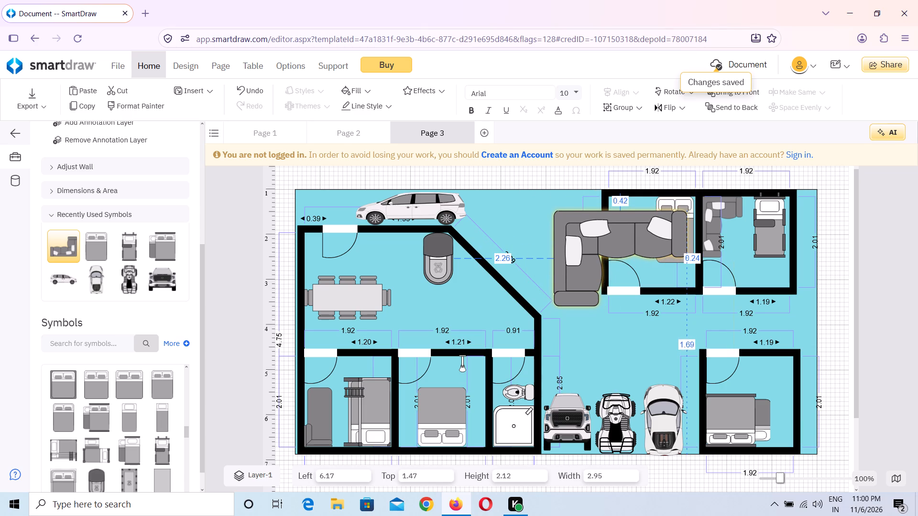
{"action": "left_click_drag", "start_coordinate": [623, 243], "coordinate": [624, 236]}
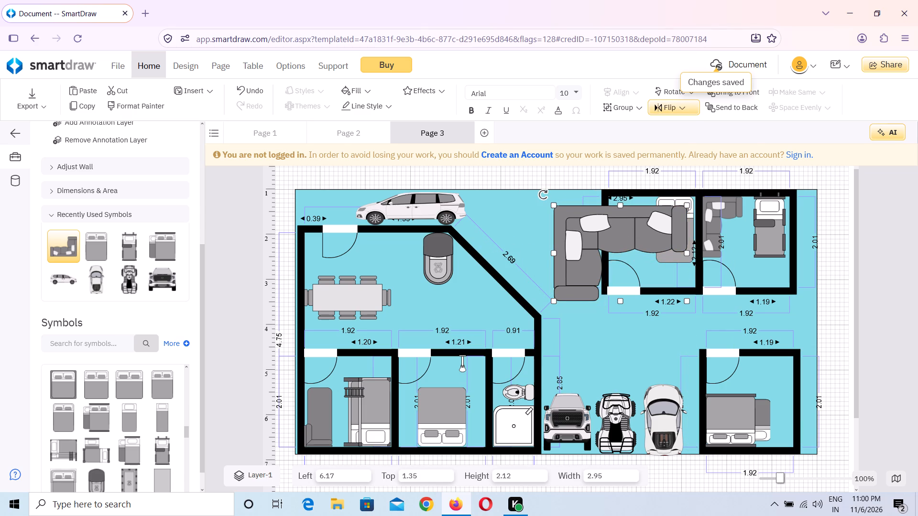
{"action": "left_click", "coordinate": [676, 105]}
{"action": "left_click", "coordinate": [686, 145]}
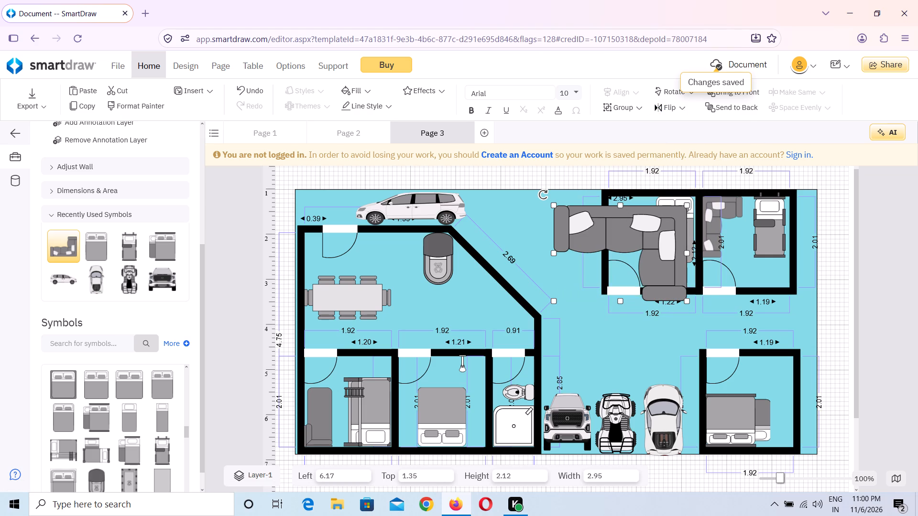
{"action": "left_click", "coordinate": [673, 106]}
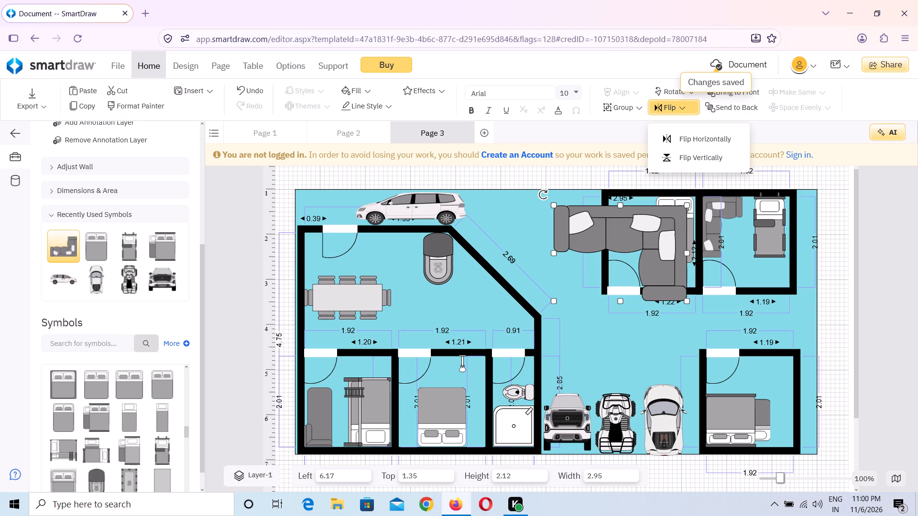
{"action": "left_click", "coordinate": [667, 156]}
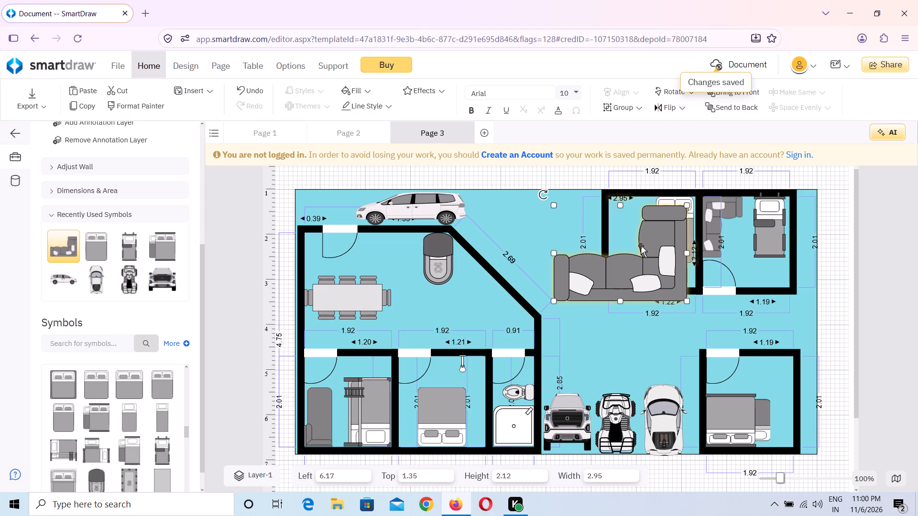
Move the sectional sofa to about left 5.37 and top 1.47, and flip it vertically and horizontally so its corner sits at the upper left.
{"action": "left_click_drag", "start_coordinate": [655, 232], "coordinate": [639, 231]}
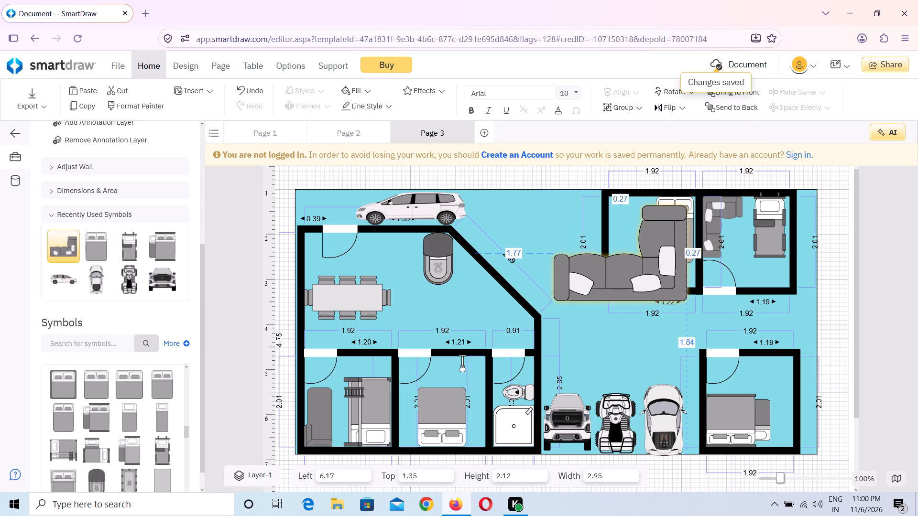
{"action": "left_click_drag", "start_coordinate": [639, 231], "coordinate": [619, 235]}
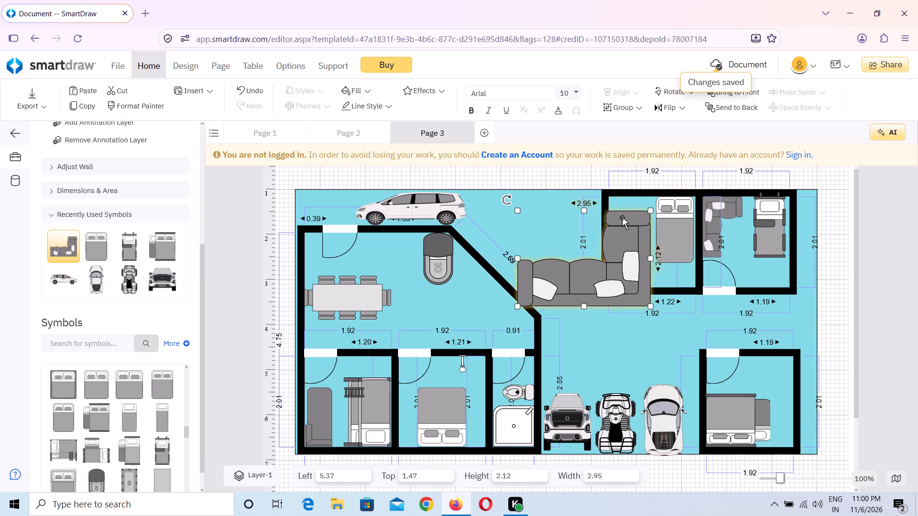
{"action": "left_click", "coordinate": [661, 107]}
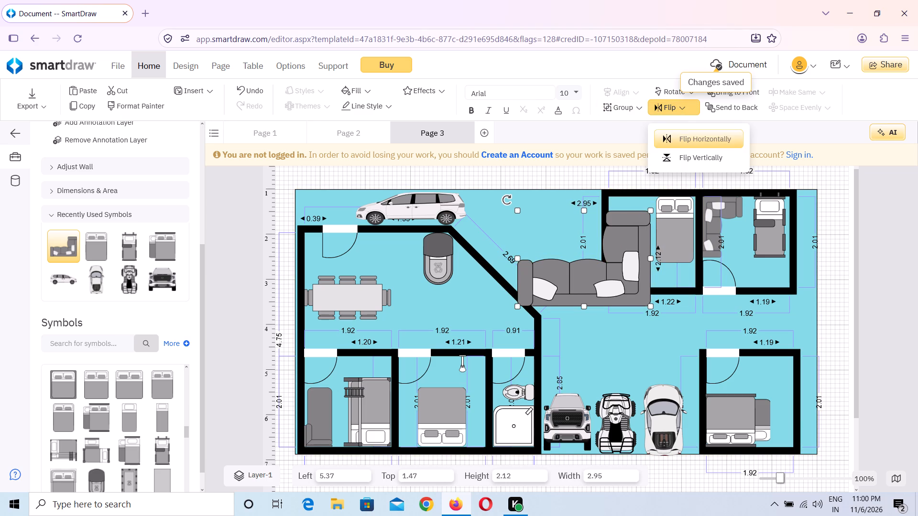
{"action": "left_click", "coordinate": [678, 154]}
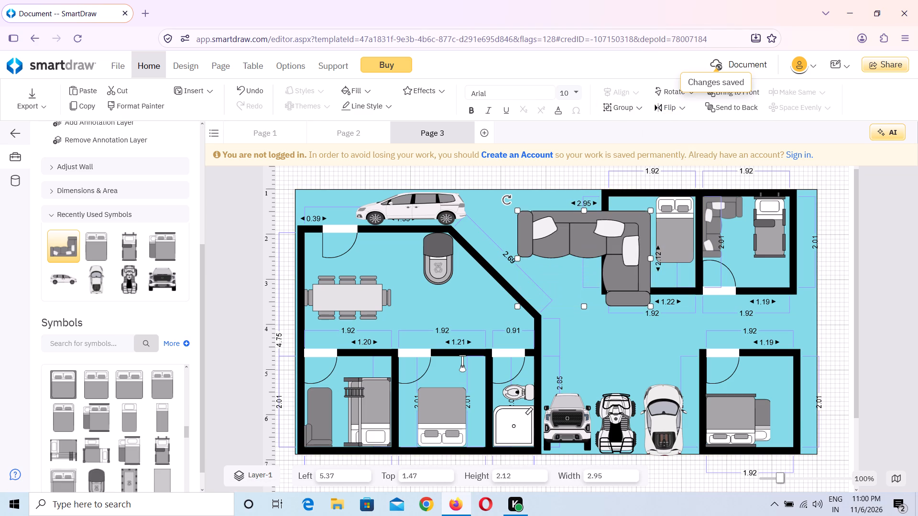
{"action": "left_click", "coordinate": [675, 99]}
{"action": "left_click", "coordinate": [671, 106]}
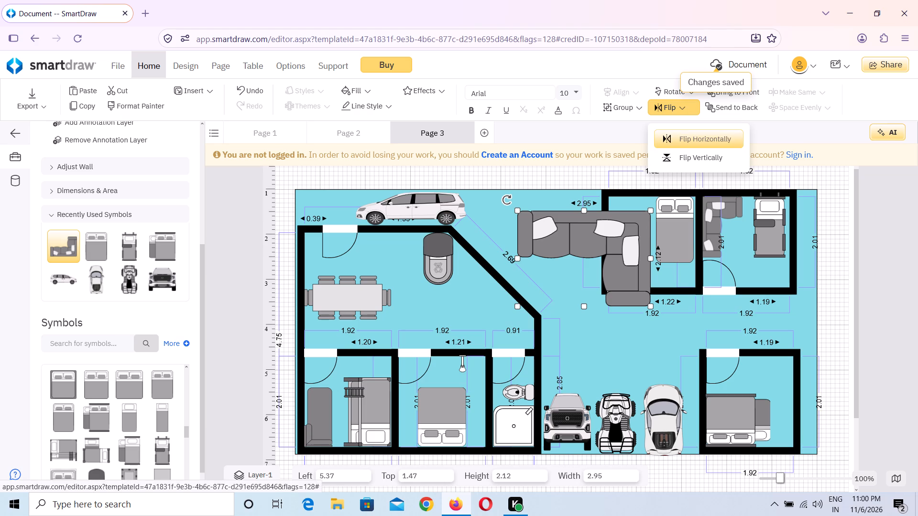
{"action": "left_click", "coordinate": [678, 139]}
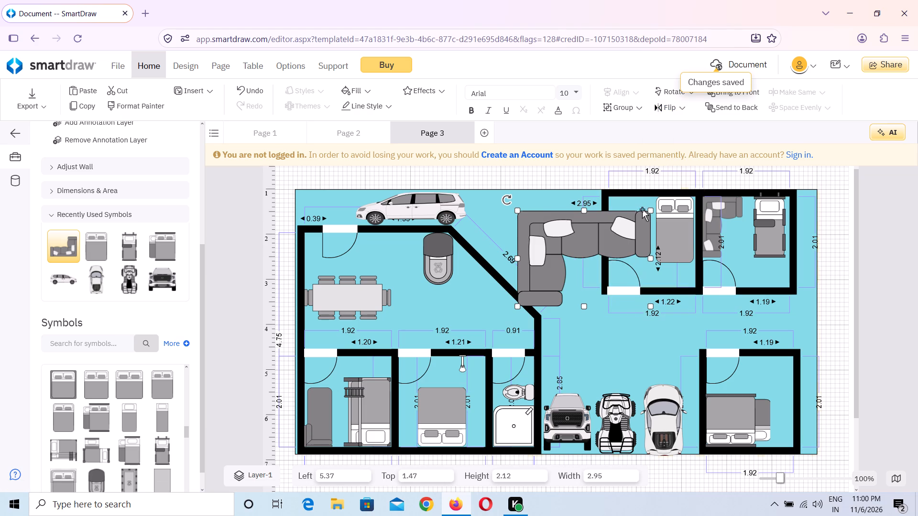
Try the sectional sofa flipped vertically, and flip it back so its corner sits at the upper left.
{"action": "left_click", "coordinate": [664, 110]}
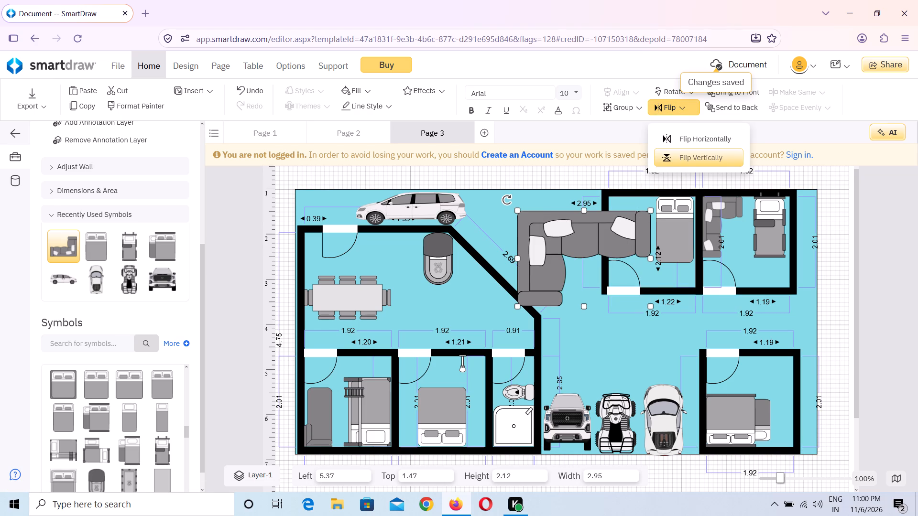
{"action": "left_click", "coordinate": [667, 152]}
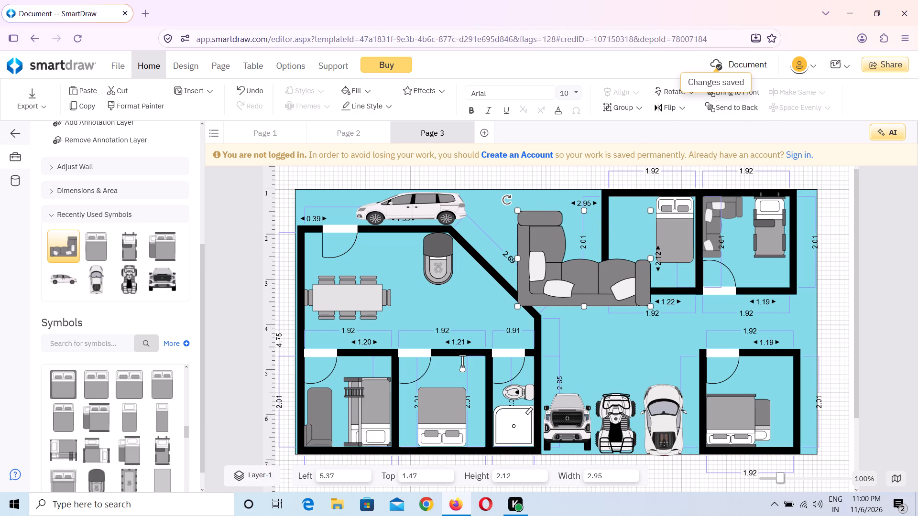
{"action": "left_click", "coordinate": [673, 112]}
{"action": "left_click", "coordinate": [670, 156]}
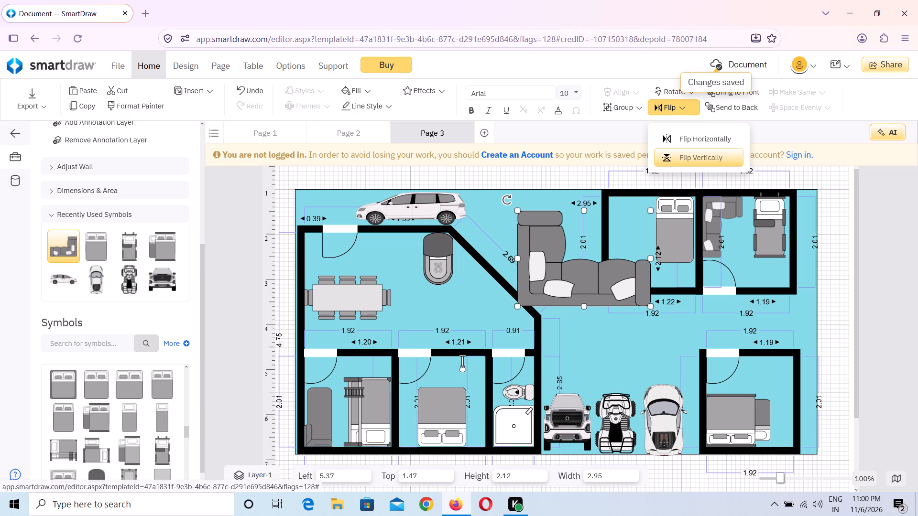
Move the sectional sofa to about left 5.31 and top 1.28, between the angled wall and the upper bedroom.
{"action": "left_click_drag", "start_coordinate": [573, 225], "coordinate": [608, 224]}
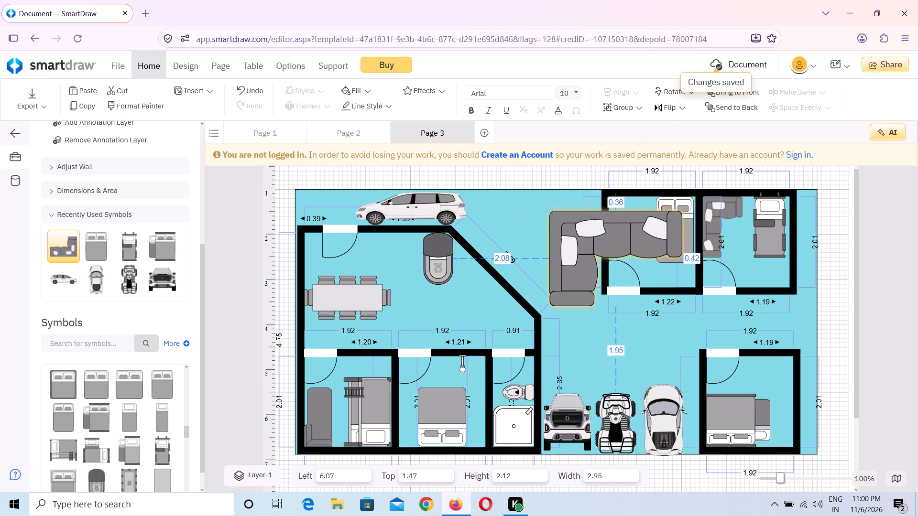
{"action": "left_click_drag", "start_coordinate": [608, 224], "coordinate": [565, 216]}
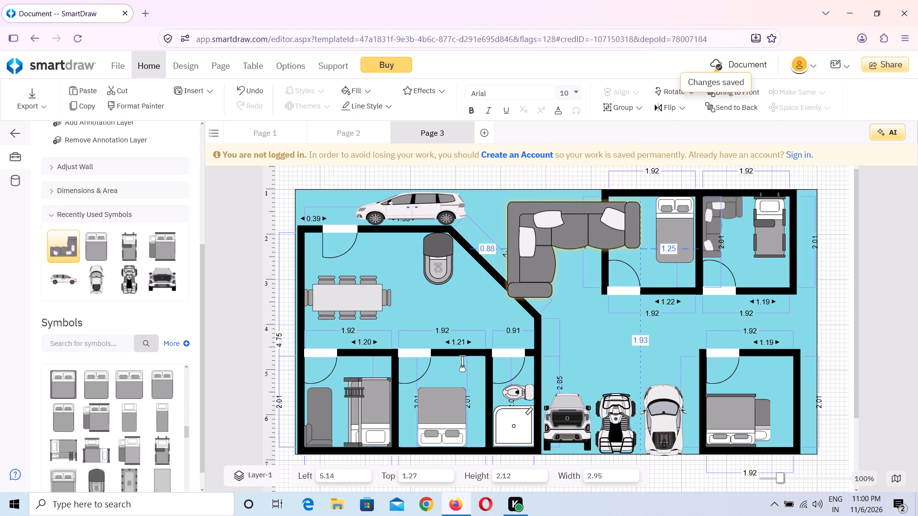
{"action": "left_click_drag", "start_coordinate": [565, 216], "coordinate": [571, 217]}
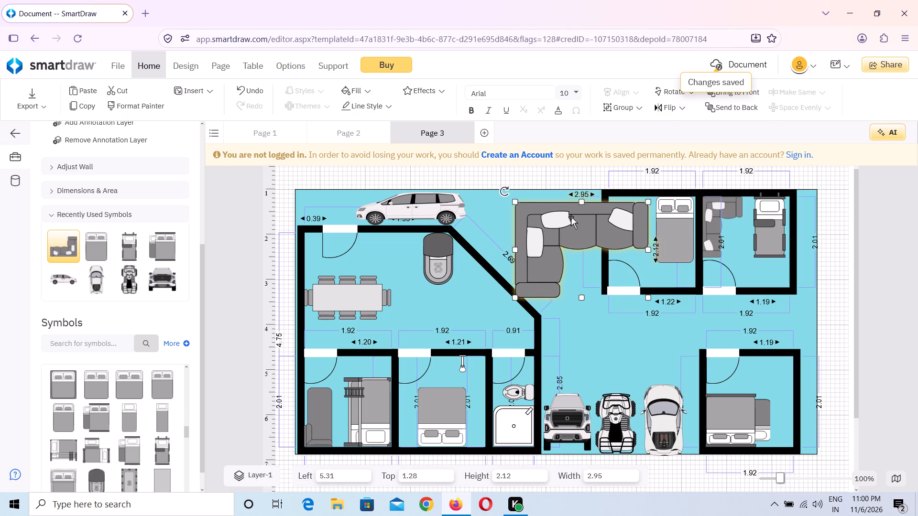
Rotate the sectional sofa a quarter turn clockwise so its long side stands vertically and its corner sits at the upper right.
{"action": "left_click_drag", "start_coordinate": [503, 187], "coordinate": [503, 191]}
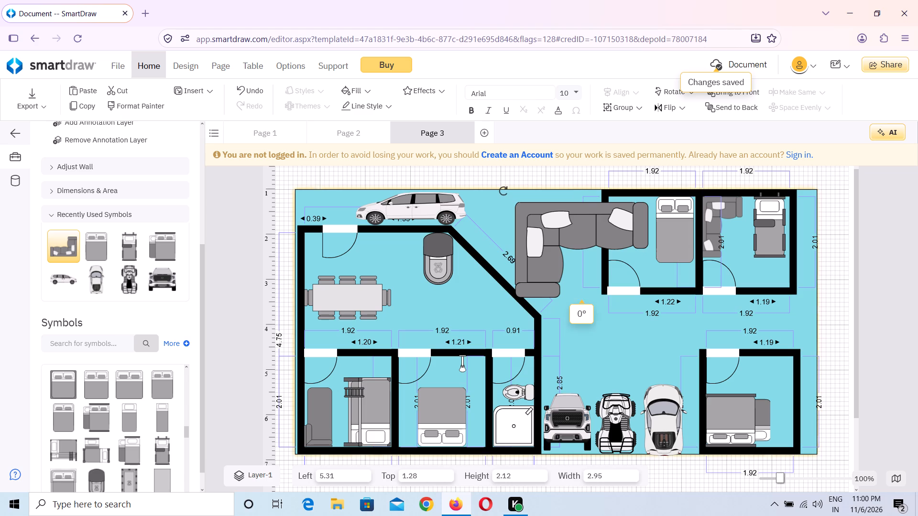
{"action": "double_click", "coordinate": [504, 190]}
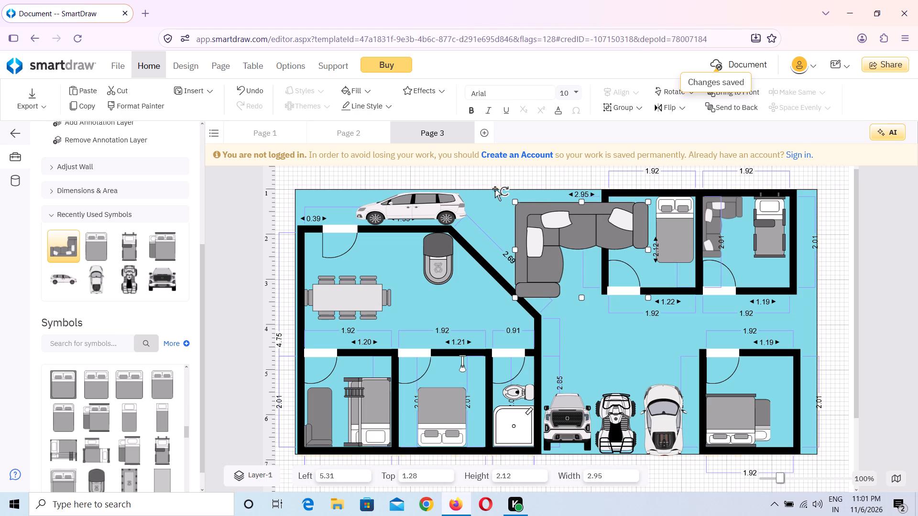
{"action": "left_click_drag", "start_coordinate": [504, 193], "coordinate": [597, 160]}
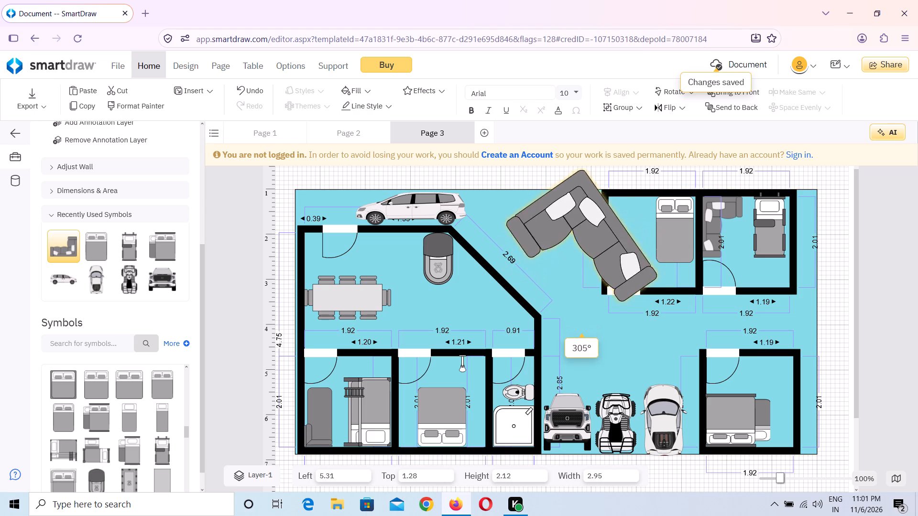
{"action": "left_click_drag", "start_coordinate": [597, 160], "coordinate": [644, 164]}
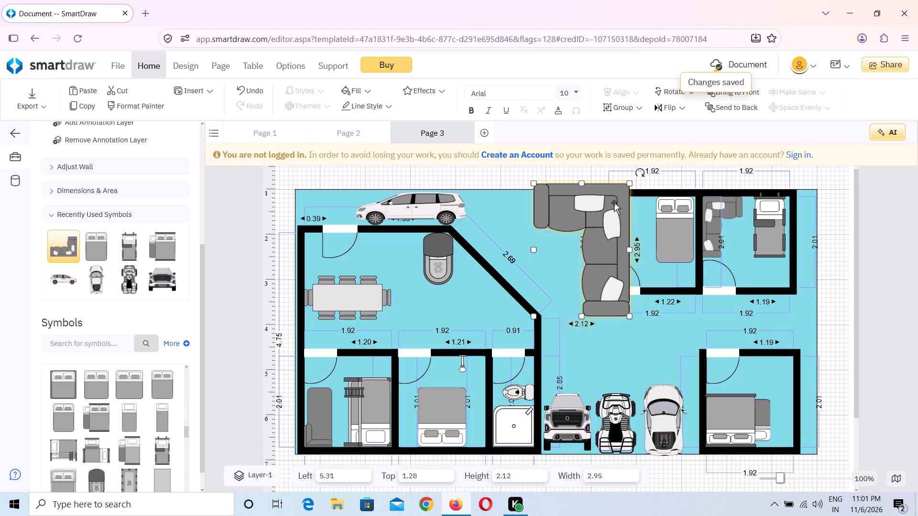
Move the sectional sofa to about left 5.87 and top 1.57, and flip it horizontally so its corner sits at the upper left.
{"action": "left_click_drag", "start_coordinate": [601, 194], "coordinate": [631, 209]}
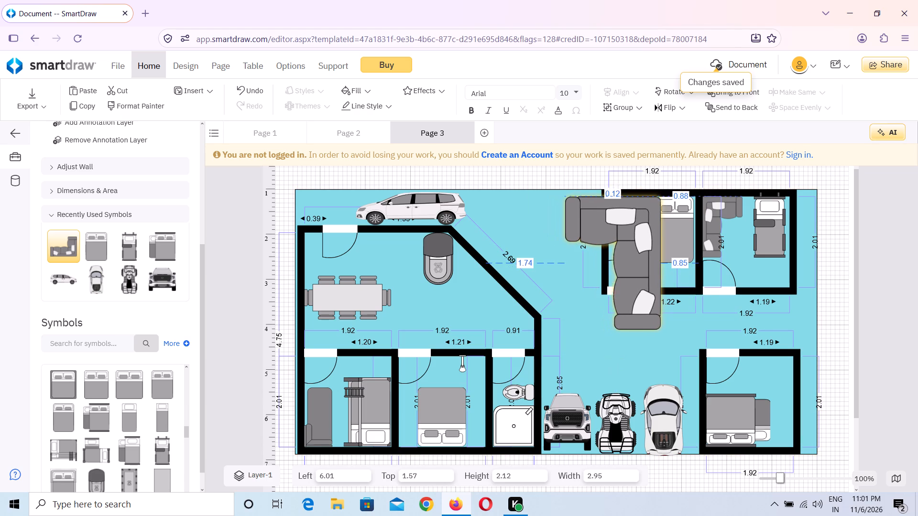
{"action": "left_click_drag", "start_coordinate": [631, 209], "coordinate": [626, 208]}
{"action": "left_click", "coordinate": [663, 106]}
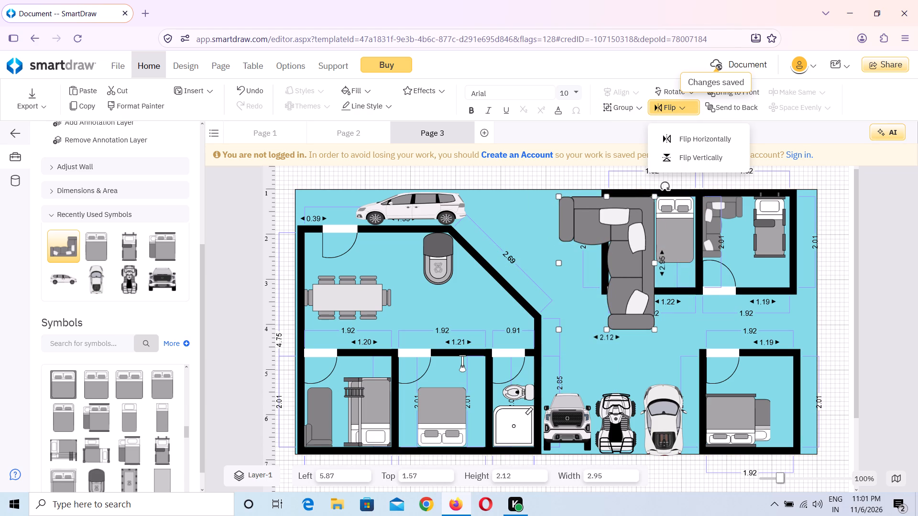
{"action": "left_click", "coordinate": [674, 139]}
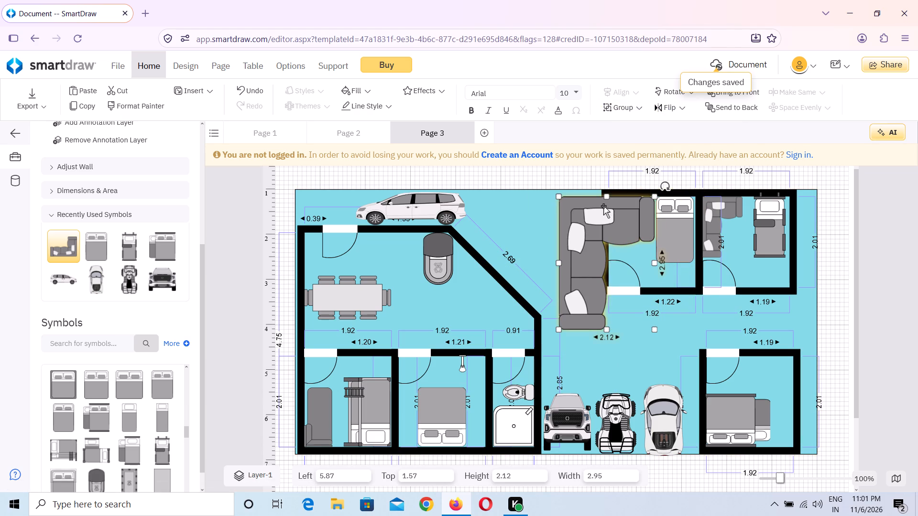
Shrink the sectional sofa to about 1.23 by 2.59 and move it into the upper-left corner of the upper bedroom beside the angled-corner room.
{"action": "left_click_drag", "start_coordinate": [654, 198], "coordinate": [630, 203]}
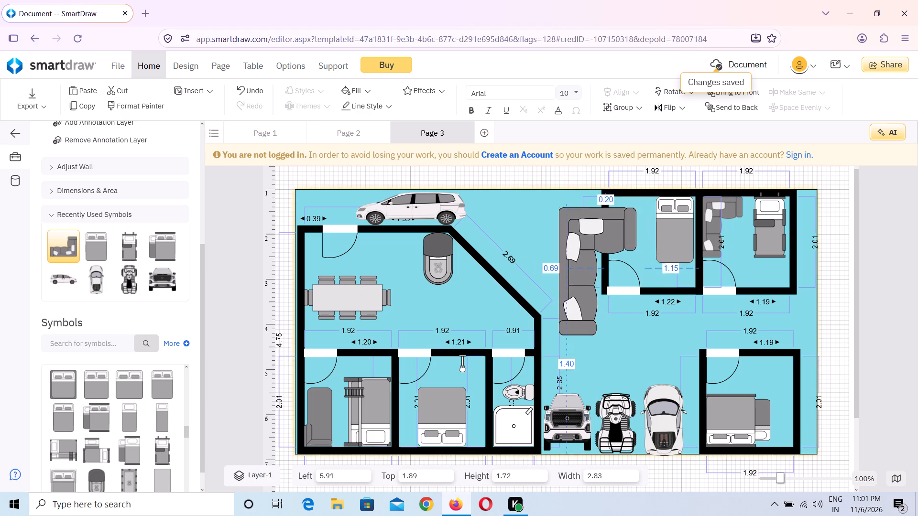
{"action": "left_click_drag", "start_coordinate": [630, 203], "coordinate": [615, 212]}
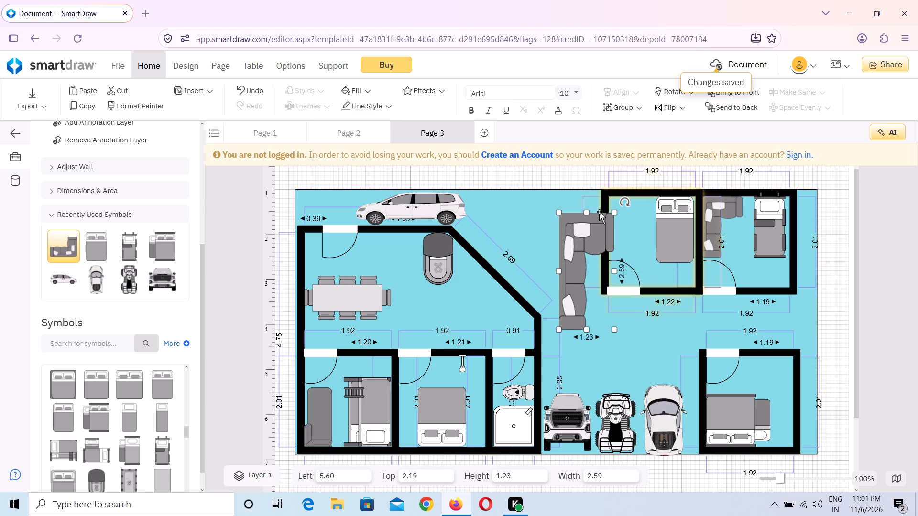
{"action": "left_click_drag", "start_coordinate": [596, 216], "coordinate": [643, 202]}
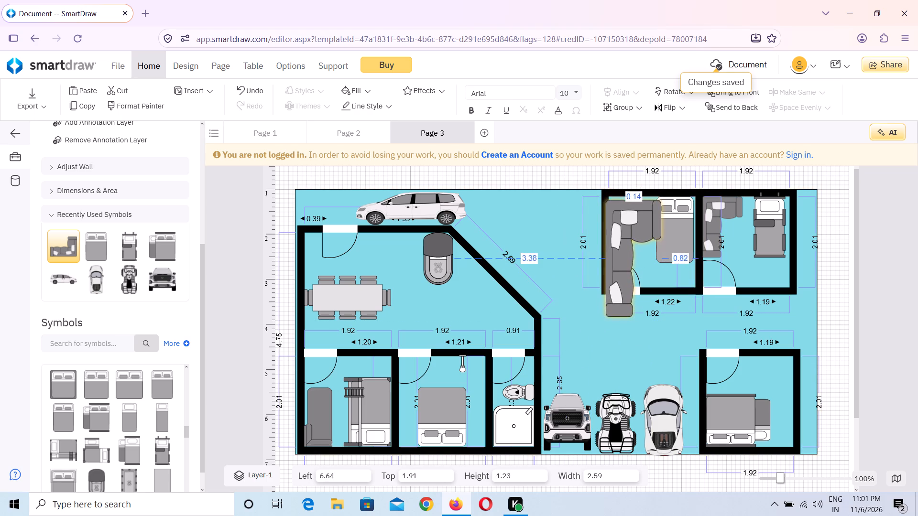
{"action": "left_click_drag", "start_coordinate": [643, 202], "coordinate": [644, 201]}
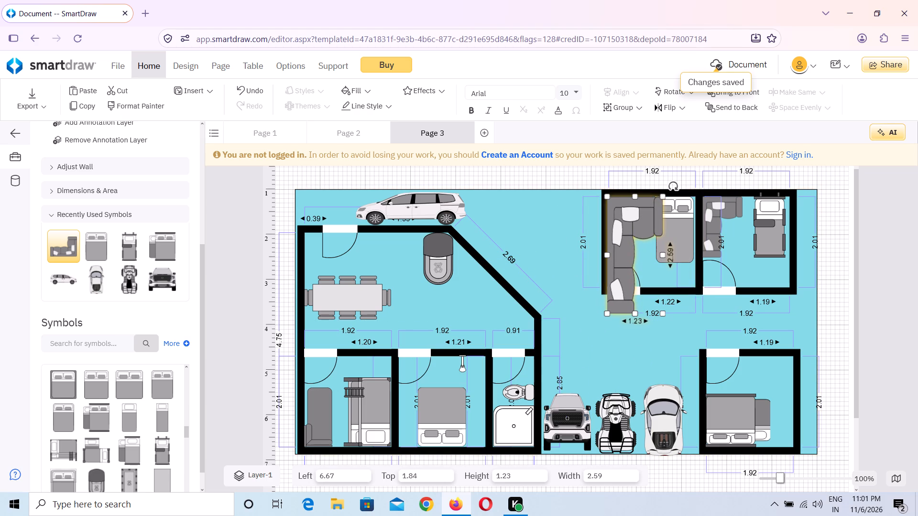
Shrink the sectional sofa further to about 1.04 by 1.35 so it fits between the bedroom's wall and the bed.
{"action": "left_click_drag", "start_coordinate": [636, 317], "coordinate": [635, 272]}
{"action": "left_click_drag", "start_coordinate": [633, 313], "coordinate": [635, 260]}
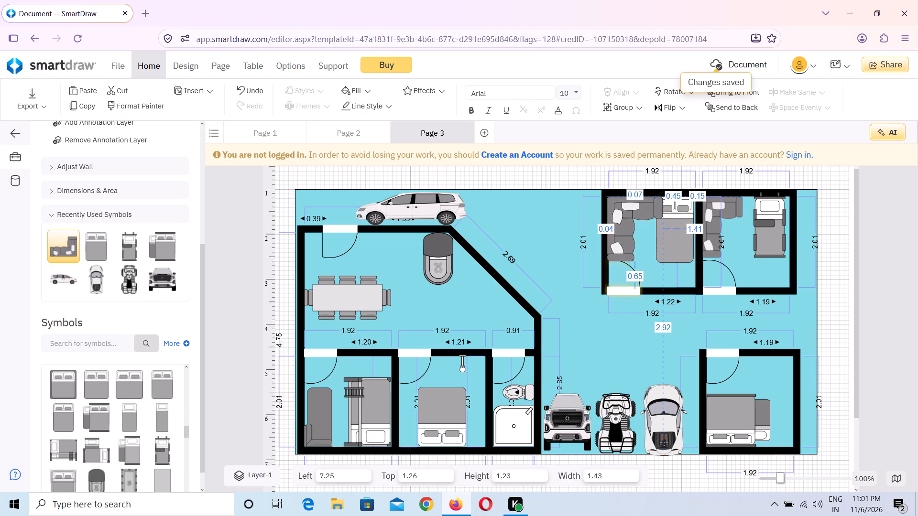
{"action": "left_click_drag", "start_coordinate": [635, 260], "coordinate": [635, 258]}
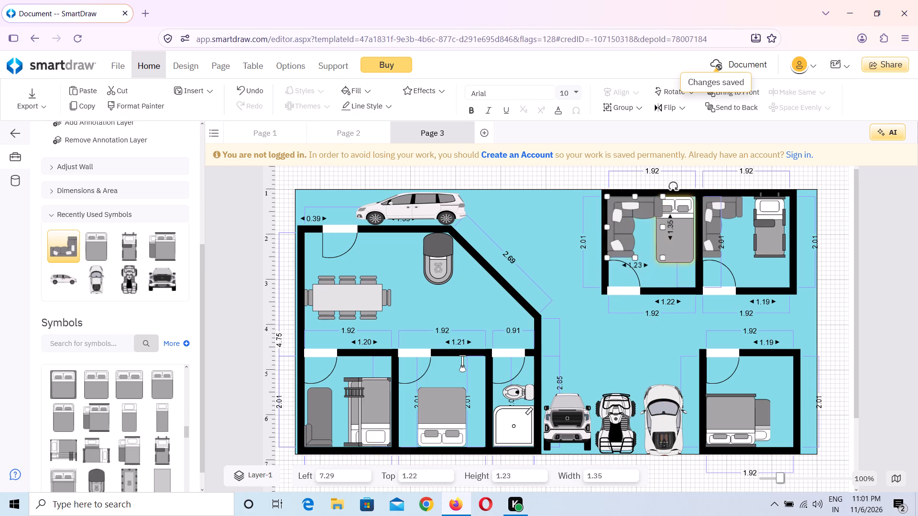
{"action": "left_click_drag", "start_coordinate": [664, 227], "coordinate": [657, 227]}
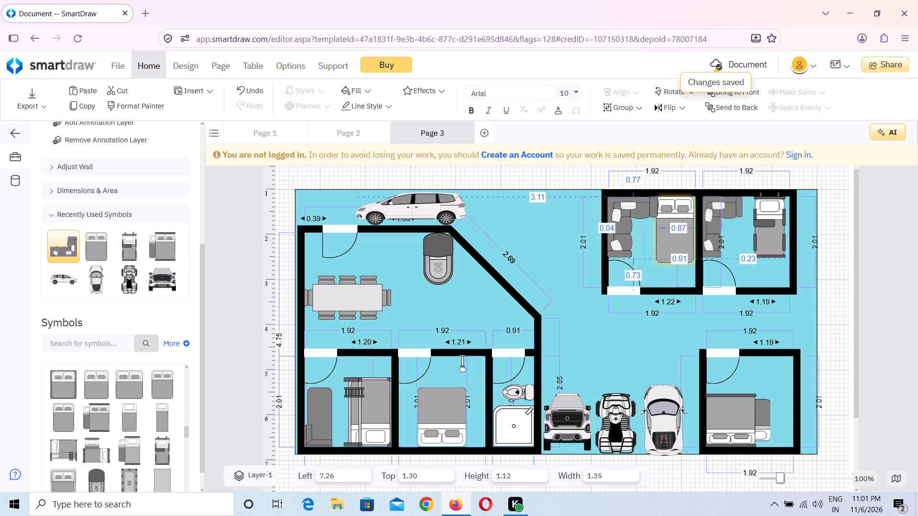
{"action": "left_click_drag", "start_coordinate": [657, 227], "coordinate": [655, 227]}
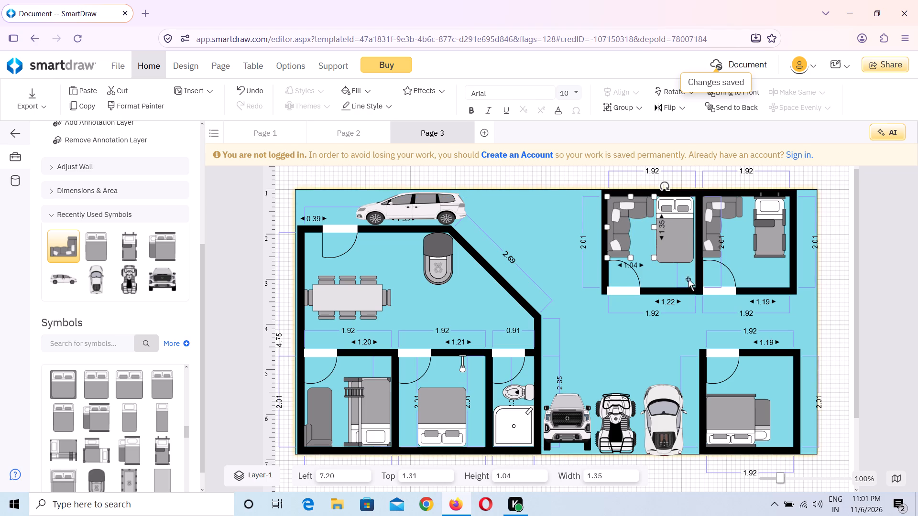
{"action": "left_click", "coordinate": [551, 247]}
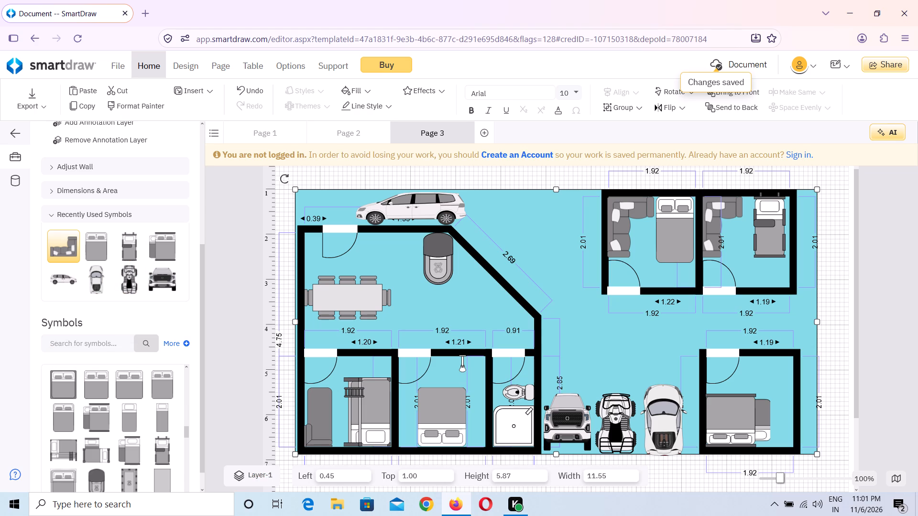
Place a curved sectional sofa from the Couches & Sofas symbols in the angled-corner room at about left 2.03 and top 2.75.
{"action": "scroll", "coordinate": [138, 390], "scroll_direction": "down", "scroll_amount": 6}
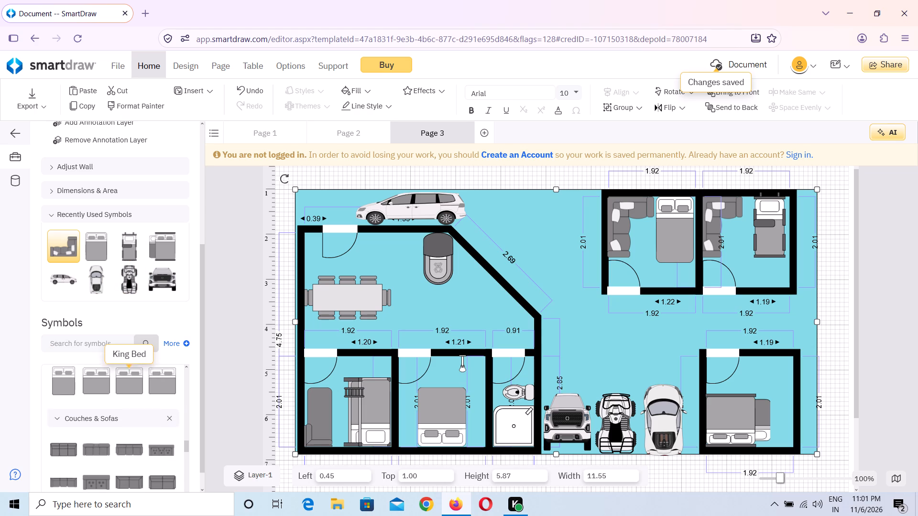
{"action": "scroll", "coordinate": [138, 390], "scroll_direction": "down", "scroll_amount": 4}
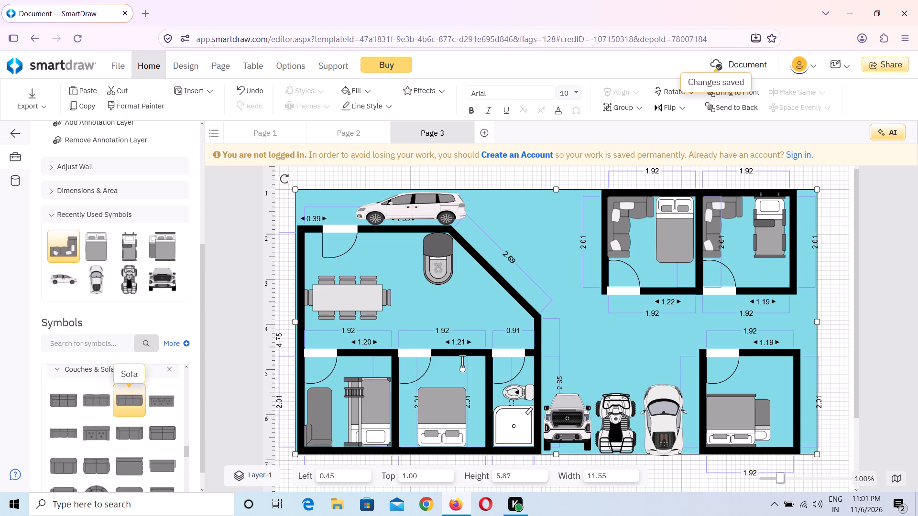
{"action": "scroll", "coordinate": [136, 410], "scroll_direction": "down", "scroll_amount": 1}
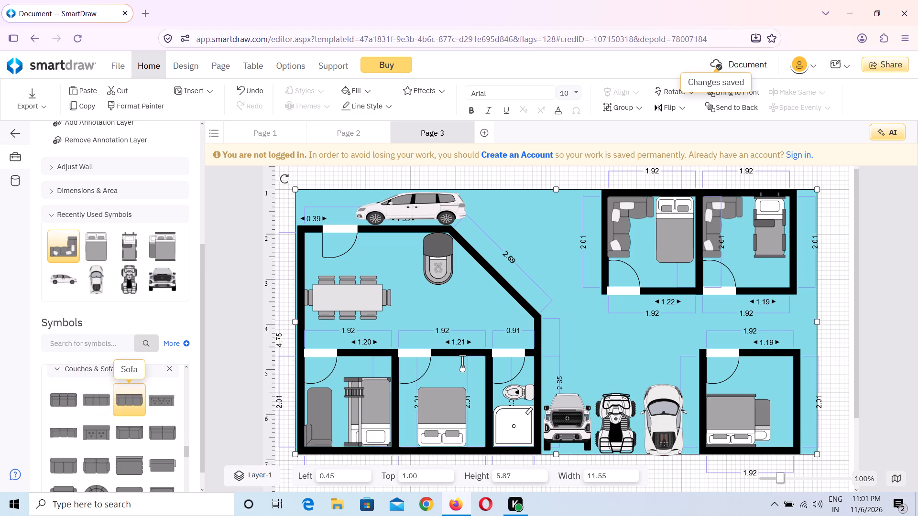
{"action": "scroll", "coordinate": [136, 410], "scroll_direction": "down", "scroll_amount": 6}
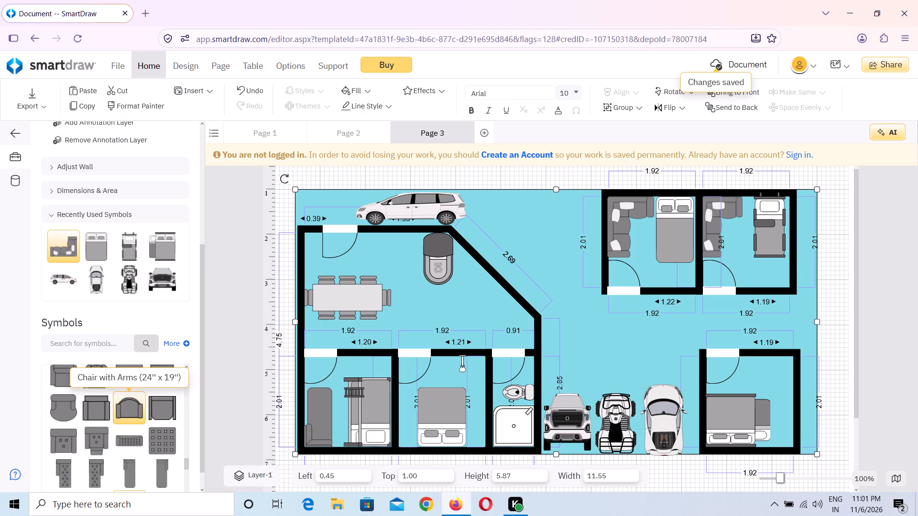
{"action": "scroll", "coordinate": [136, 410], "scroll_direction": "down", "scroll_amount": 1}
{"action": "left_click_drag", "start_coordinate": [91, 453], "coordinate": [350, 285]}
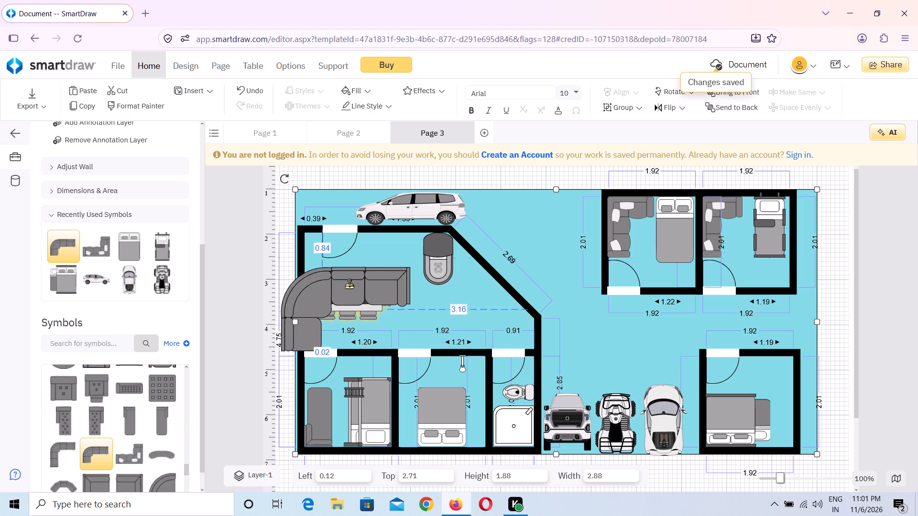
{"action": "left_click_drag", "start_coordinate": [350, 285], "coordinate": [414, 291]}
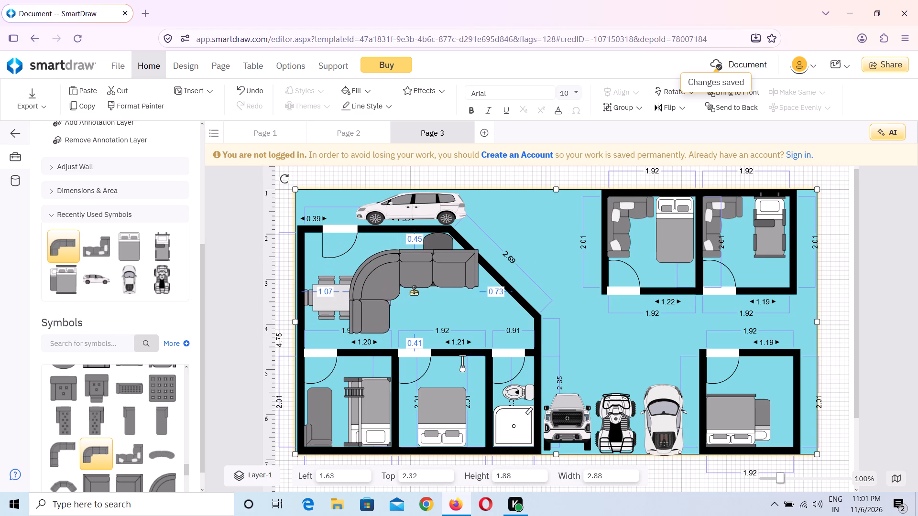
{"action": "left_click_drag", "start_coordinate": [414, 291], "coordinate": [432, 311]}
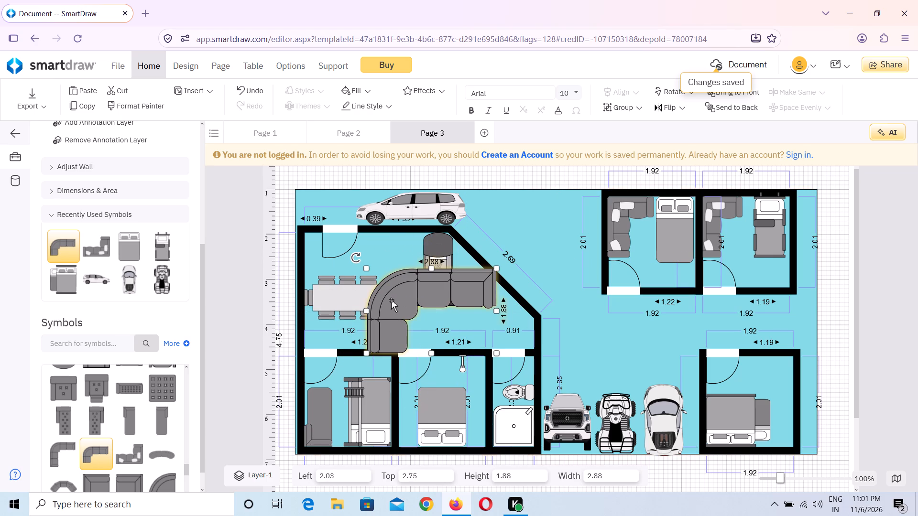
Turn the curved sofa half a turn, shrink it to about 1.24 by 2.60, and set it at about left 2.04 and top 2.76.
{"action": "left_click_drag", "start_coordinate": [354, 257], "coordinate": [477, 342]}
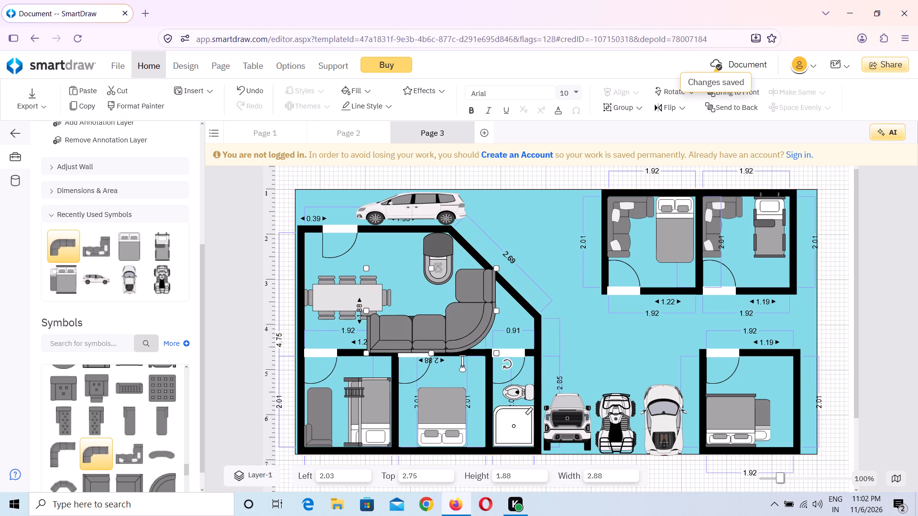
{"action": "left_click_drag", "start_coordinate": [496, 267], "coordinate": [483, 297]}
{"action": "left_click_drag", "start_coordinate": [452, 311], "coordinate": [454, 286]}
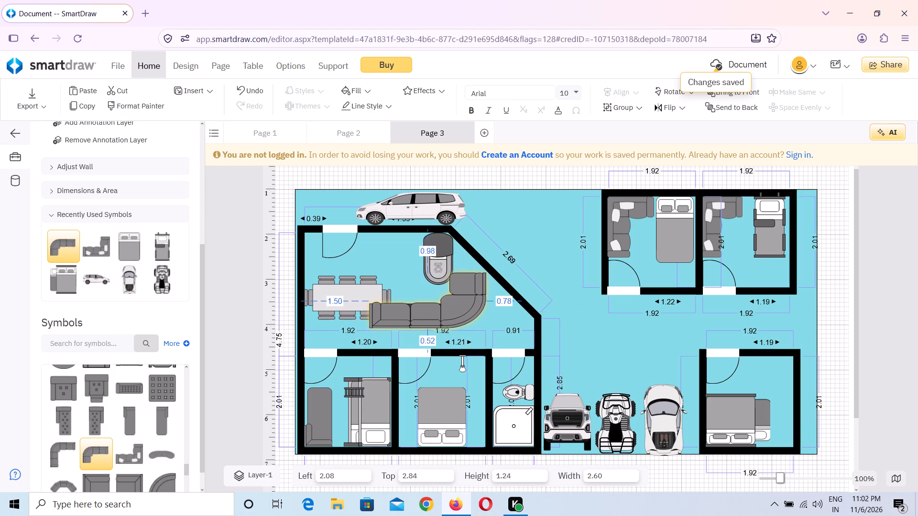
{"action": "left_click_drag", "start_coordinate": [454, 286], "coordinate": [453, 282]}
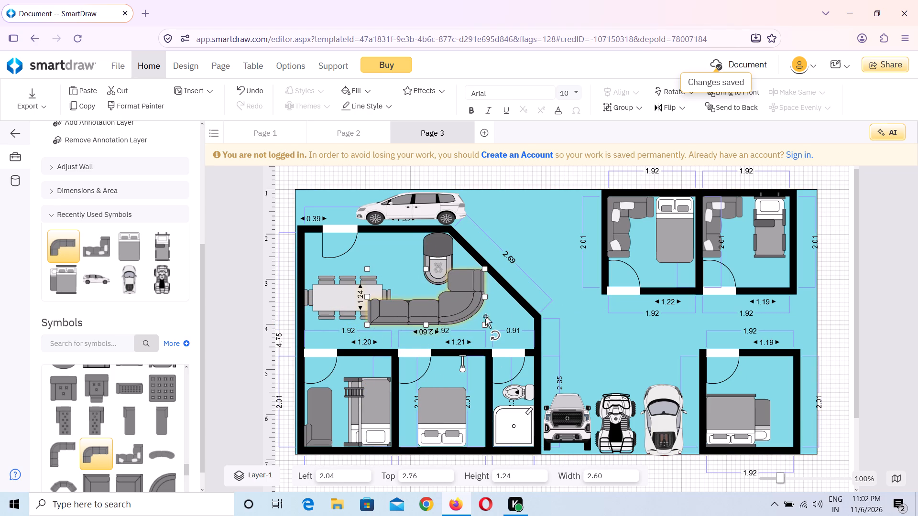
Rotate the curved sofa parallel to the angled wall and move it alongside that wall at about left 3.09 and top 2.89.
{"action": "left_click_drag", "start_coordinate": [495, 337], "coordinate": [570, 292]}
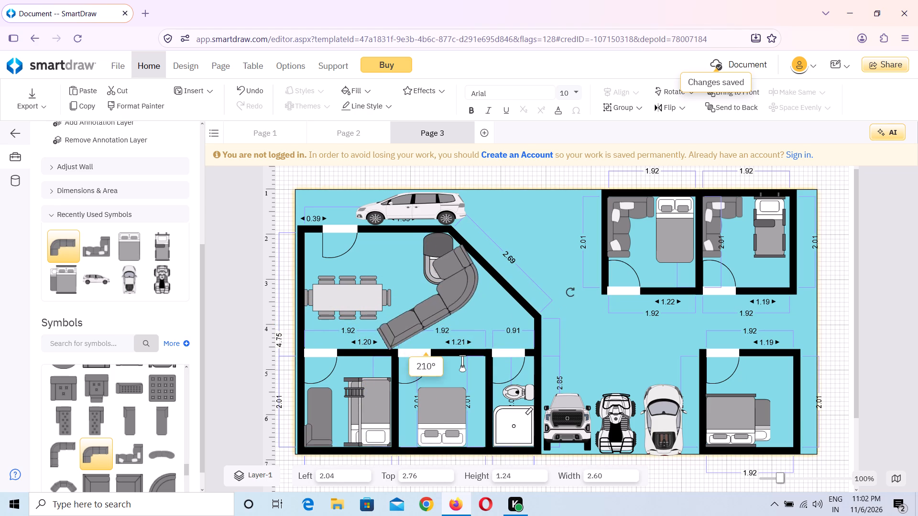
{"action": "left_click_drag", "start_coordinate": [570, 292], "coordinate": [391, 178]}
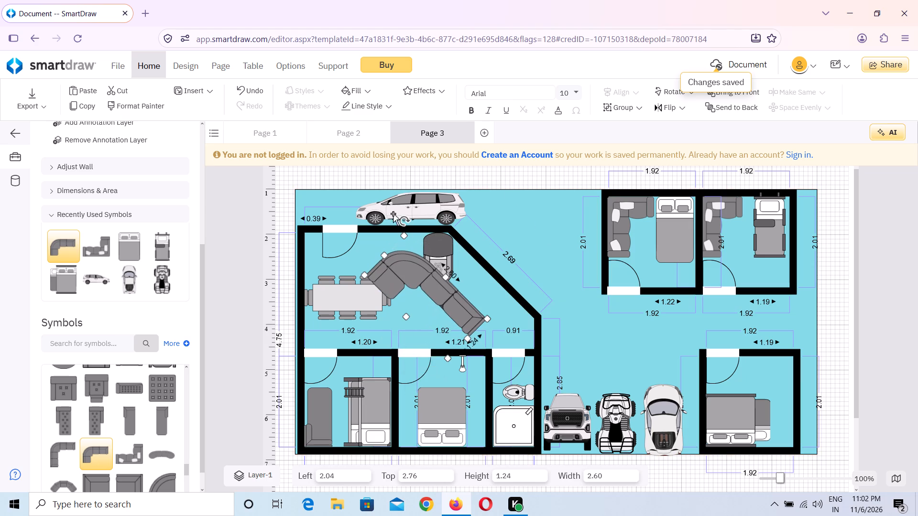
{"action": "left_click_drag", "start_coordinate": [430, 289], "coordinate": [491, 289]}
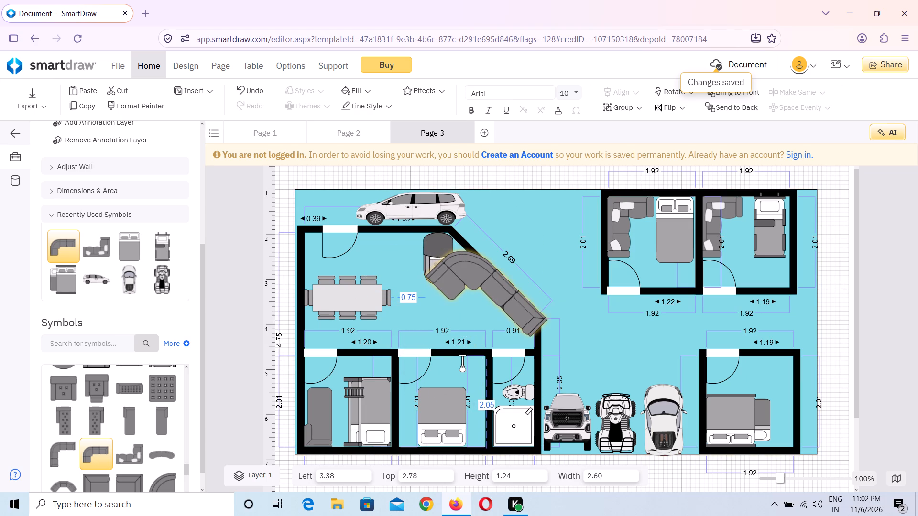
{"action": "left_click_drag", "start_coordinate": [491, 289], "coordinate": [478, 294]}
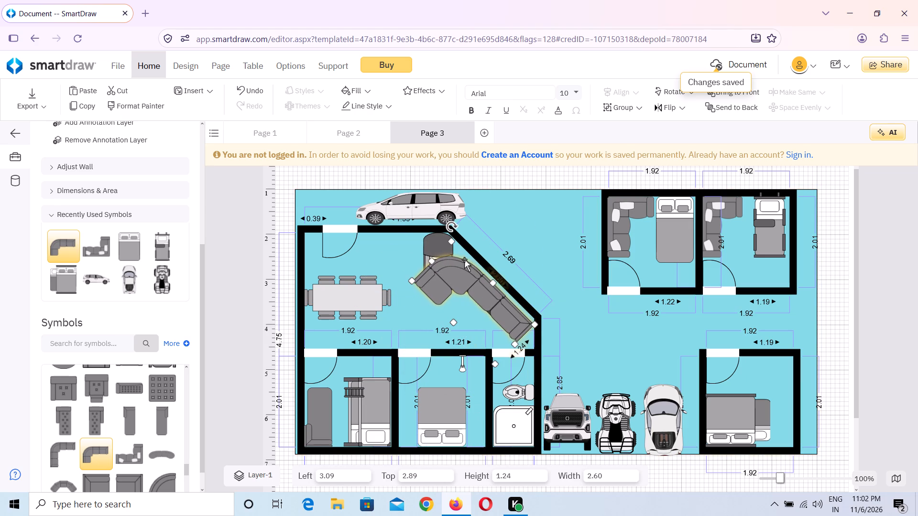
Shrink the curved sofa to about 1.13 by 2.03 and move it against the angled wall at about left 3.61 and top 2.95.
{"action": "left_click_drag", "start_coordinate": [451, 239], "coordinate": [469, 270]}
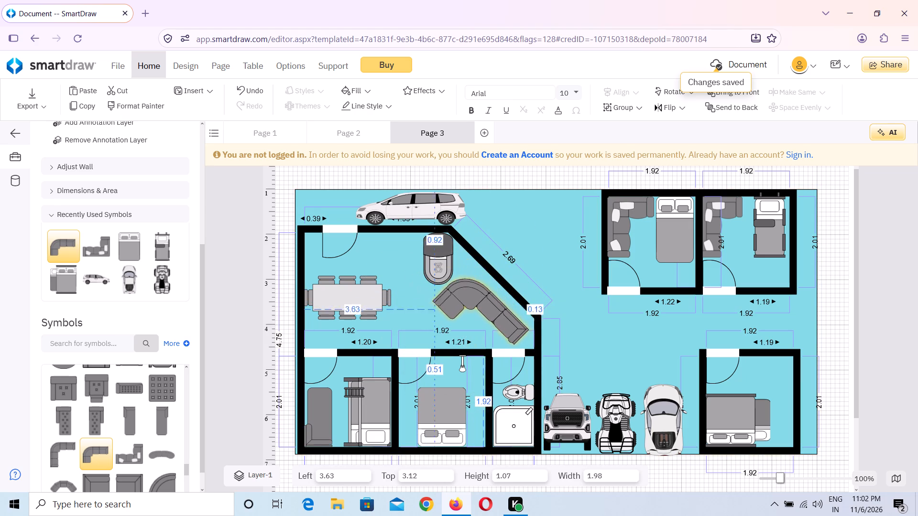
{"action": "left_click_drag", "start_coordinate": [469, 270], "coordinate": [468, 265]}
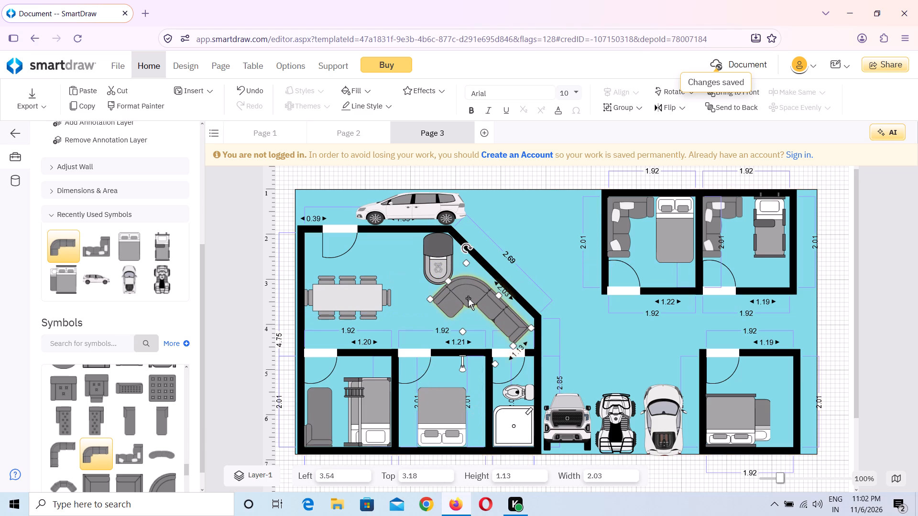
{"action": "left_click_drag", "start_coordinate": [468, 298], "coordinate": [469, 289]}
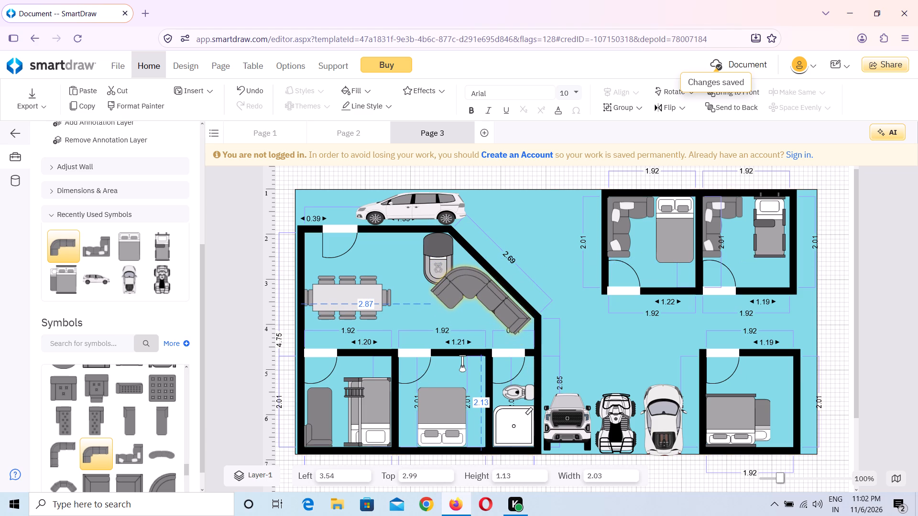
{"action": "left_click_drag", "start_coordinate": [469, 289], "coordinate": [470, 288]}
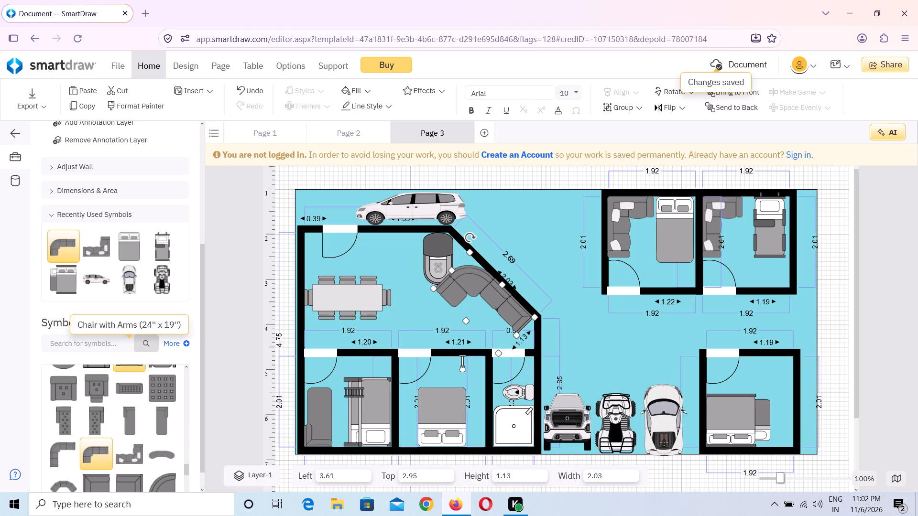
Browse the sofa and chair symbols and the Toilets symbol category for further furnishings.
{"action": "scroll", "coordinate": [137, 406], "scroll_direction": "down", "scroll_amount": 2}
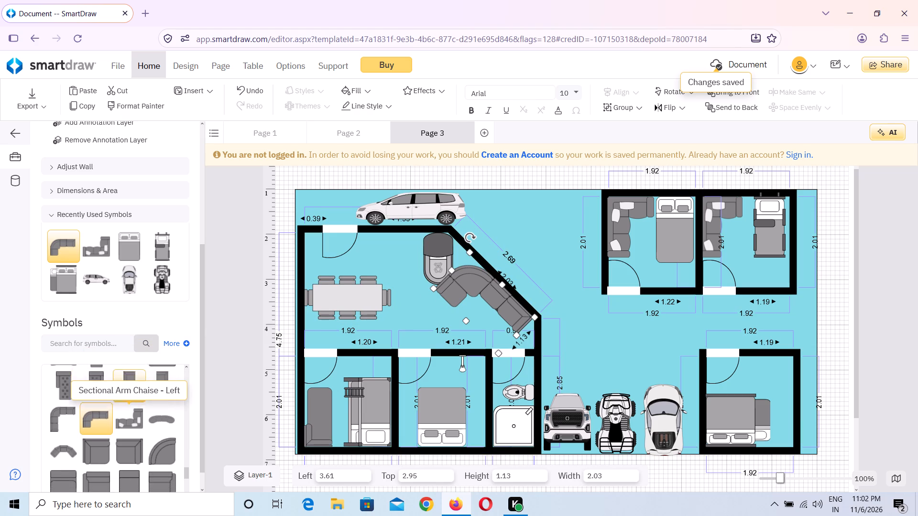
{"action": "scroll", "coordinate": [137, 406], "scroll_direction": "down", "scroll_amount": 8}
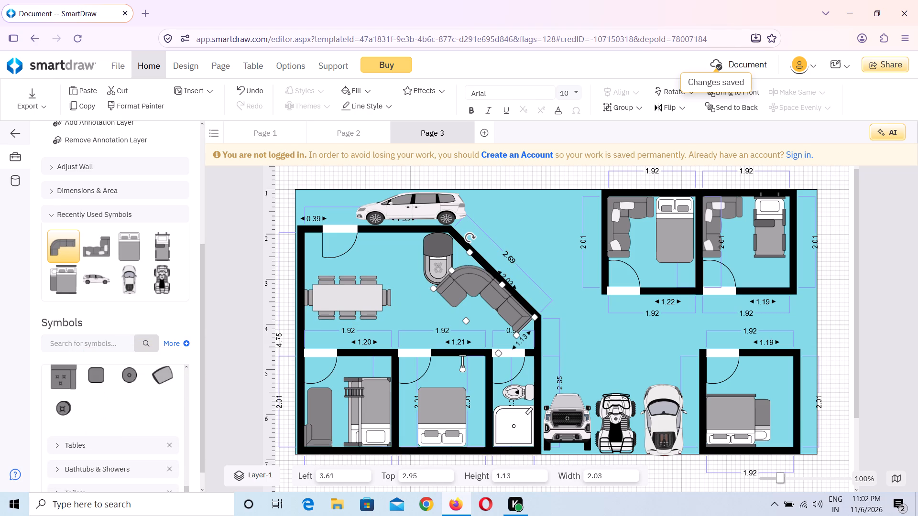
{"action": "scroll", "coordinate": [137, 406], "scroll_direction": "down", "scroll_amount": 3}
{"action": "left_click", "coordinate": [54, 448]}
{"action": "scroll", "coordinate": [129, 462], "scroll_direction": "down", "scroll_amount": 2}
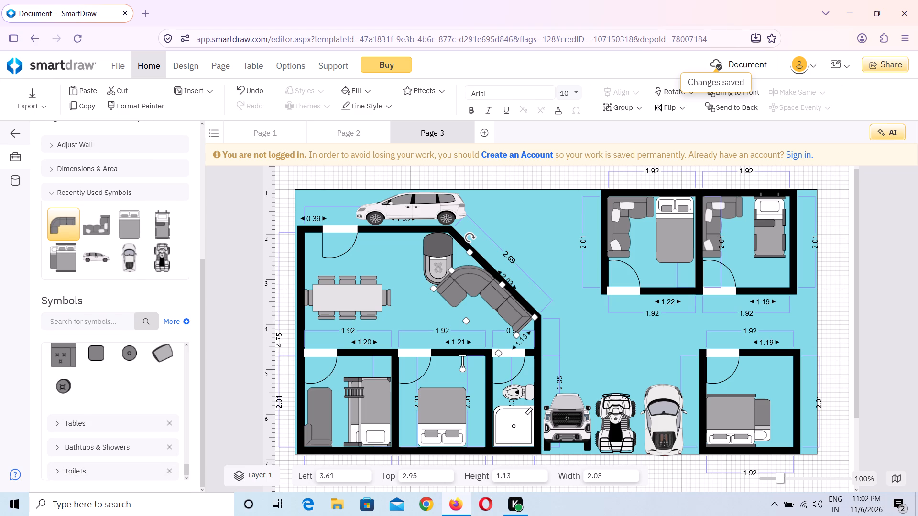
{"action": "left_click", "coordinate": [69, 473]}
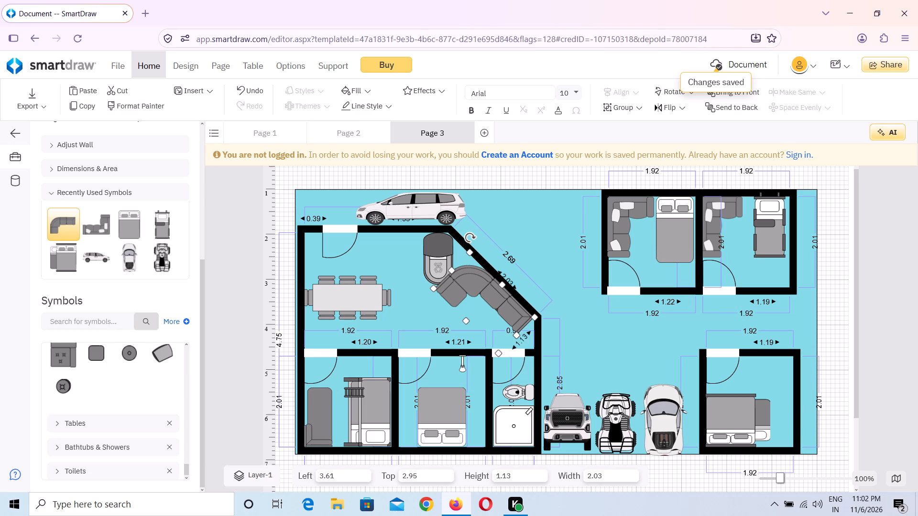
{"action": "left_click", "coordinate": [60, 469]}
{"action": "scroll", "coordinate": [86, 463], "scroll_direction": "down", "scroll_amount": 1}
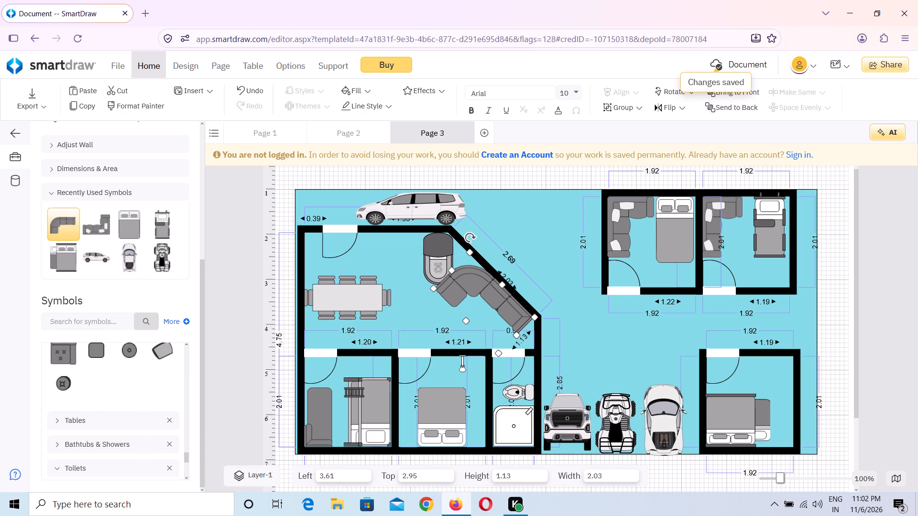
{"action": "scroll", "coordinate": [86, 463], "scroll_direction": "down", "scroll_amount": 4}
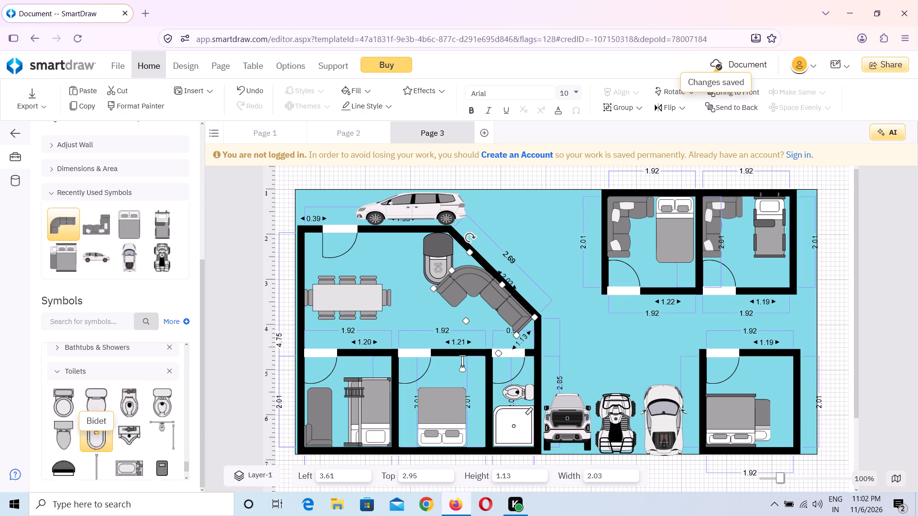
{"action": "scroll", "coordinate": [86, 463], "scroll_direction": "down", "scroll_amount": 1}
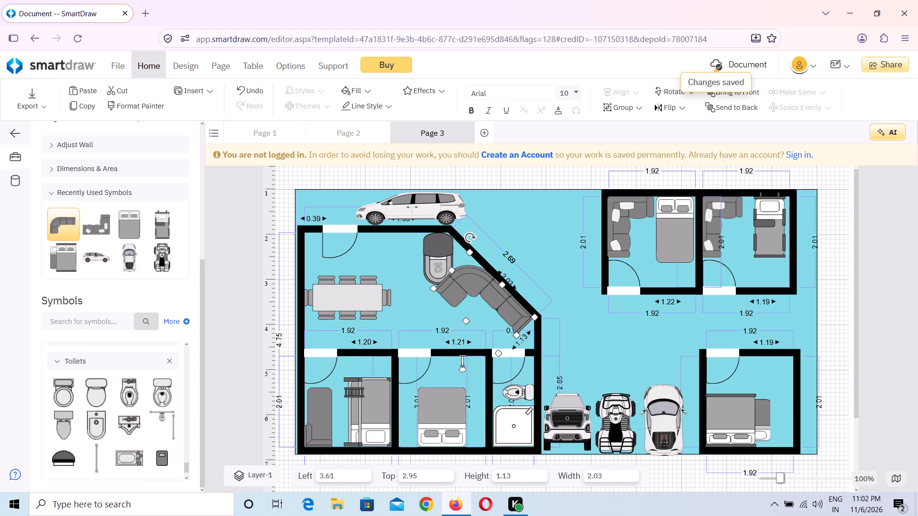
{"action": "scroll", "coordinate": [125, 406], "scroll_direction": "up", "scroll_amount": 6}
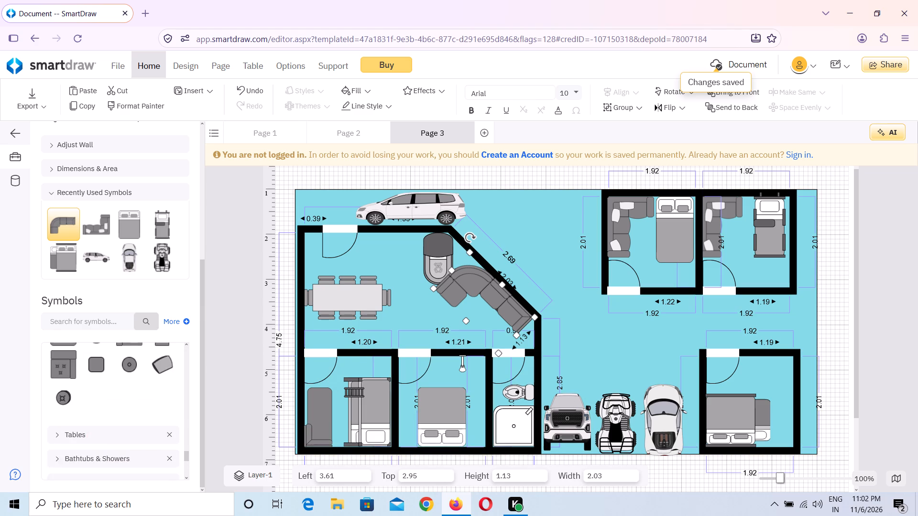
{"action": "scroll", "coordinate": [125, 406], "scroll_direction": "up", "scroll_amount": 4}
Resize the bed in the bedroom beside the bathroom to about 0.80 wide by 1.46 high, at about left 3.87 and top 5.24.
{"action": "double_click", "coordinate": [449, 414]}
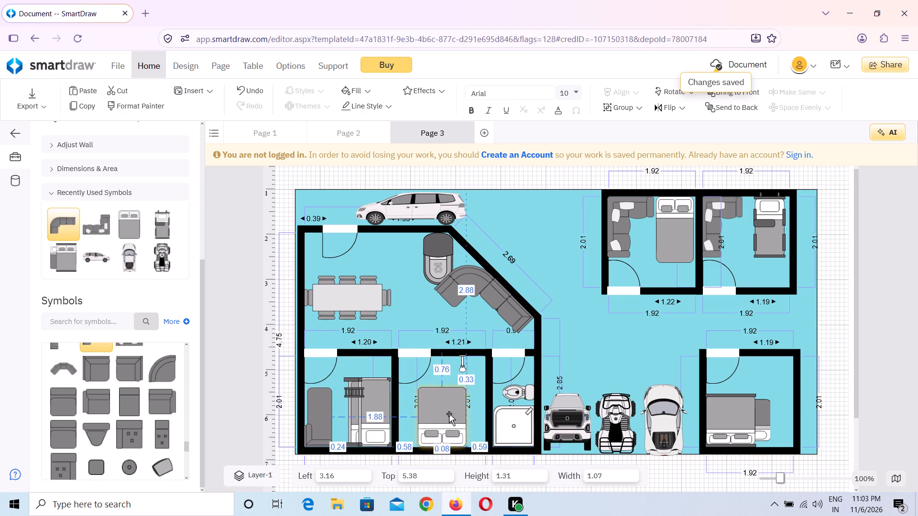
{"action": "left_click", "coordinate": [449, 414]}
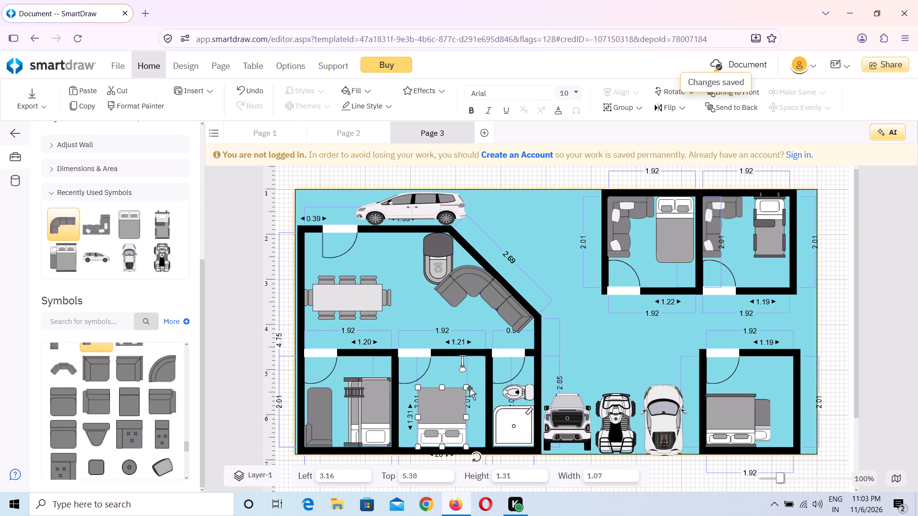
{"action": "left_click_drag", "start_coordinate": [466, 387], "coordinate": [481, 369]}
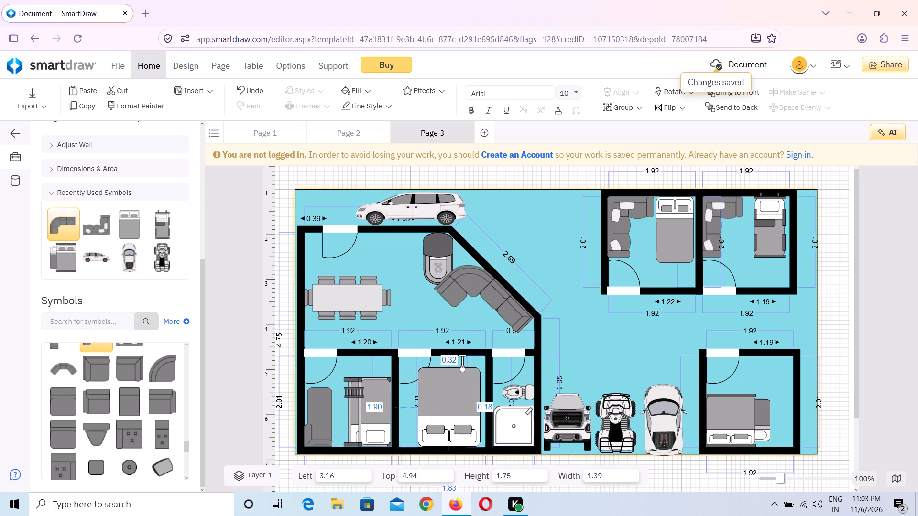
{"action": "left_click_drag", "start_coordinate": [481, 369], "coordinate": [487, 384]}
{"action": "left_click_drag", "start_coordinate": [418, 385], "coordinate": [446, 386]}
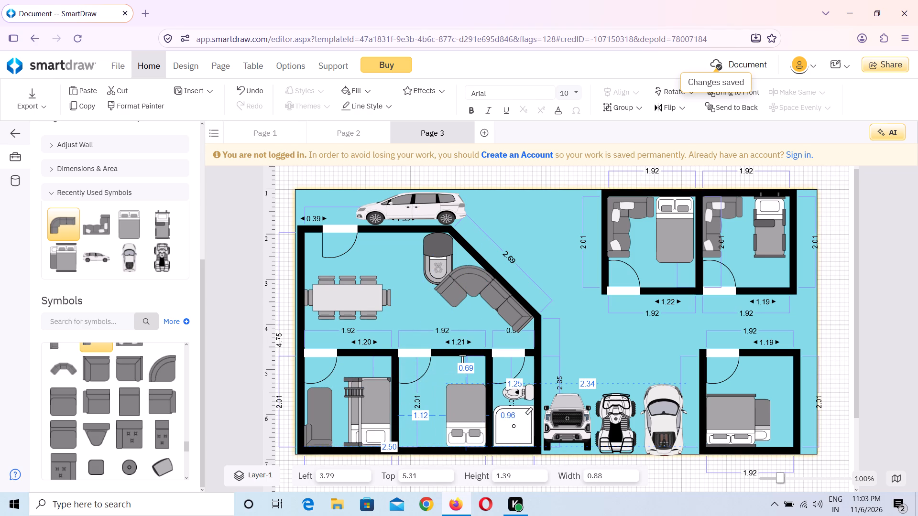
{"action": "left_click_drag", "start_coordinate": [446, 386], "coordinate": [450, 382]}
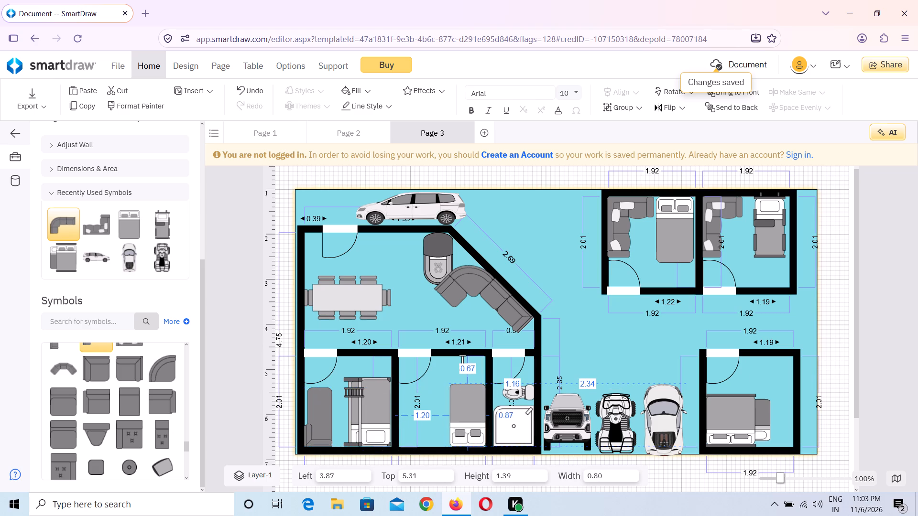
{"action": "left_click_drag", "start_coordinate": [450, 382], "coordinate": [450, 380]}
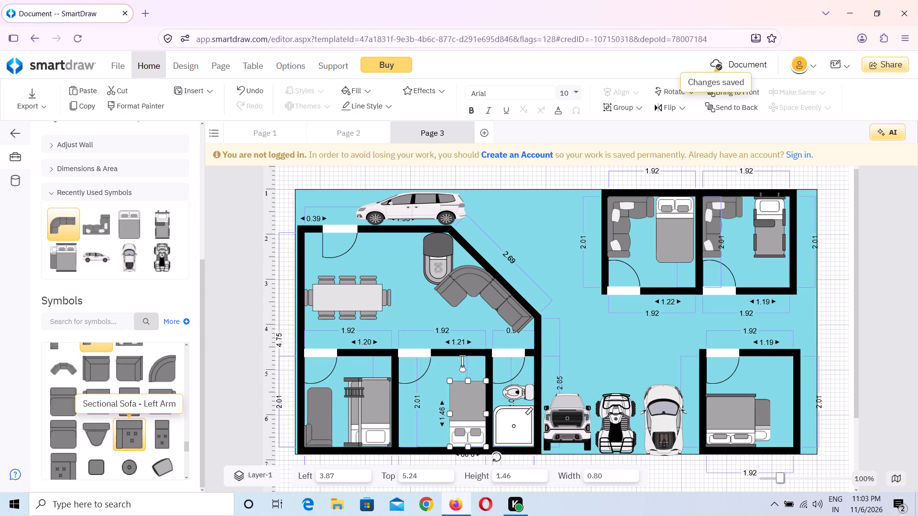
Place a Sectional Sofa - Corner symbol next to the bed in the bedroom beside the bathroom, at about left 2.58 and top 5.46.
{"action": "scroll", "coordinate": [121, 406], "scroll_direction": "down", "scroll_amount": 2}
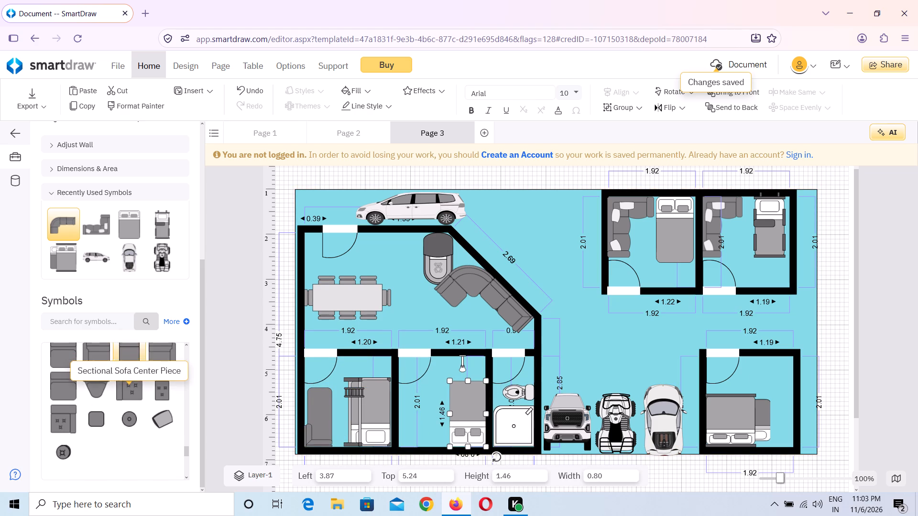
{"action": "scroll", "coordinate": [121, 406], "scroll_direction": "up", "scroll_amount": 3}
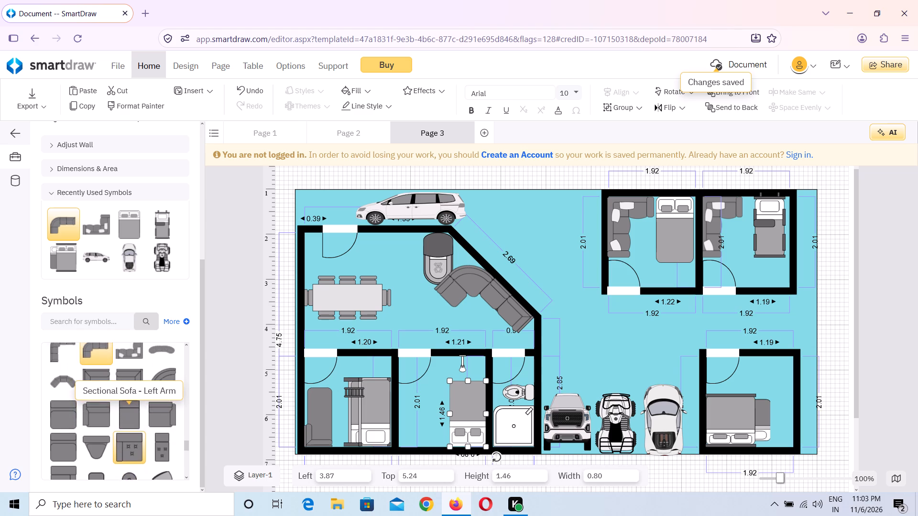
{"action": "scroll", "coordinate": [121, 406], "scroll_direction": "up", "scroll_amount": 3}
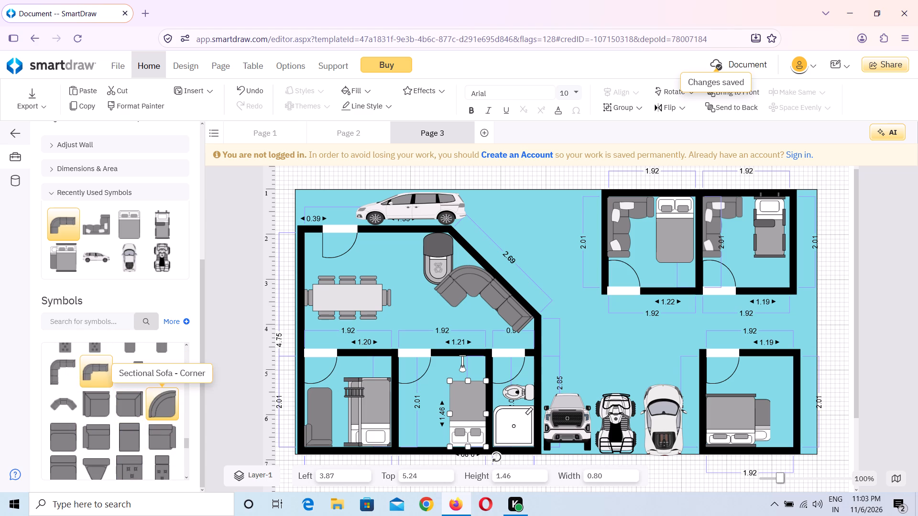
{"action": "left_click_drag", "start_coordinate": [169, 408], "coordinate": [387, 428]}
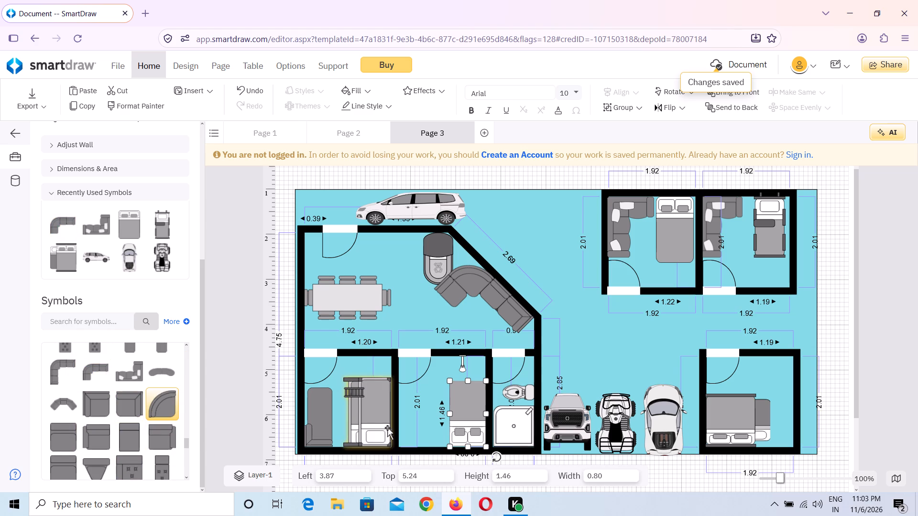
{"action": "left_click_drag", "start_coordinate": [387, 428], "coordinate": [401, 426]}
{"action": "left_click_drag", "start_coordinate": [399, 418], "coordinate": [420, 412]}
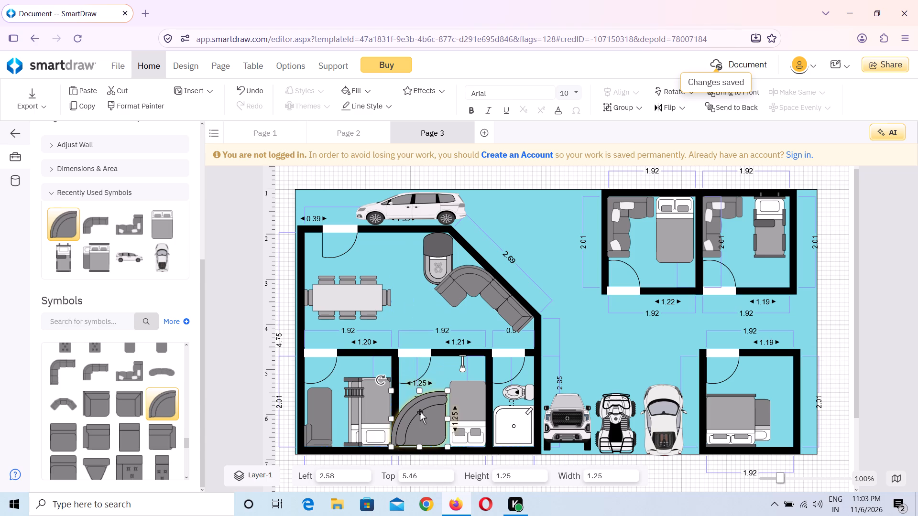
Flip the corner sofa horizontally, shrink it to about 1.05 wide by 0.92 high, and fit it into the room's corner at about left 2.71, top 5.87.
{"action": "left_click", "coordinate": [674, 112]}
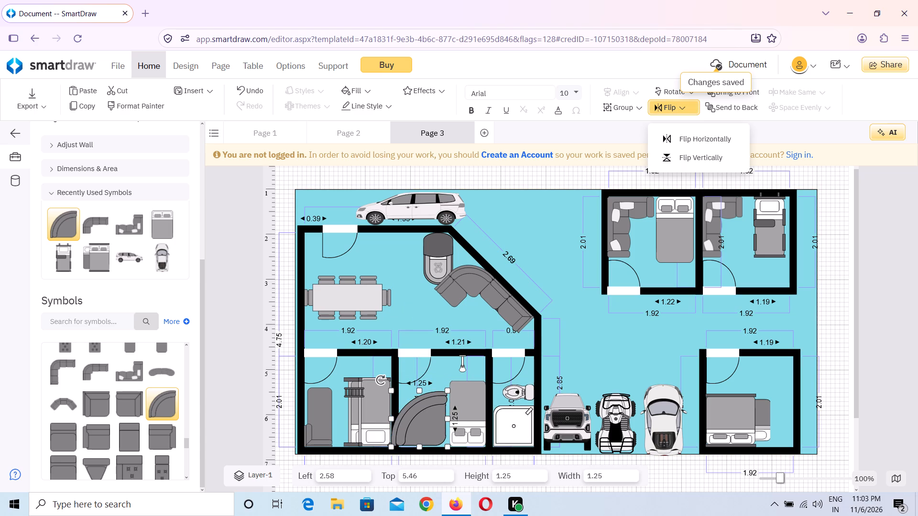
{"action": "left_click", "coordinate": [680, 141]}
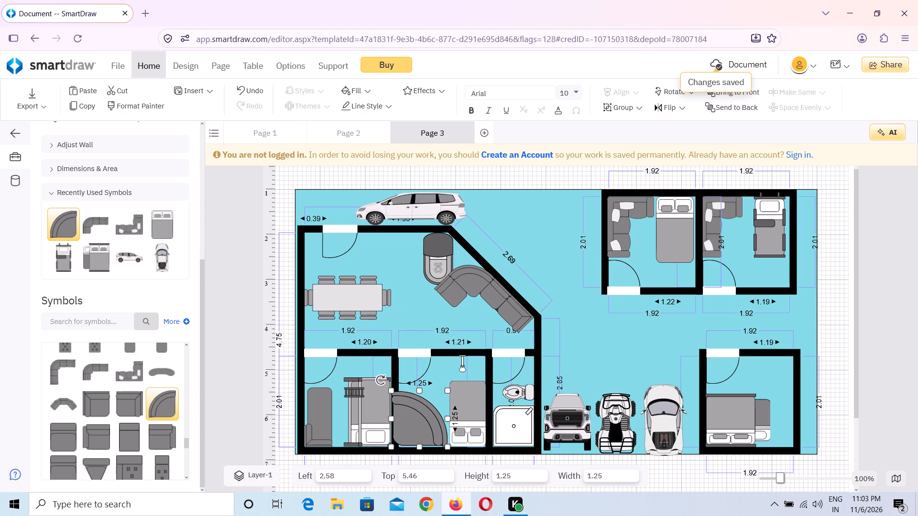
{"action": "left_click_drag", "start_coordinate": [449, 392], "coordinate": [438, 406]}
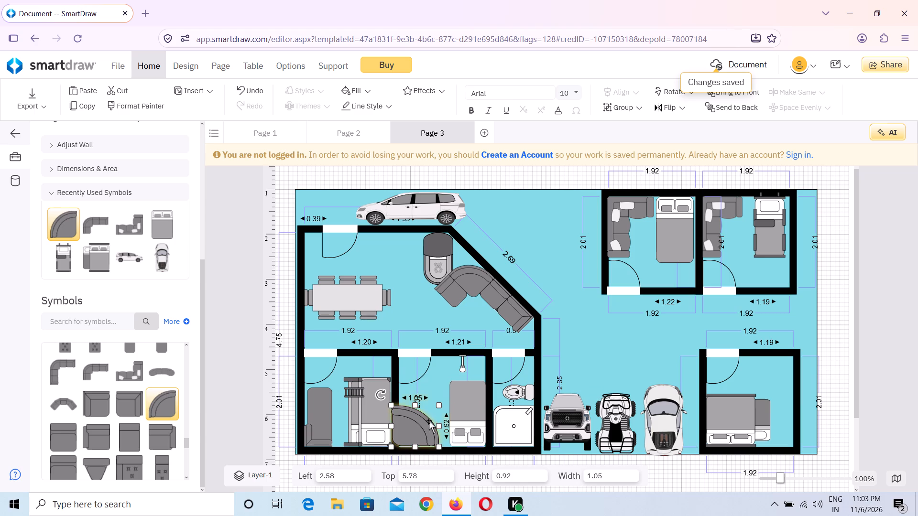
{"action": "left_click_drag", "start_coordinate": [420, 431], "coordinate": [426, 431]}
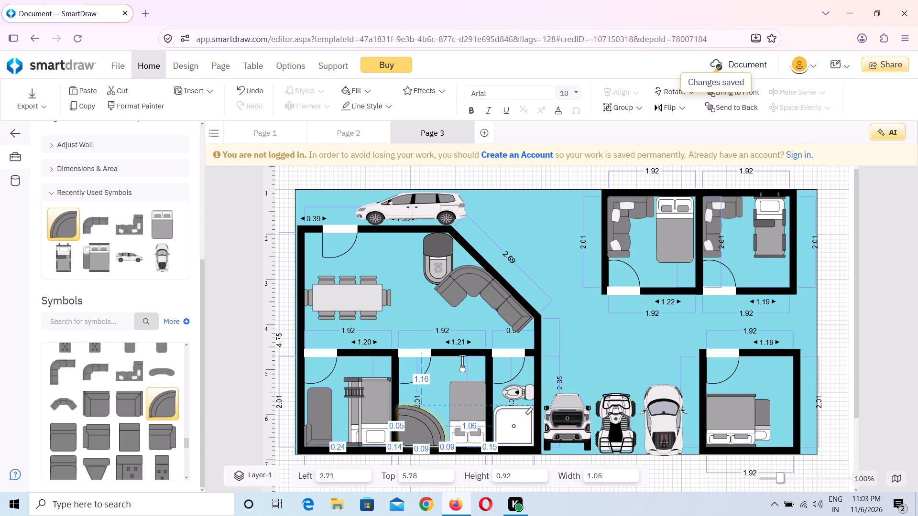
{"action": "left_click_drag", "start_coordinate": [426, 431], "coordinate": [426, 434]}
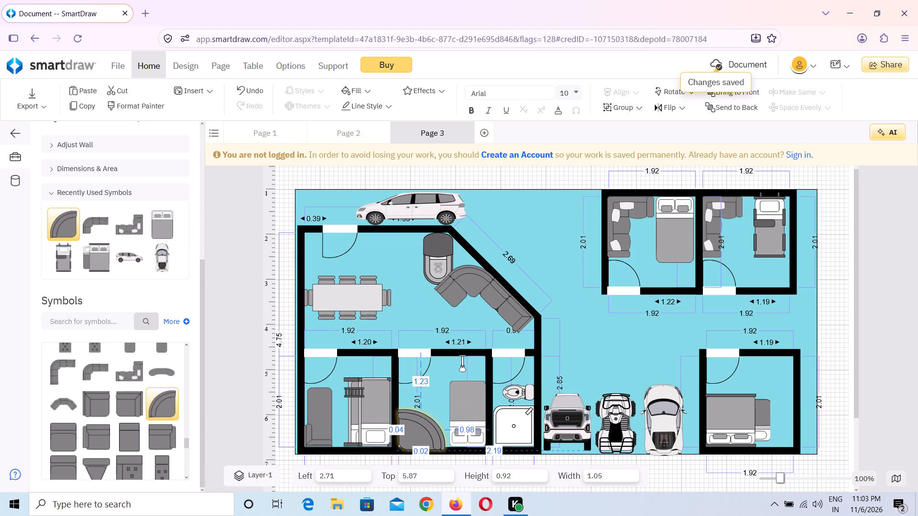
{"action": "left_click_drag", "start_coordinate": [426, 434], "coordinate": [426, 435]}
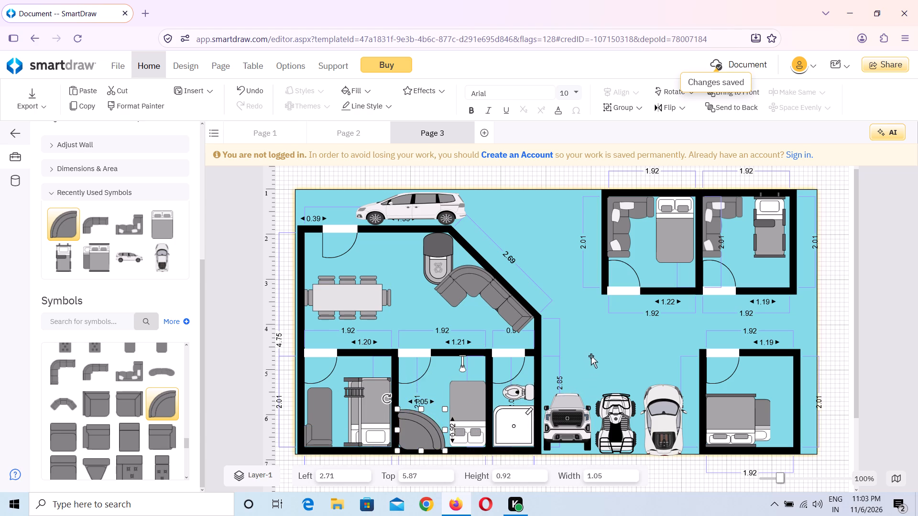
{"action": "left_click", "coordinate": [591, 355]}
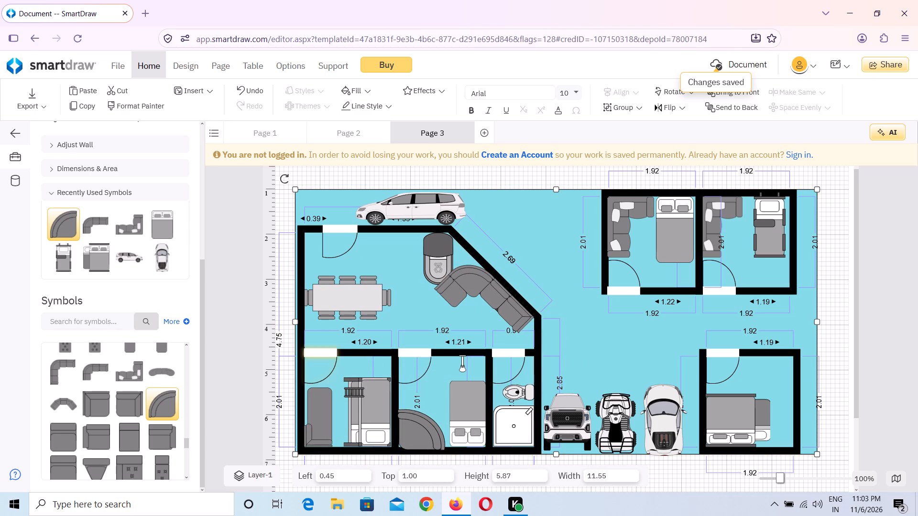
Place another Sectional Sofa - Corner in the separate bedroom beside the parked vehicles, at about left 9.98 and top 4.63.
{"action": "left_click_drag", "start_coordinate": [64, 232], "coordinate": [135, 248]}
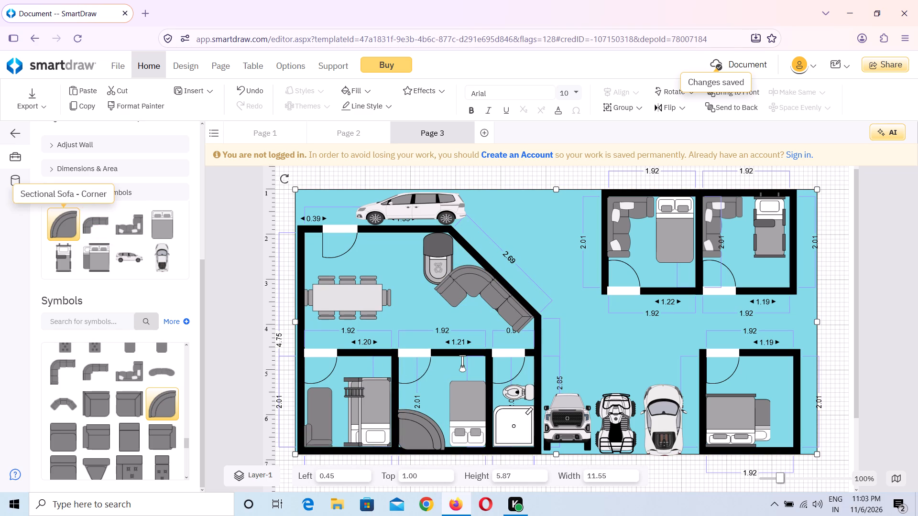
{"action": "left_click_drag", "start_coordinate": [135, 248], "coordinate": [471, 355]}
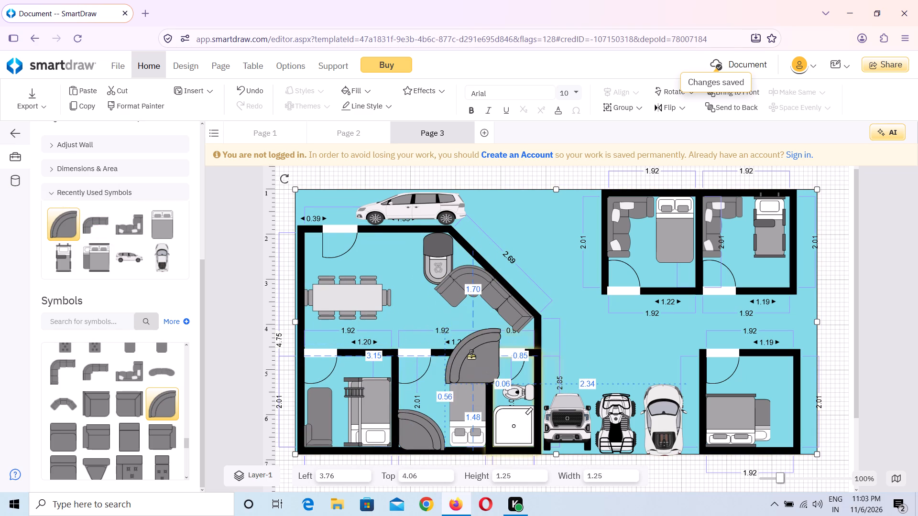
{"action": "left_click_drag", "start_coordinate": [471, 355], "coordinate": [518, 345]}
{"action": "left_click_drag", "start_coordinate": [522, 346], "coordinate": [526, 347]}
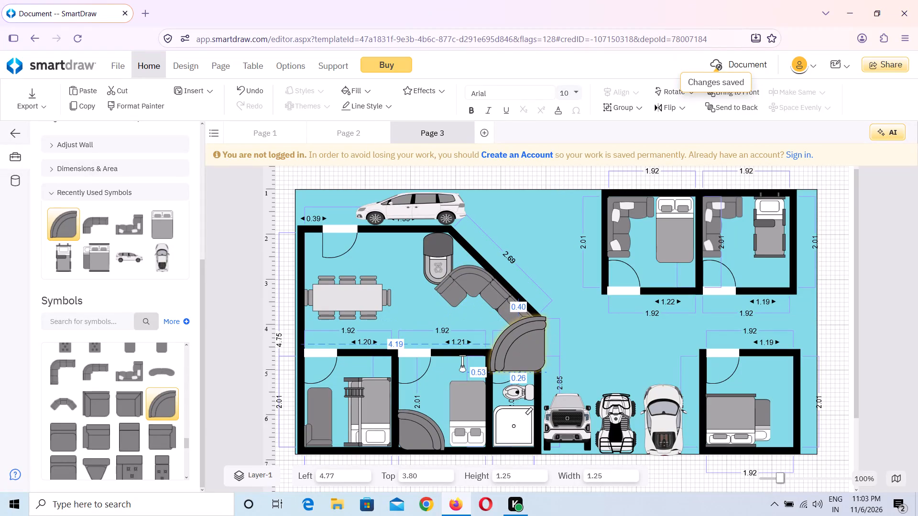
{"action": "left_click_drag", "start_coordinate": [526, 347], "coordinate": [757, 382]}
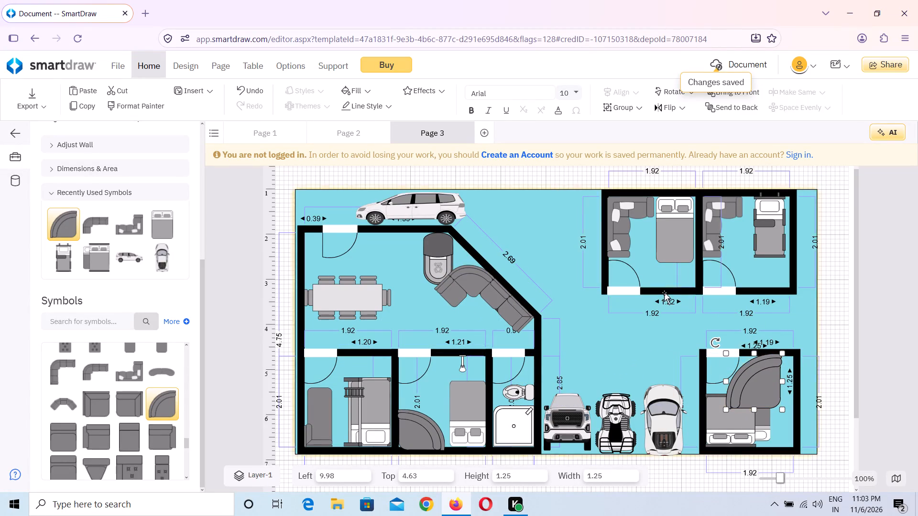
Flip the corner sofa beside the parked vehicles vertically, shrink it to about 0.86 wide by 0.88 high, and fit it at about left 10.71, top 4.63.
{"action": "left_click", "coordinate": [662, 108]}
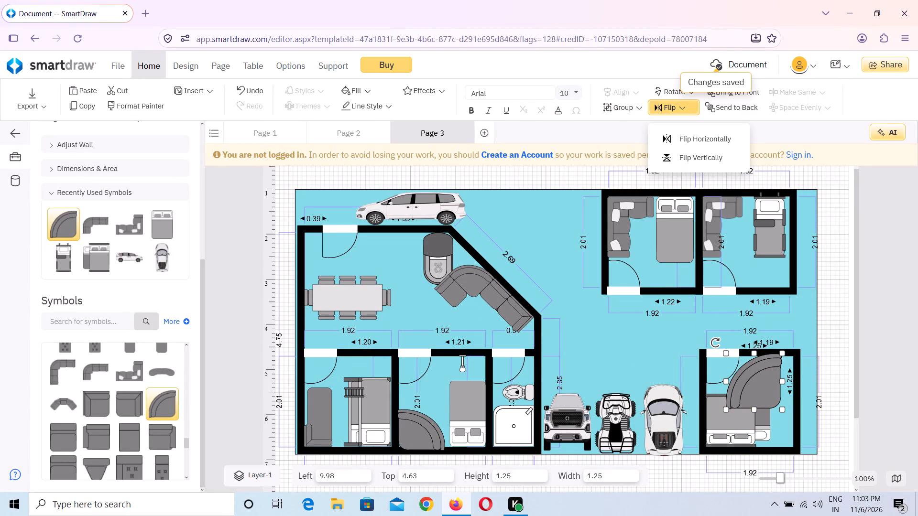
{"action": "left_click", "coordinate": [684, 159]}
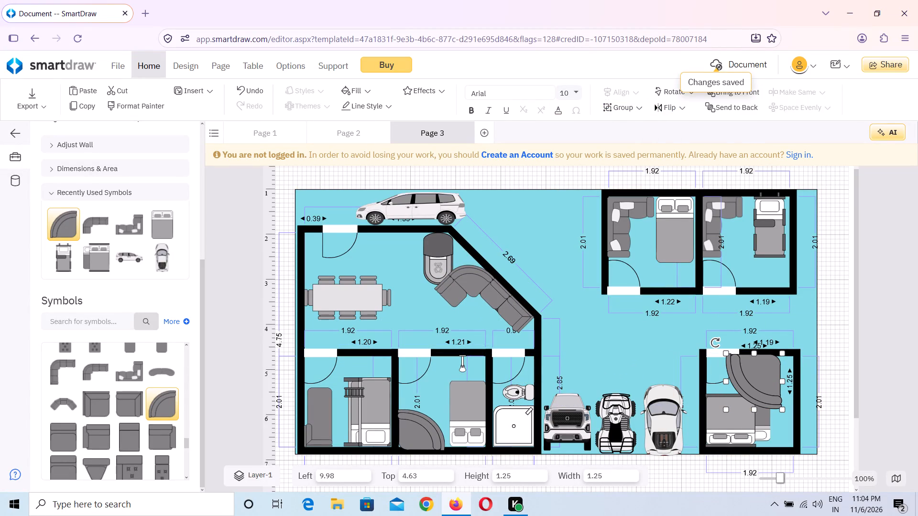
{"action": "left_click_drag", "start_coordinate": [761, 371], "coordinate": [776, 376]}
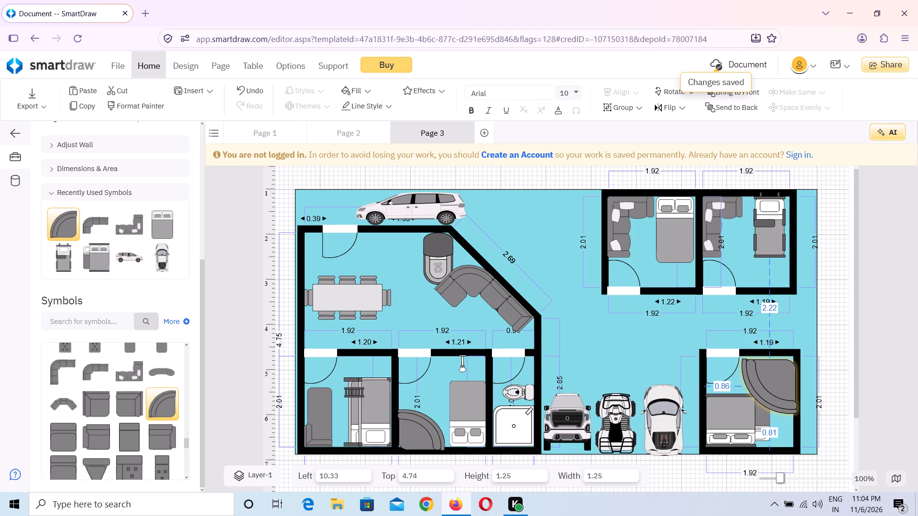
{"action": "left_click_drag", "start_coordinate": [776, 376], "coordinate": [775, 372]}
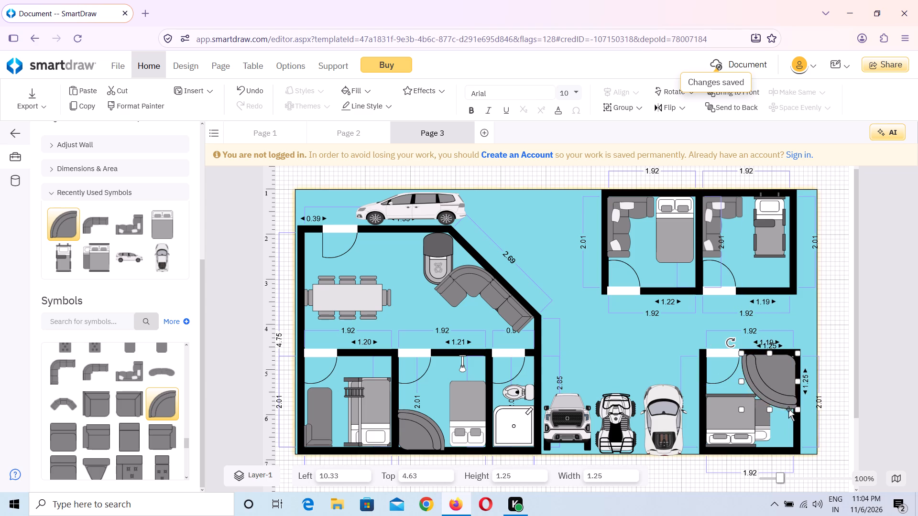
{"action": "left_click_drag", "start_coordinate": [740, 412], "coordinate": [756, 391]}
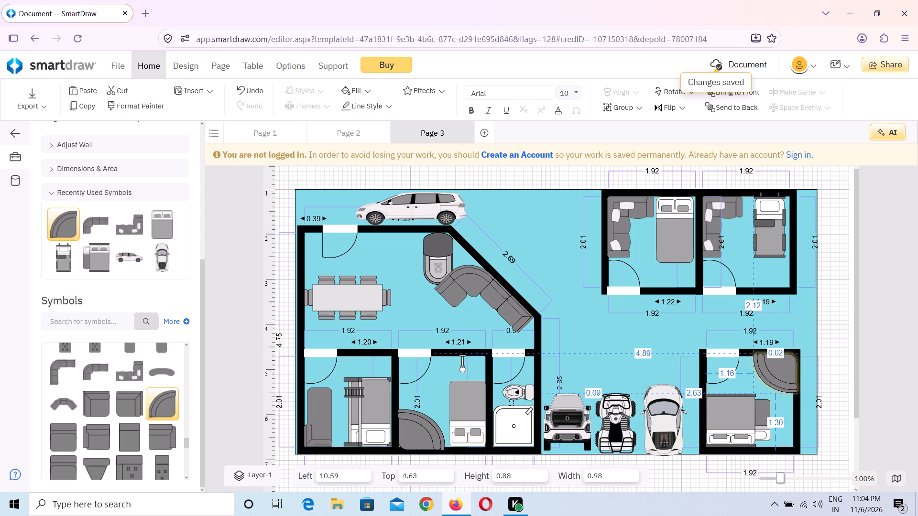
{"action": "left_click_drag", "start_coordinate": [756, 391], "coordinate": [758, 391]}
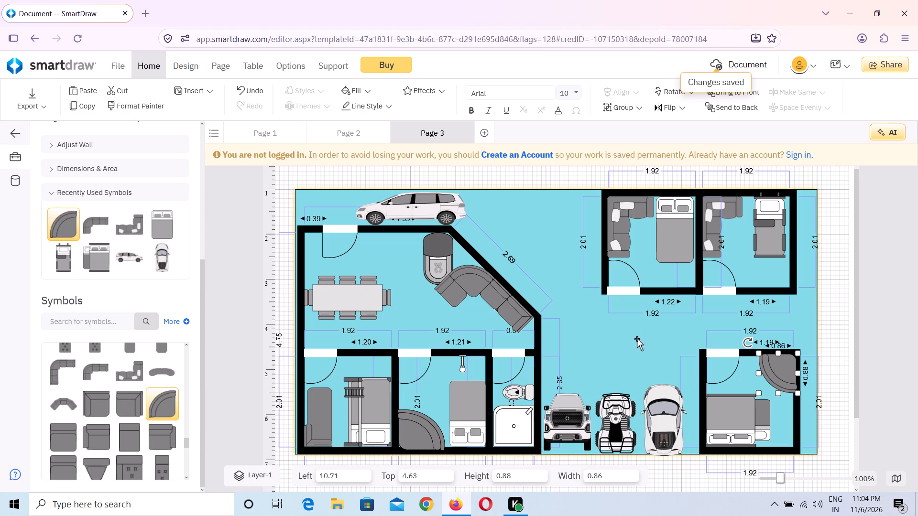
{"action": "left_click", "coordinate": [637, 339]}
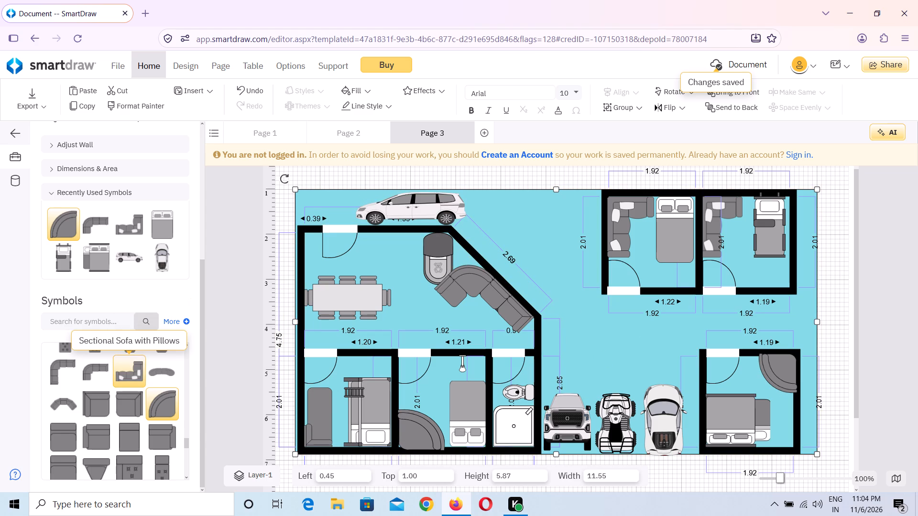
Place an oval dining table with six chairs from the Tables symbols in the open area above the parked vehicles, at about left 6.37, top 3.58.
{"action": "scroll", "coordinate": [116, 433], "scroll_direction": "down", "scroll_amount": 3}
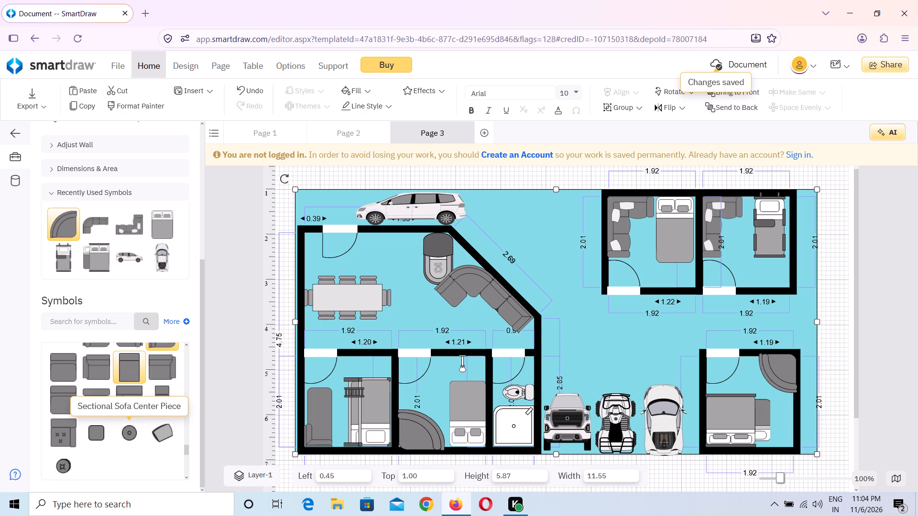
{"action": "scroll", "coordinate": [116, 433], "scroll_direction": "down", "scroll_amount": 3}
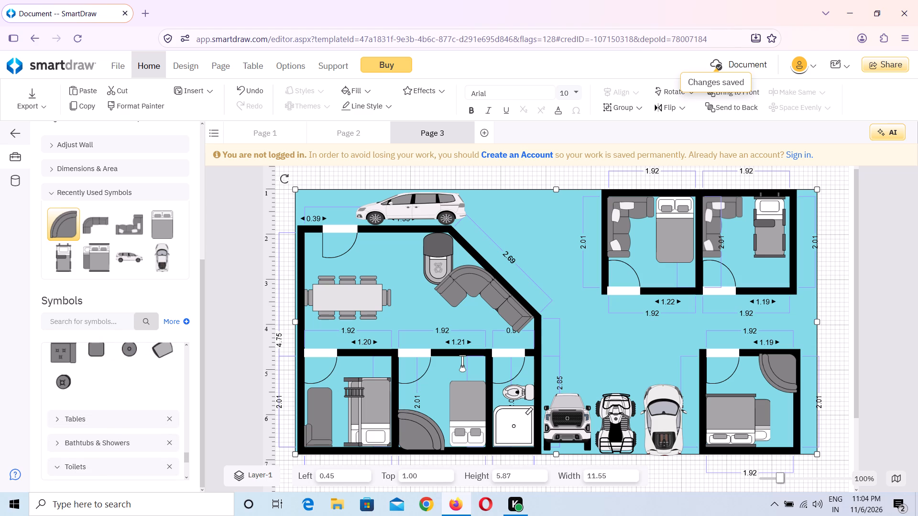
{"action": "left_click", "coordinate": [58, 420]}
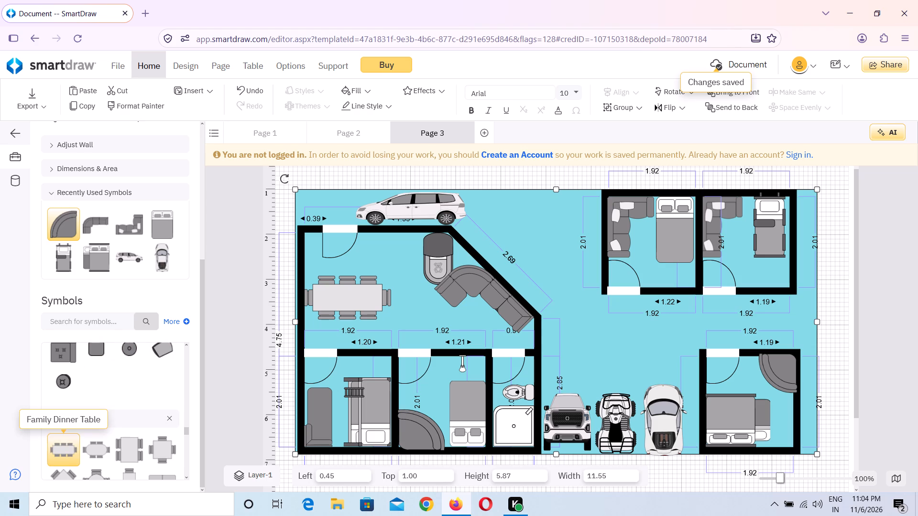
{"action": "left_click_drag", "start_coordinate": [100, 450], "coordinate": [307, 402]}
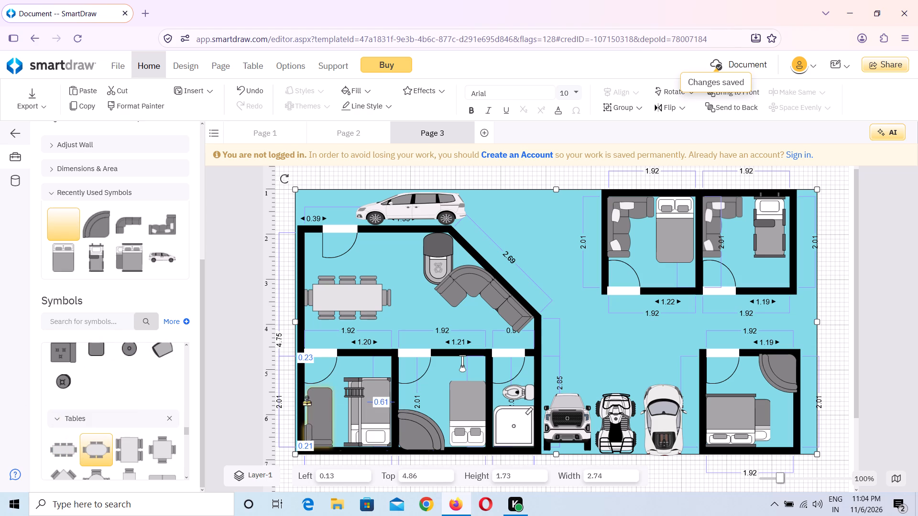
{"action": "left_click_drag", "start_coordinate": [307, 402], "coordinate": [457, 344]}
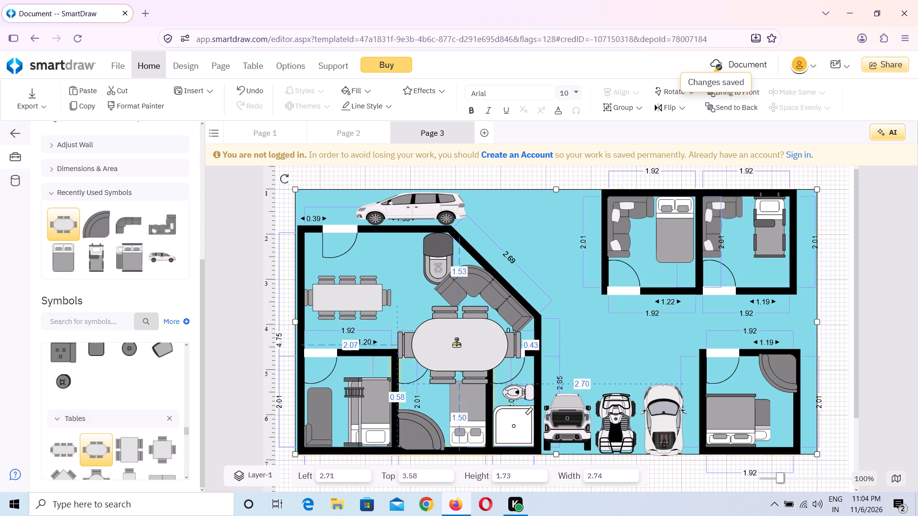
{"action": "left_click_drag", "start_coordinate": [457, 344], "coordinate": [624, 341]}
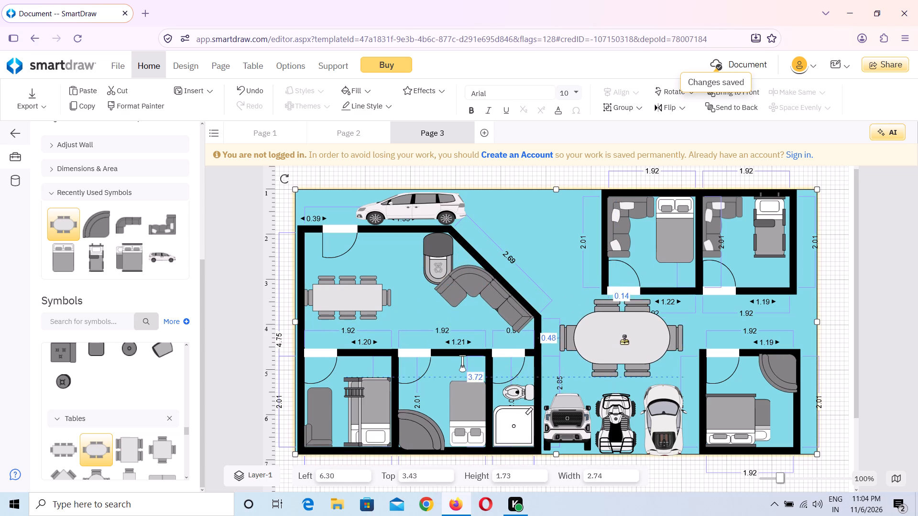
{"action": "left_click_drag", "start_coordinate": [624, 341], "coordinate": [625, 343]}
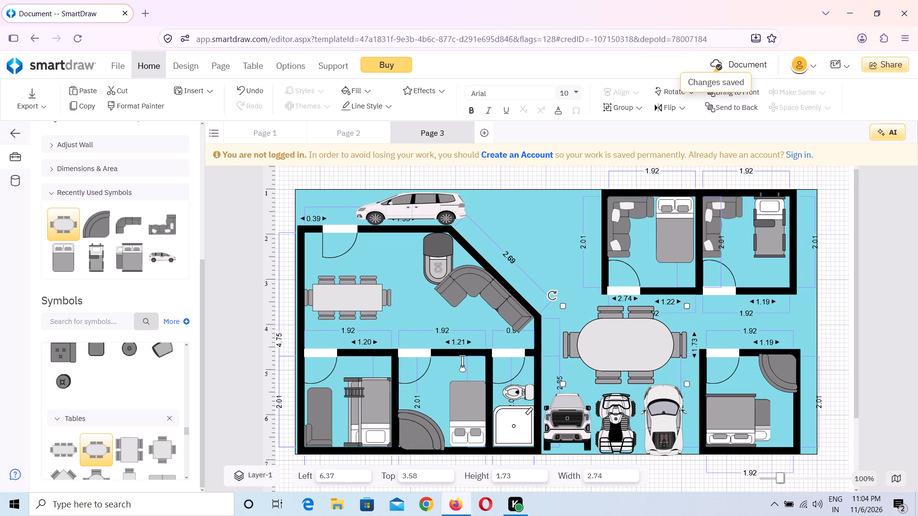
Shrink the oval dining table to about 1.94 wide by 1.22 high and position it at about left 6.67, top 3.83.
{"action": "left_click_drag", "start_coordinate": [687, 307], "coordinate": [651, 346]}
{"action": "left_click_drag", "start_coordinate": [614, 363], "coordinate": [627, 354]}
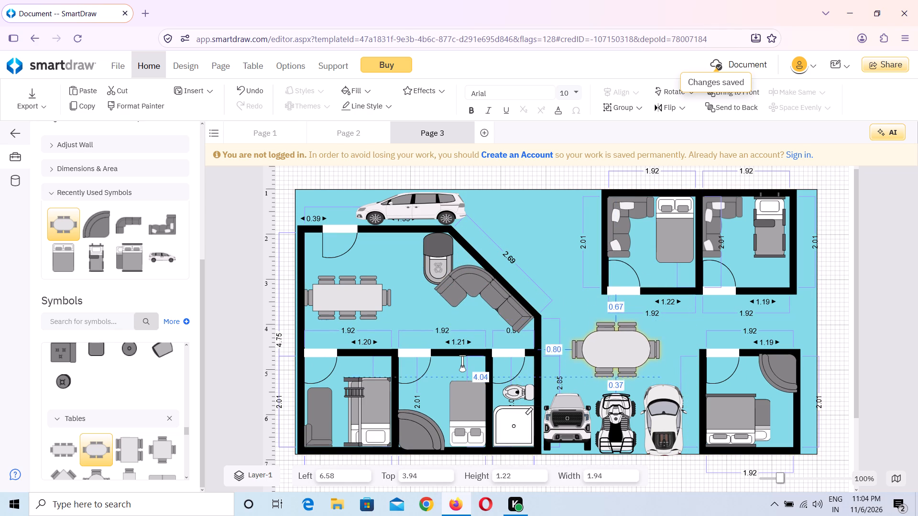
{"action": "left_click_drag", "start_coordinate": [627, 354], "coordinate": [627, 352]}
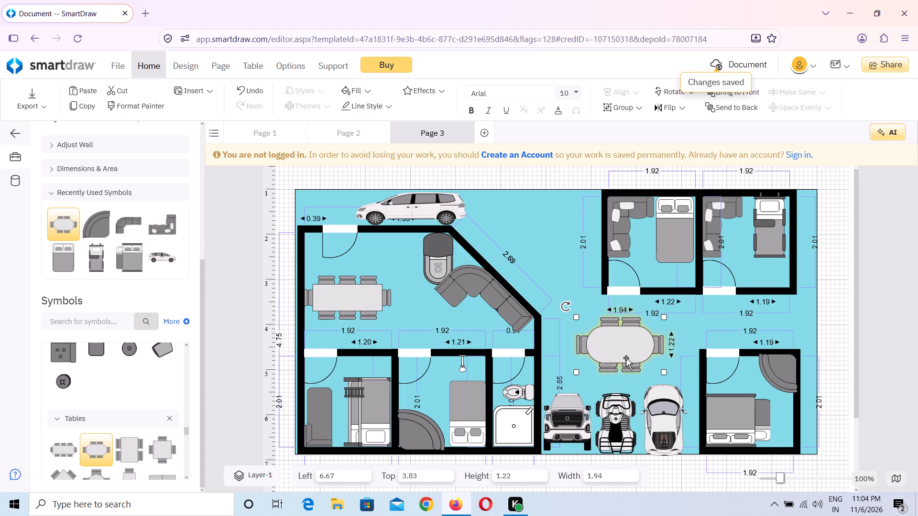
Place a rectangle shape just below the floor plan's bottom-left corner, at about left 0.01 and top 6.86.
{"action": "scroll", "coordinate": [669, 387], "scroll_direction": "down", "scroll_amount": 1}
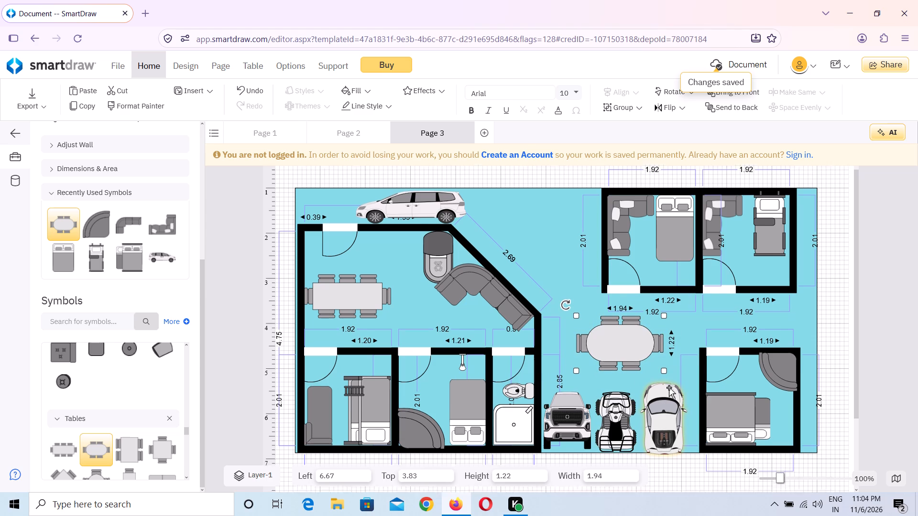
{"action": "scroll", "coordinate": [669, 387], "scroll_direction": "down", "scroll_amount": 3}
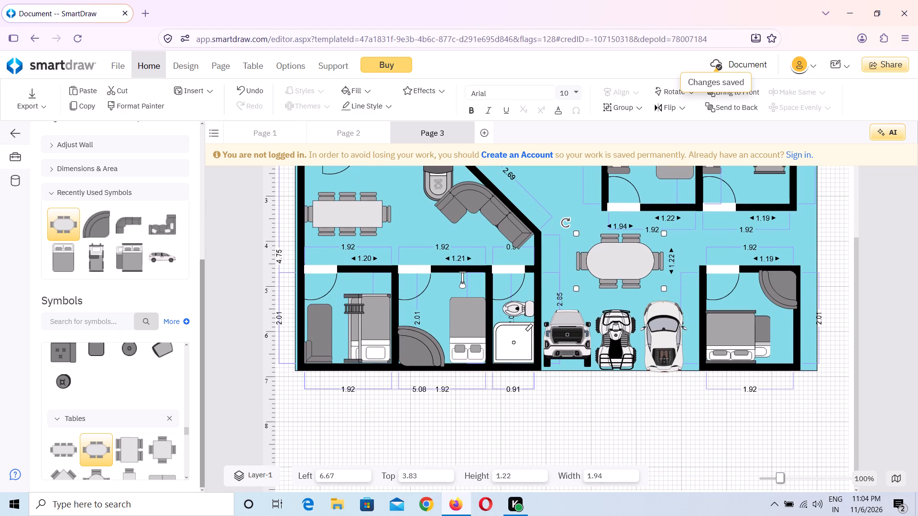
{"action": "scroll", "coordinate": [160, 315], "scroll_direction": "up", "scroll_amount": 7}
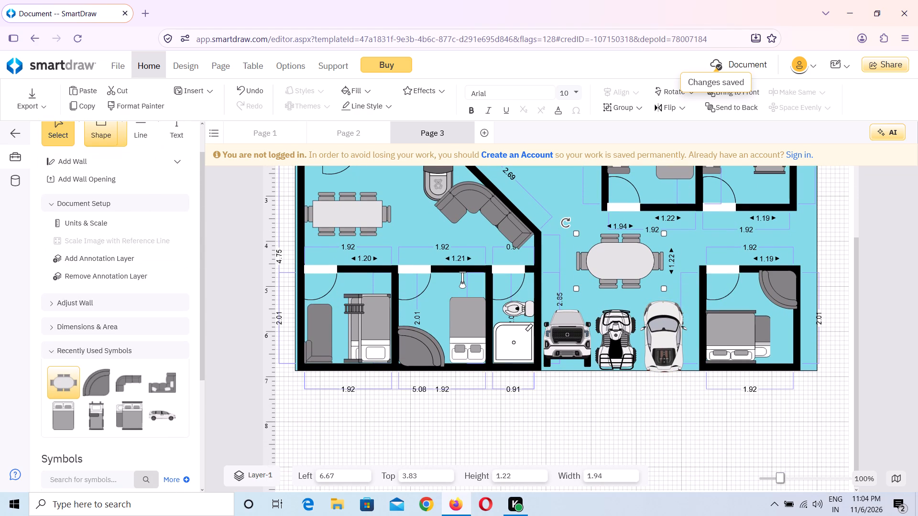
{"action": "scroll", "coordinate": [104, 133], "scroll_direction": "up", "scroll_amount": 2}
{"action": "left_click", "coordinate": [120, 163]}
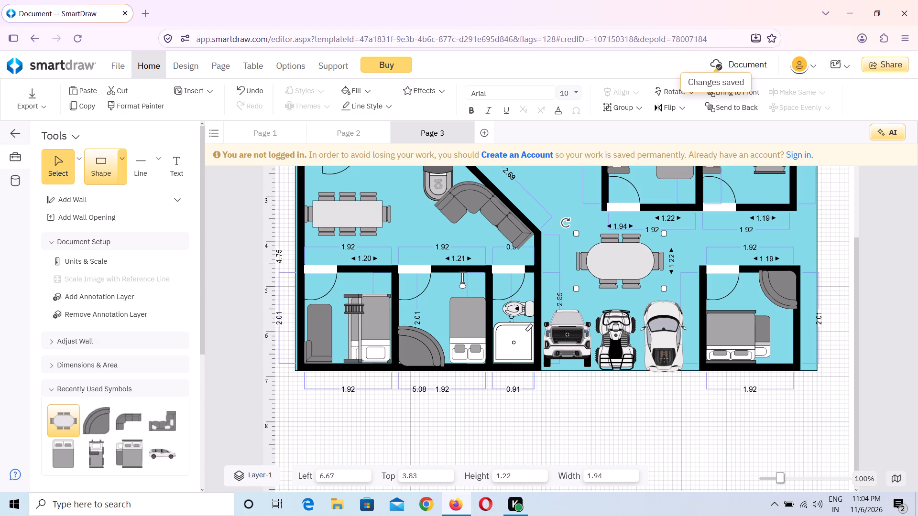
{"action": "left_click", "coordinate": [136, 210]}
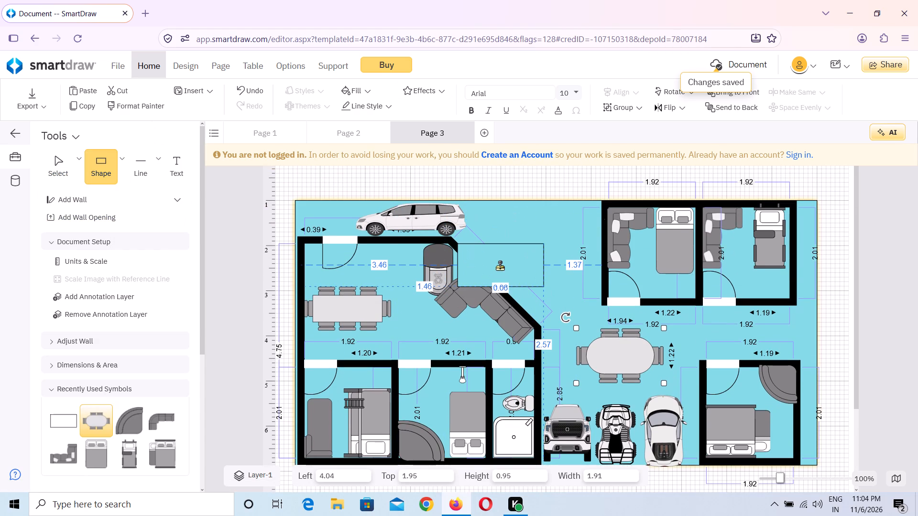
{"action": "scroll", "coordinate": [500, 267], "scroll_direction": "down", "scroll_amount": 4}
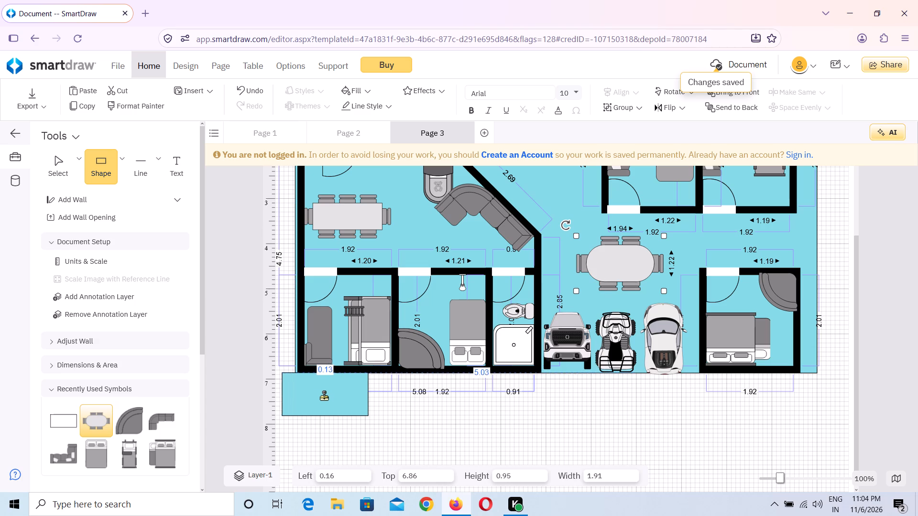
{"action": "left_click", "coordinate": [318, 397]}
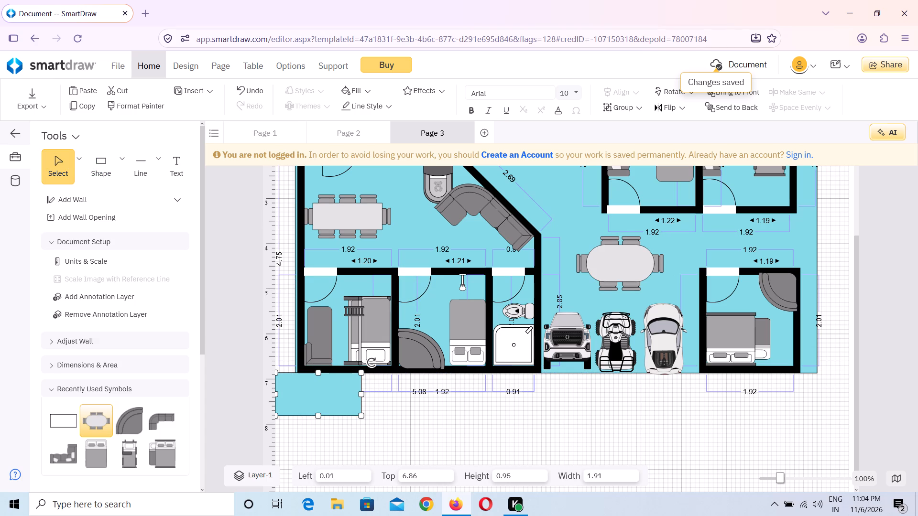
Fill the new rectangle below the floor plan with black.
{"action": "left_click", "coordinate": [365, 94]}
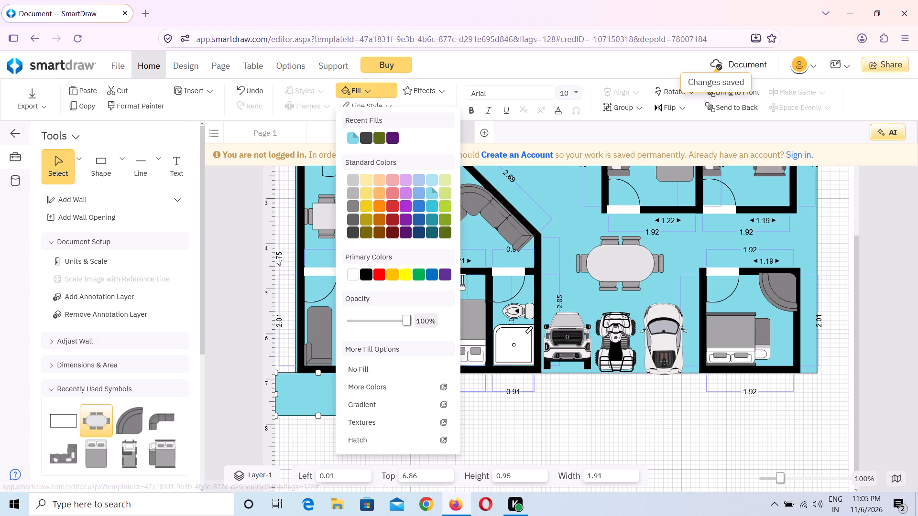
{"action": "left_click", "coordinate": [368, 275]}
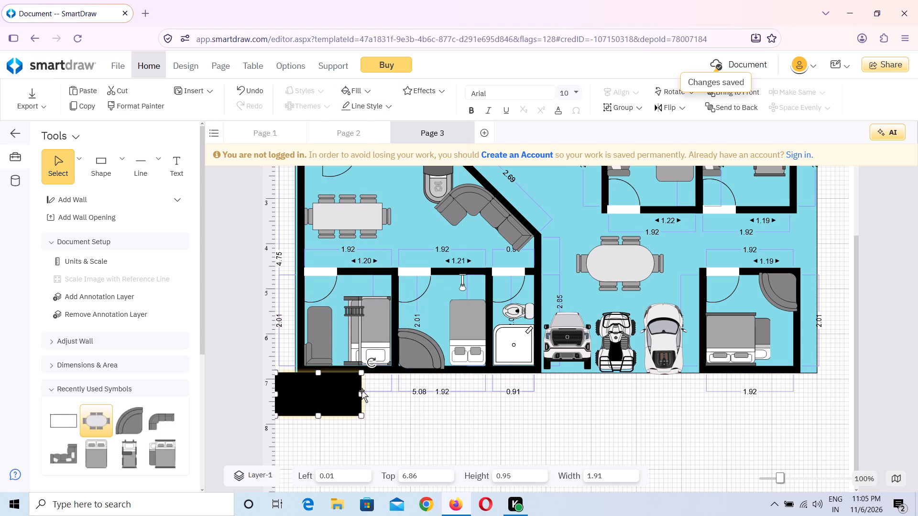
Position the black rectangle at about left 0.01, top 7.00 and stretch it to about 12.62 wide as a road below the plan.
{"action": "left_click_drag", "start_coordinate": [361, 397], "coordinate": [578, 371]}
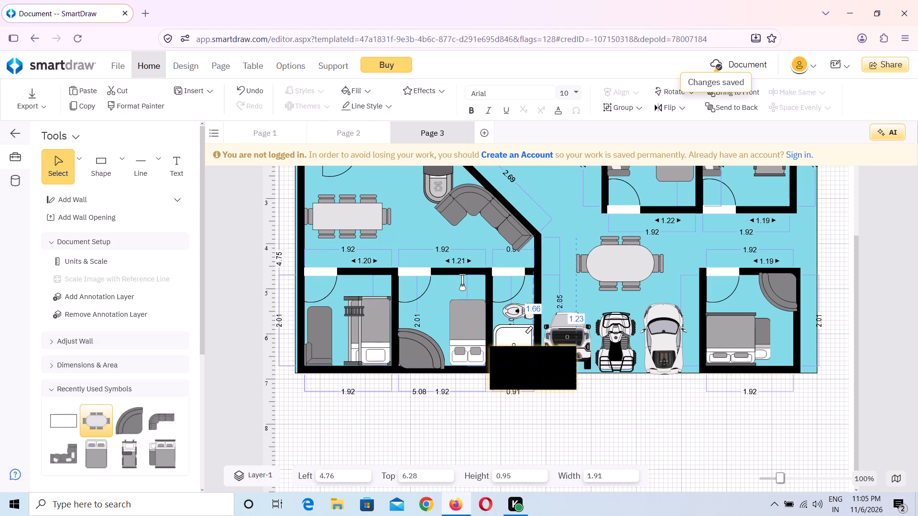
{"action": "left_click_drag", "start_coordinate": [578, 371], "coordinate": [363, 404]}
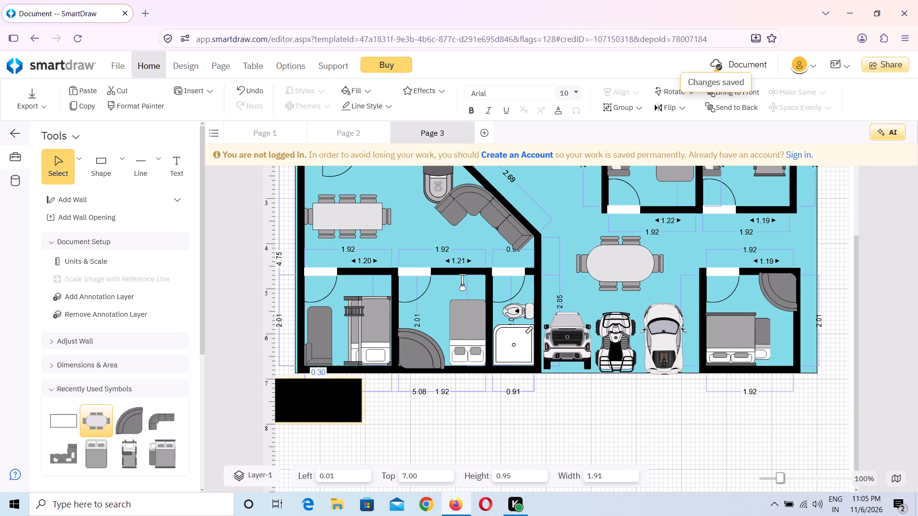
{"action": "left_click_drag", "start_coordinate": [363, 404], "coordinate": [361, 404]}
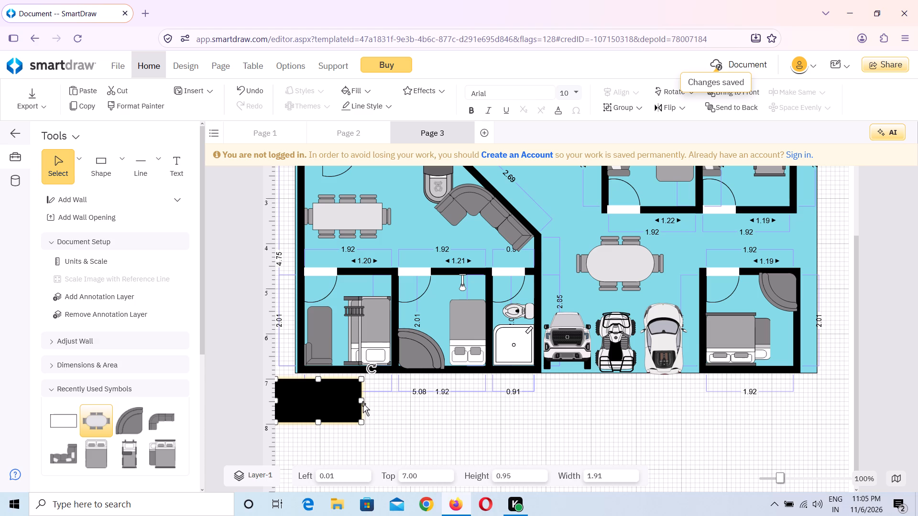
{"action": "left_click_drag", "start_coordinate": [361, 401], "coordinate": [780, 409]}
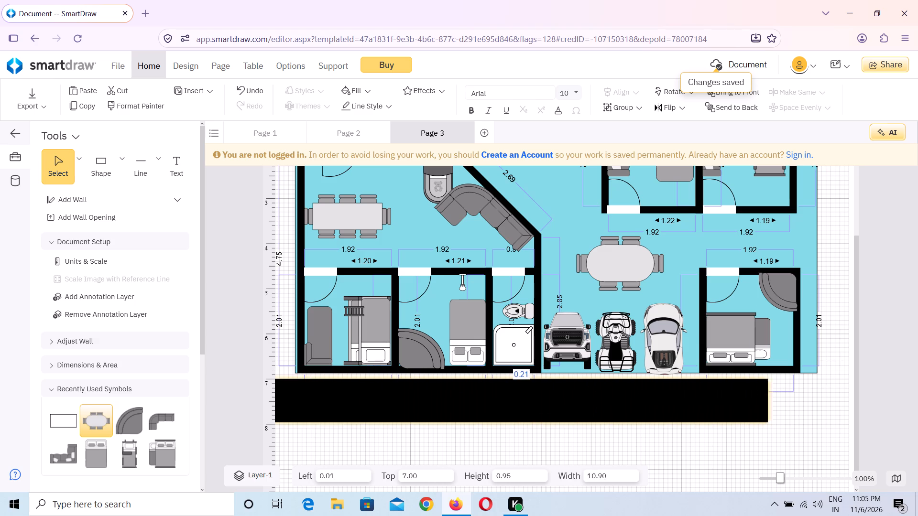
{"action": "left_click_drag", "start_coordinate": [780, 409], "coordinate": [838, 412]}
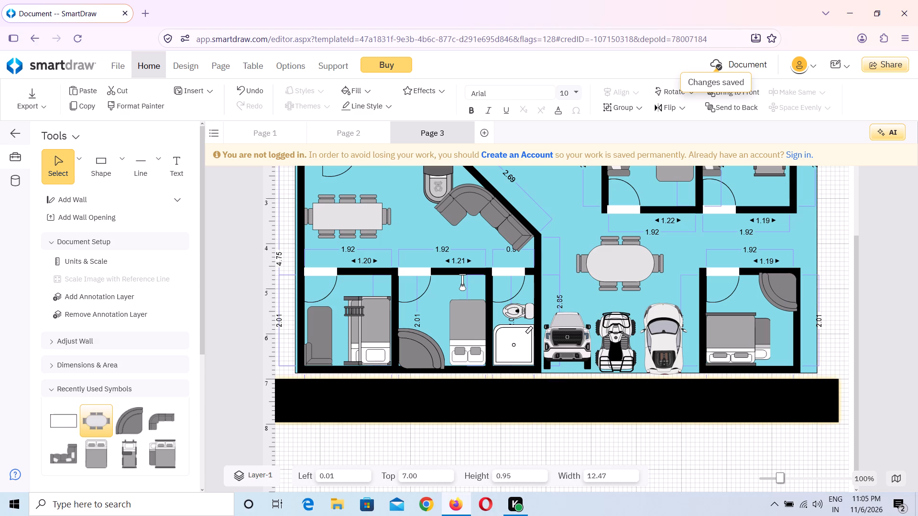
{"action": "left_click_drag", "start_coordinate": [838, 412], "coordinate": [845, 413]}
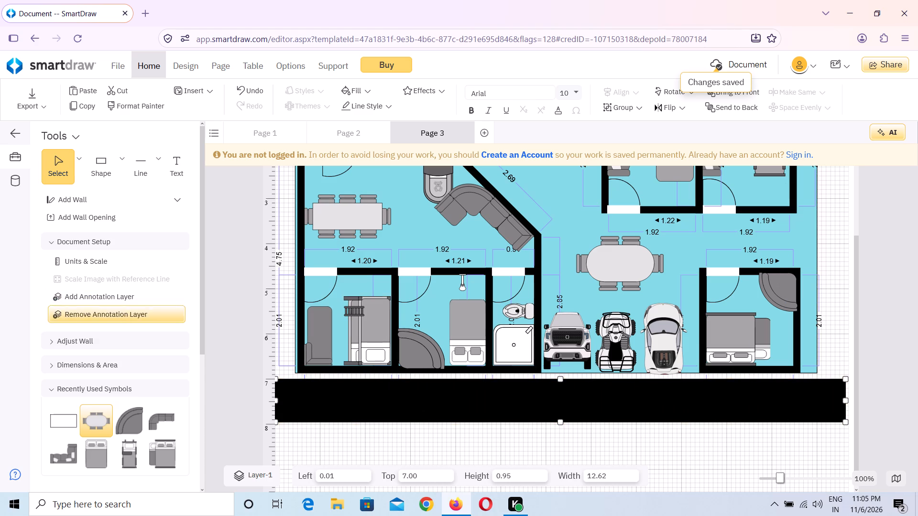
Place a right-pointing block arrow shape at the black strip's lower edge, at about left 0.45 and top 7.72.
{"action": "left_click", "coordinate": [123, 167]}
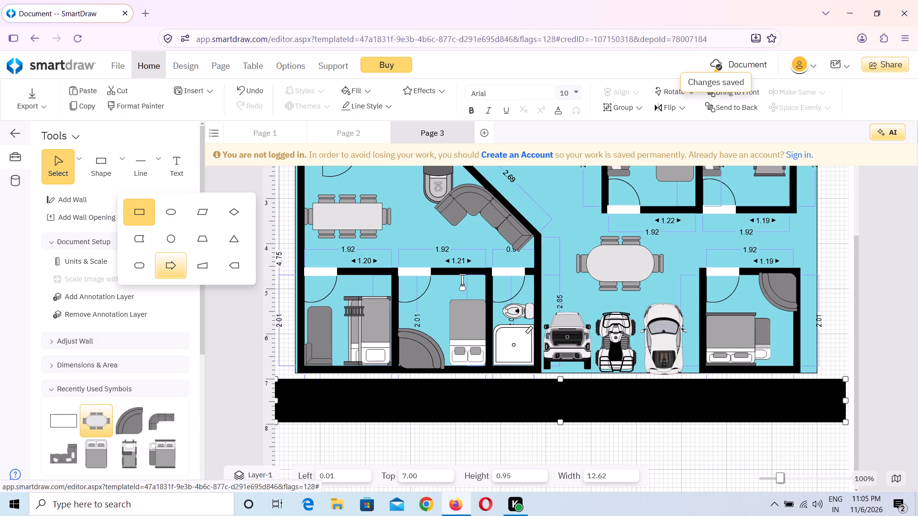
{"action": "left_click", "coordinate": [171, 263]}
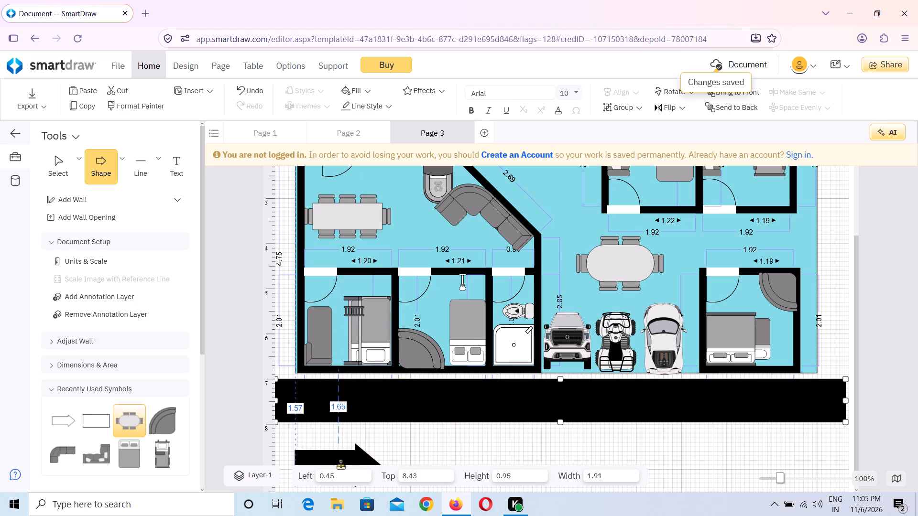
{"action": "left_click", "coordinate": [337, 433]}
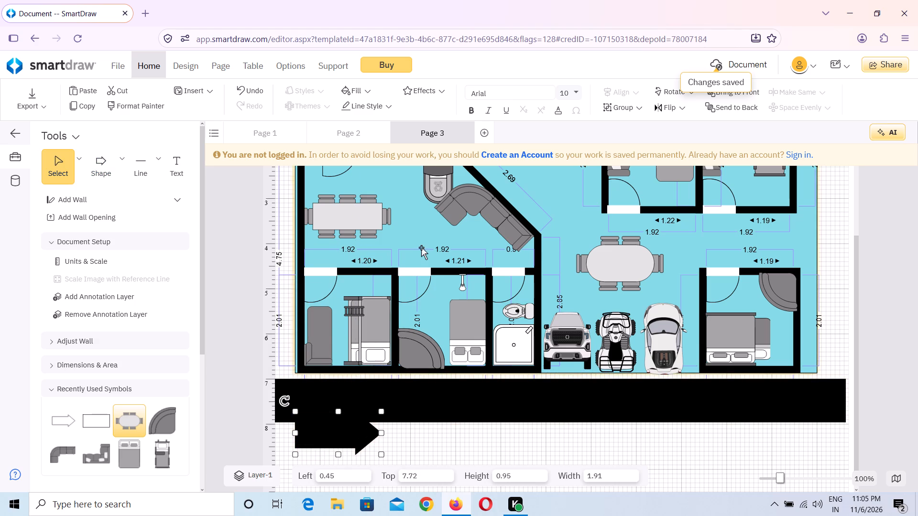
Fill the block arrow at the black strip's lower edge with white.
{"action": "left_click", "coordinate": [373, 91]}
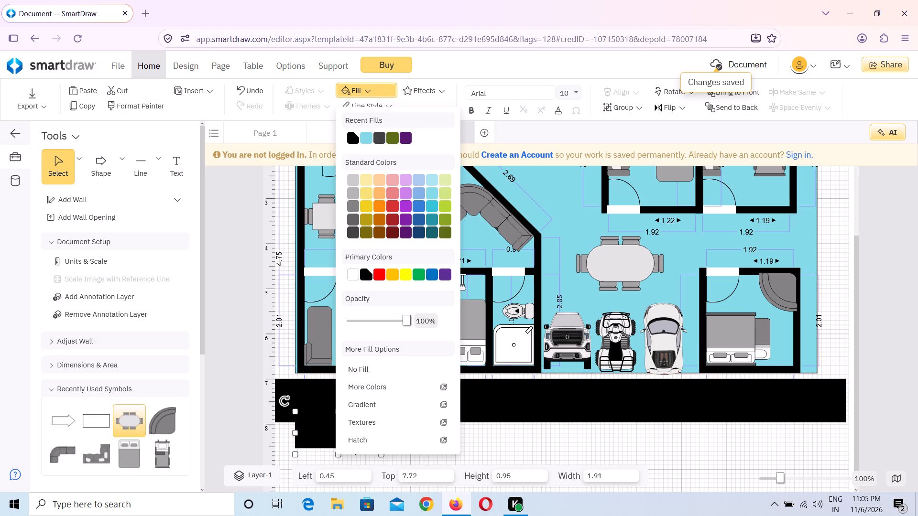
{"action": "left_click", "coordinate": [355, 273]}
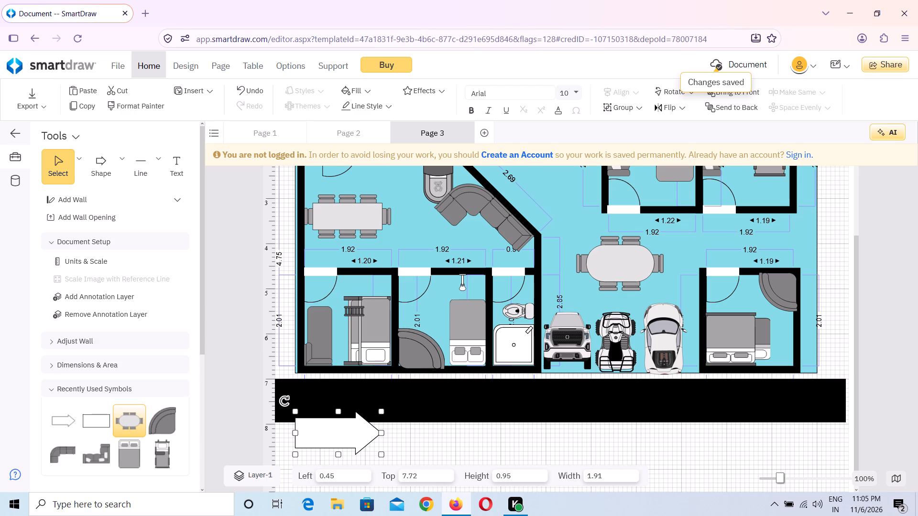
Shrink the white arrow to about 1.26 wide by 0.23 high and move it onto the road at about left 0.25, top 7.35.
{"action": "left_click_drag", "start_coordinate": [382, 455], "coordinate": [361, 421]}
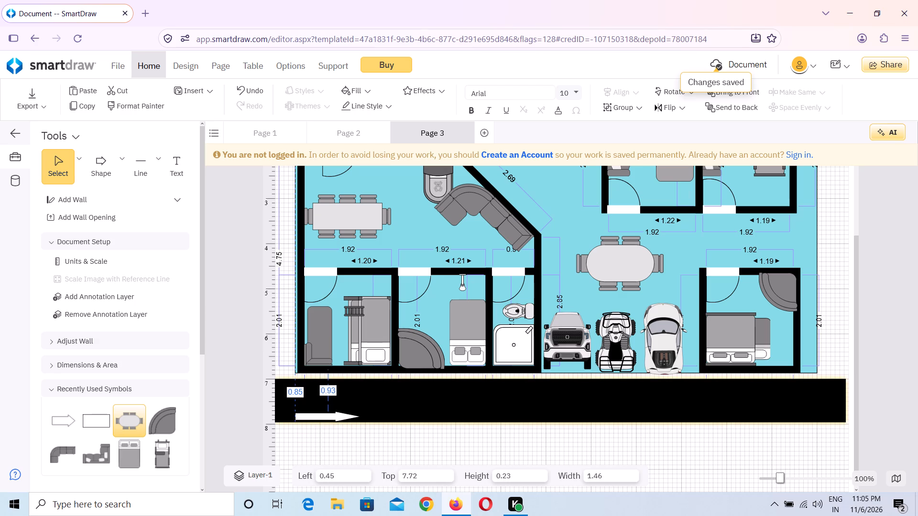
{"action": "left_click_drag", "start_coordinate": [361, 421], "coordinate": [357, 421]}
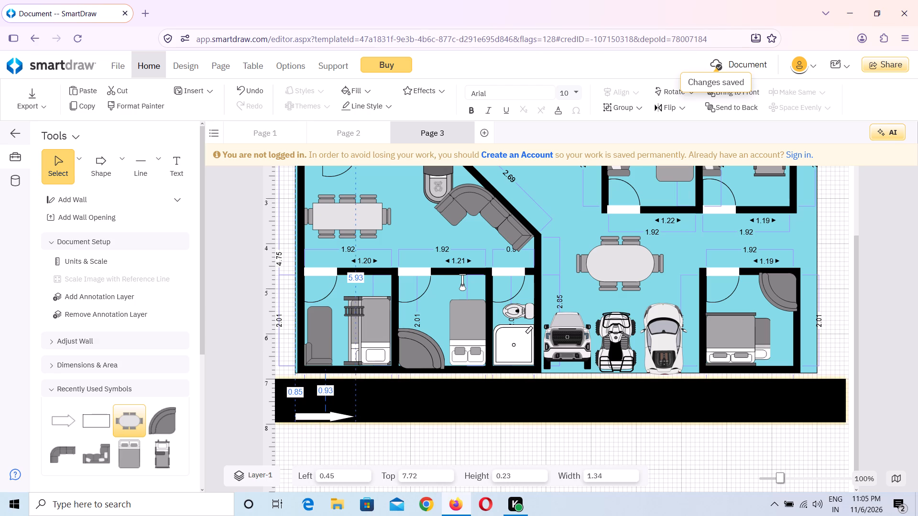
{"action": "left_click_drag", "start_coordinate": [357, 421], "coordinate": [353, 421]}
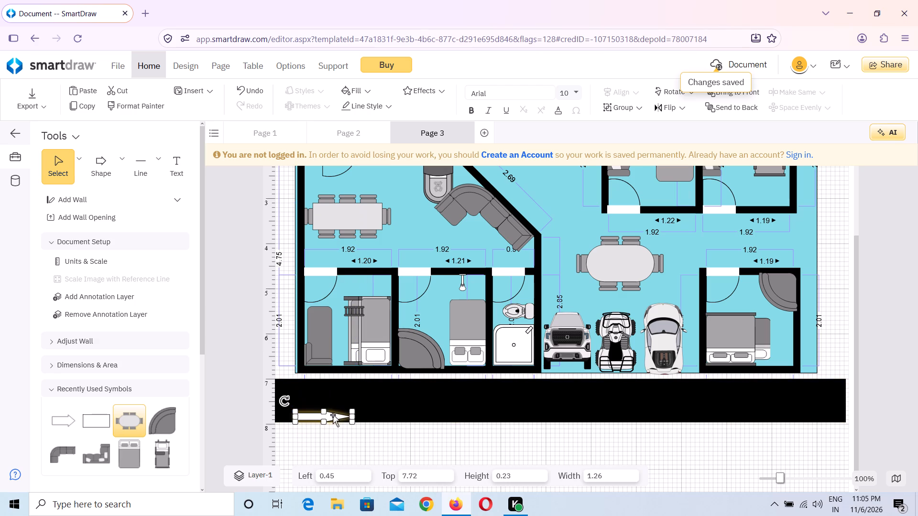
{"action": "left_click_drag", "start_coordinate": [333, 416], "coordinate": [325, 399]}
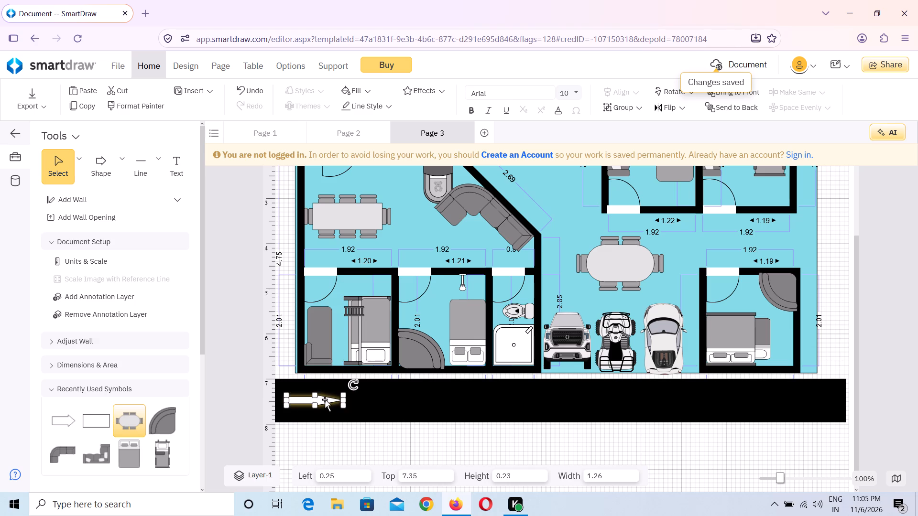
Copy the white arrow and place a duplicate on the road at top 7.35, about 0.74 after the first.
{"action": "key", "text": "ctrl+c"}
{"action": "key", "text": "ctrl+c"}
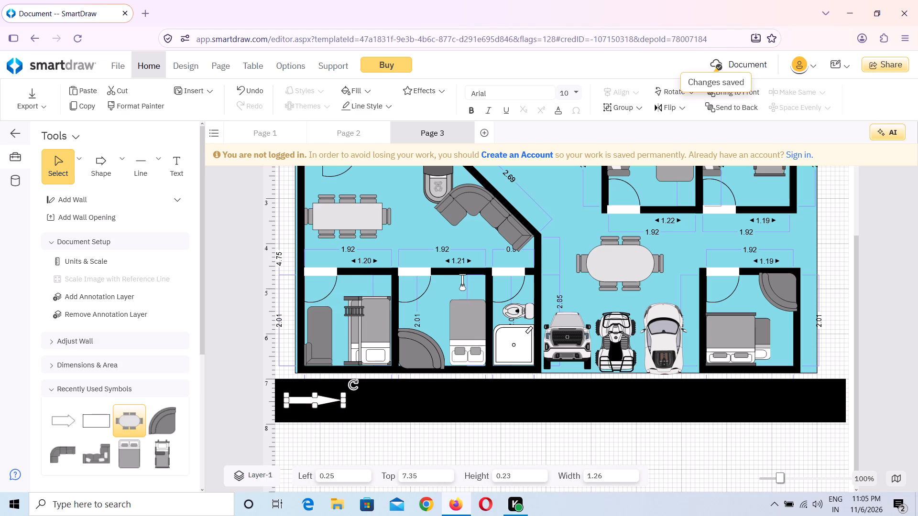
{"action": "left_click", "coordinate": [322, 438]}
{"action": "left_click", "coordinate": [317, 400]}
{"action": "key", "text": "ctrl+c"}
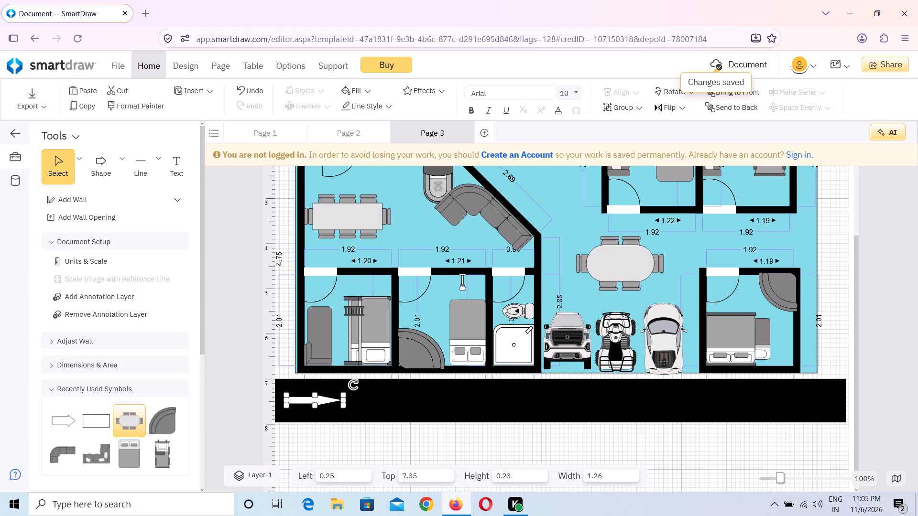
{"action": "key", "text": "ctrl+v"}
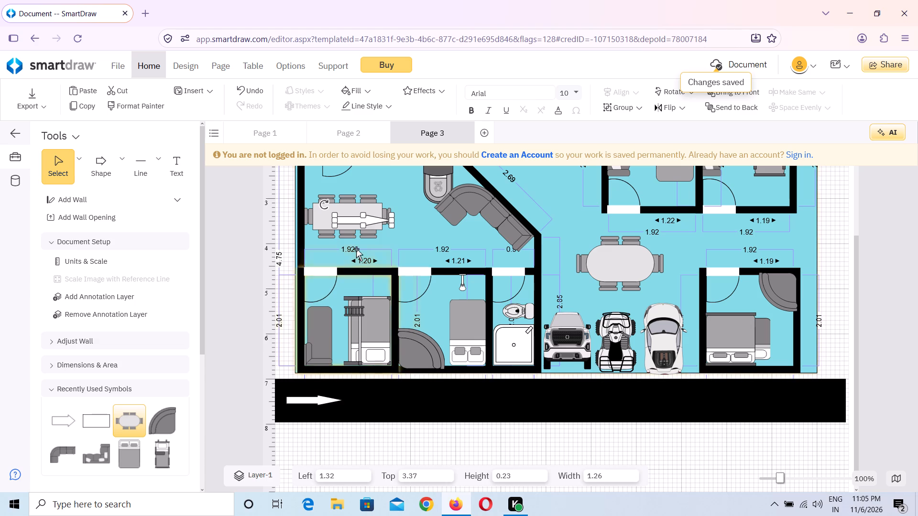
{"action": "left_click_drag", "start_coordinate": [354, 220], "coordinate": [414, 334]}
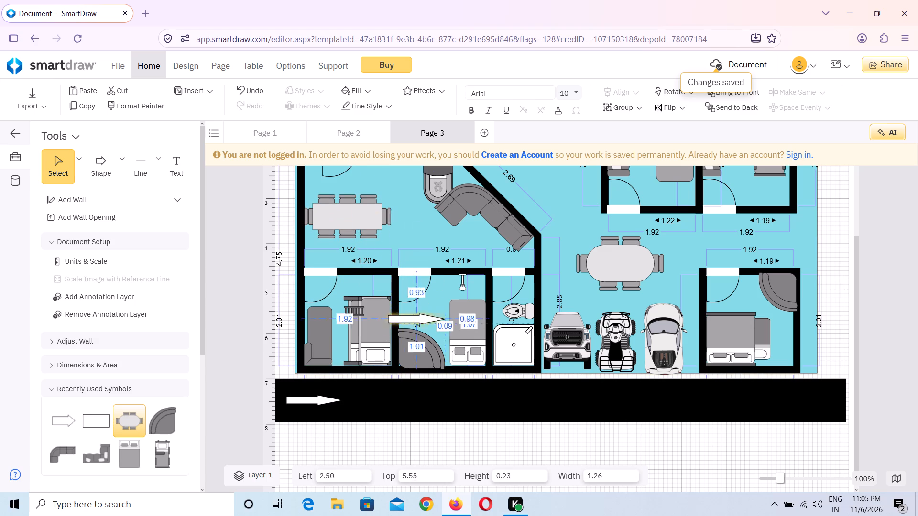
{"action": "left_click_drag", "start_coordinate": [414, 334], "coordinate": [403, 397]}
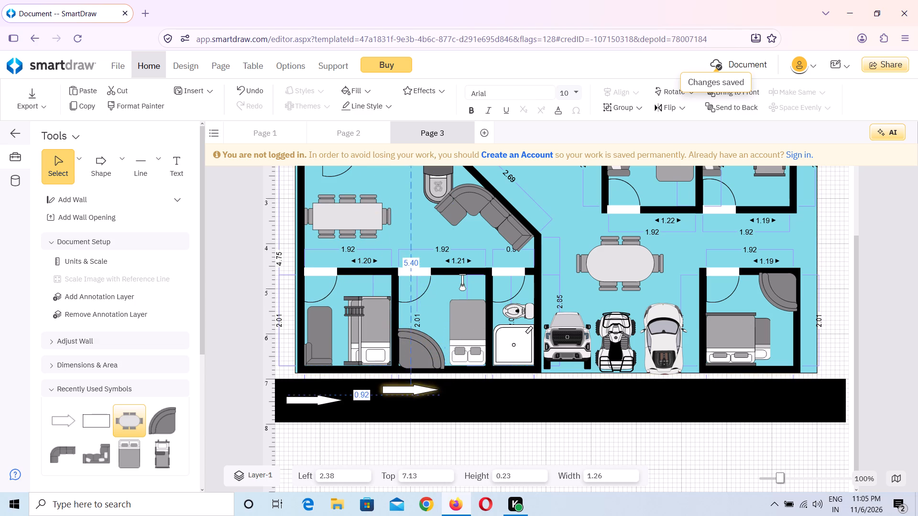
{"action": "left_click_drag", "start_coordinate": [403, 397], "coordinate": [398, 400]}
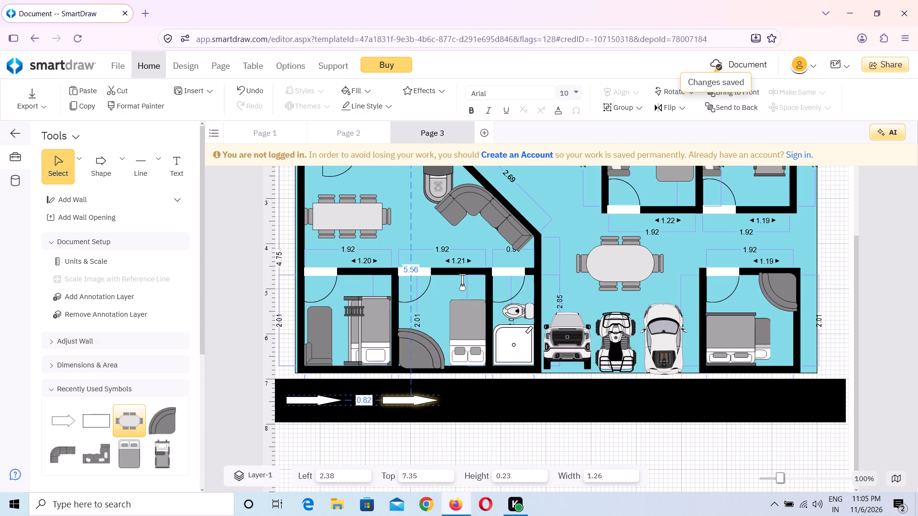
{"action": "left_click_drag", "start_coordinate": [398, 400], "coordinate": [394, 400]}
Paste a third white arrow and align it on the road at about left 4.24, top 7.35.
{"action": "key", "text": "ctrl+v"}
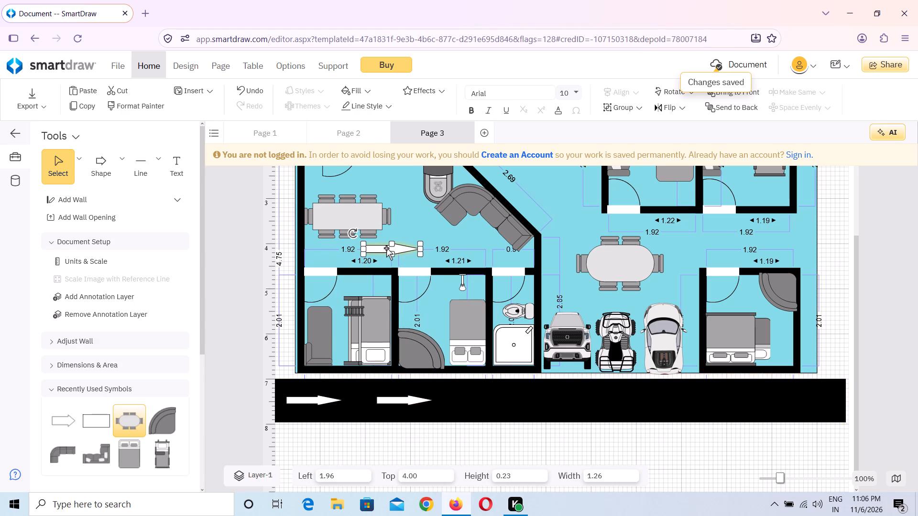
{"action": "left_click_drag", "start_coordinate": [386, 248], "coordinate": [487, 381]}
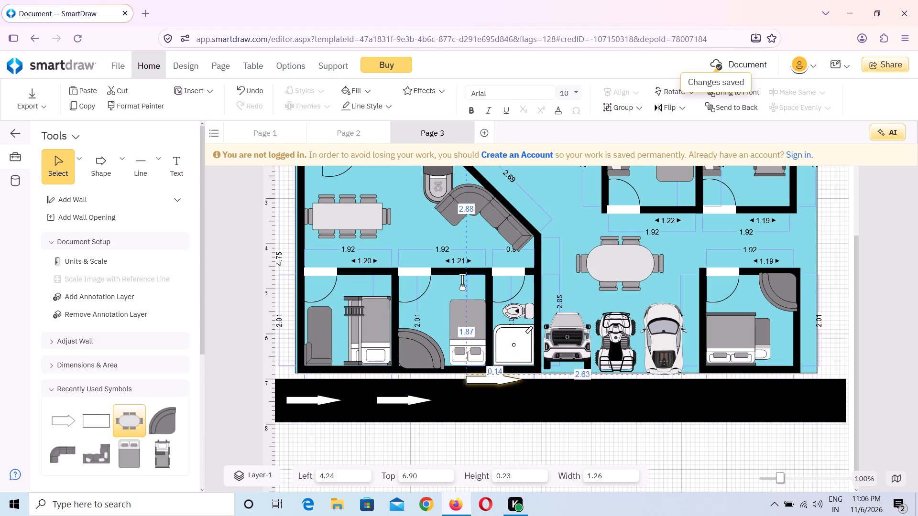
{"action": "left_click_drag", "start_coordinate": [487, 381], "coordinate": [487, 399]}
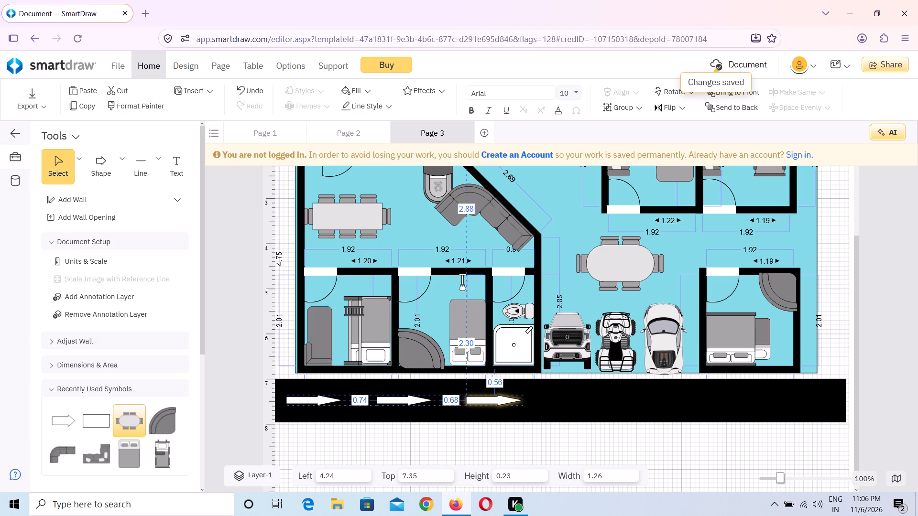
{"action": "left_click_drag", "start_coordinate": [487, 399], "coordinate": [488, 398]}
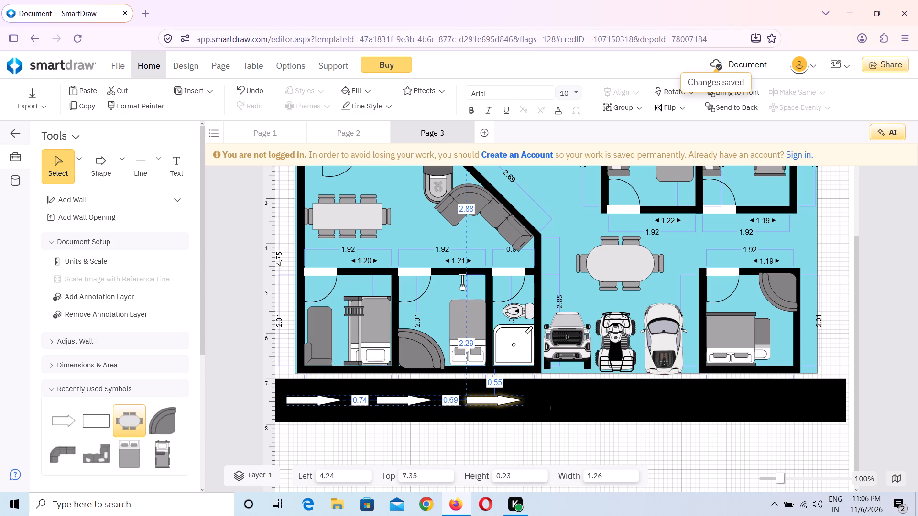
{"action": "left_click_drag", "start_coordinate": [488, 398], "coordinate": [488, 398]}
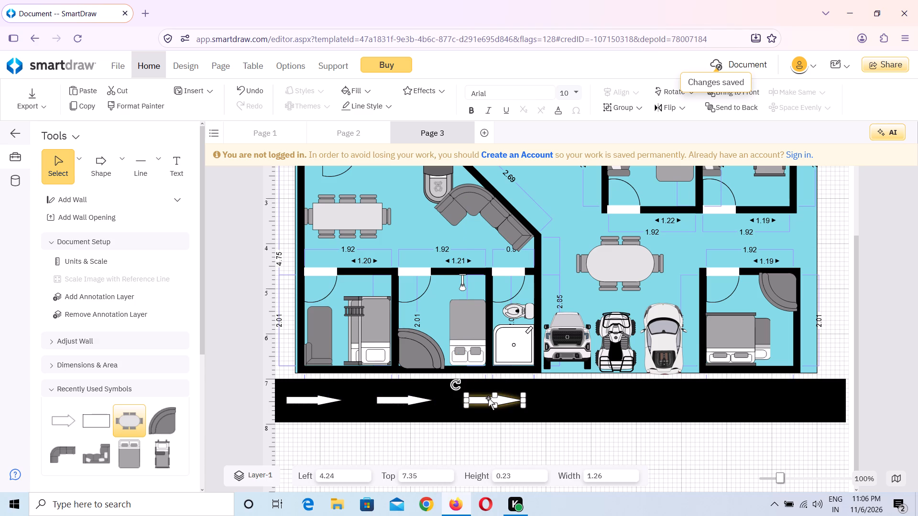
Paste a fourth white arrow and align it on the road at about left 6.20, top 7.35.
{"action": "key", "text": "ctrl+v"}
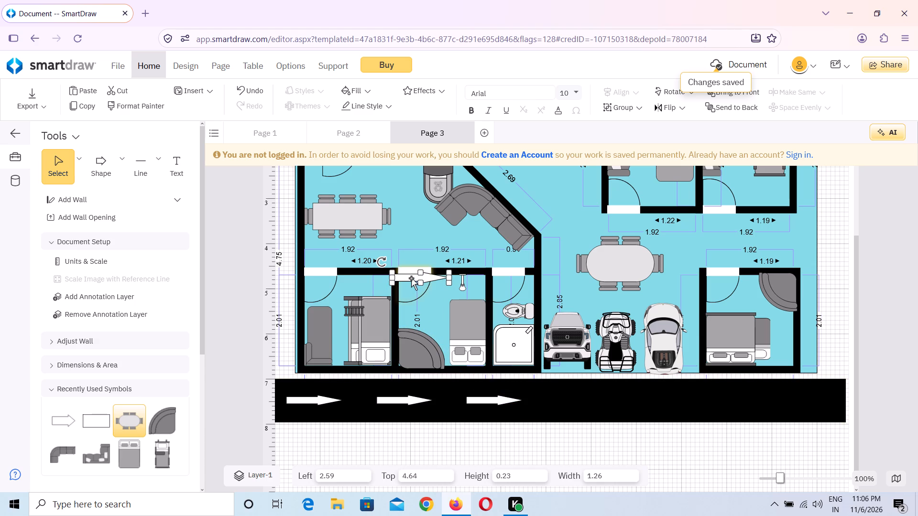
{"action": "left_click_drag", "start_coordinate": [411, 278], "coordinate": [563, 400]}
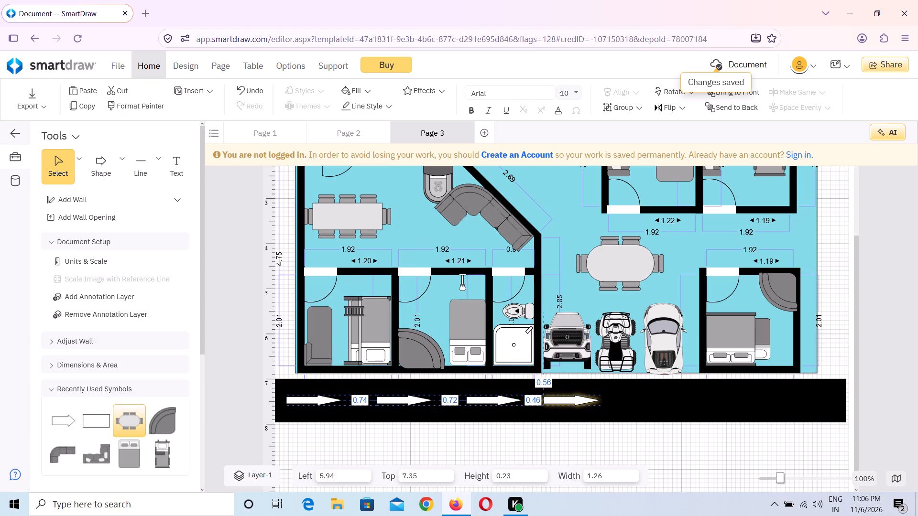
{"action": "left_click_drag", "start_coordinate": [563, 400], "coordinate": [569, 401]}
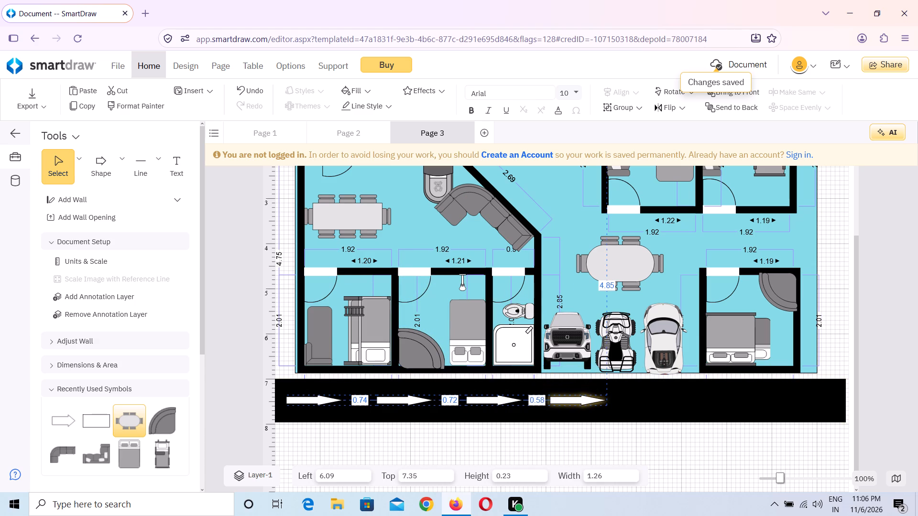
{"action": "left_click_drag", "start_coordinate": [569, 401], "coordinate": [573, 401]}
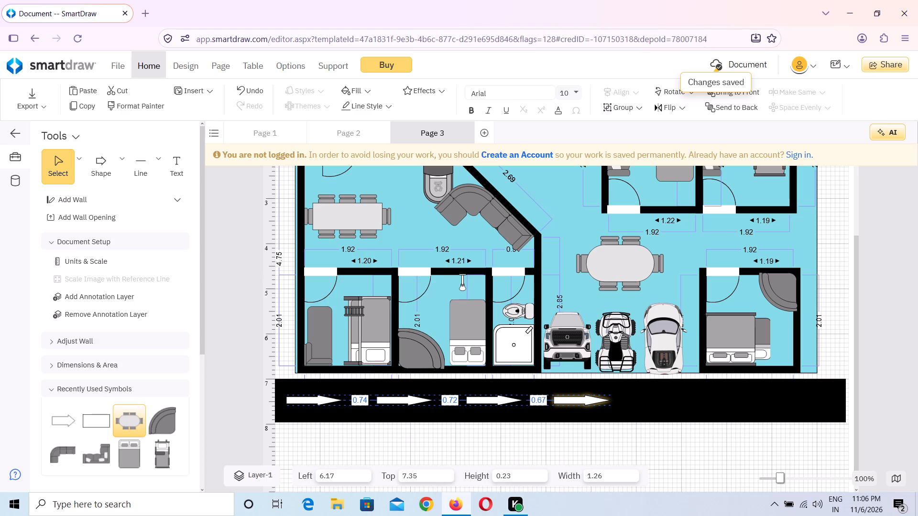
{"action": "left_click_drag", "start_coordinate": [573, 401], "coordinate": [572, 400]}
{"action": "right_click", "coordinate": [572, 400]}
{"action": "right_click", "coordinate": [573, 401]}
{"action": "left_click", "coordinate": [573, 400]}
{"action": "left_click_drag", "start_coordinate": [573, 401], "coordinate": [578, 405]}
{"action": "left_click", "coordinate": [577, 404]}
{"action": "left_click_drag", "start_coordinate": [577, 404], "coordinate": [585, 410]}
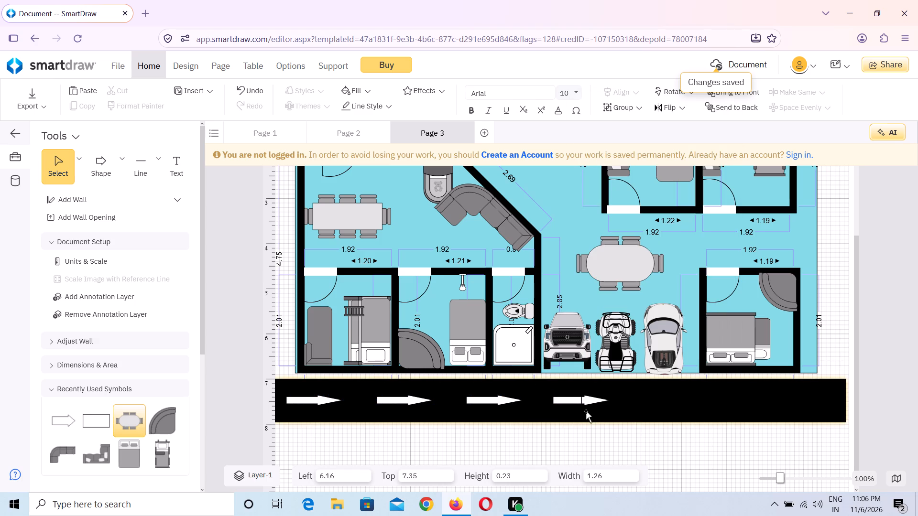
{"action": "left_click", "coordinate": [577, 402]}
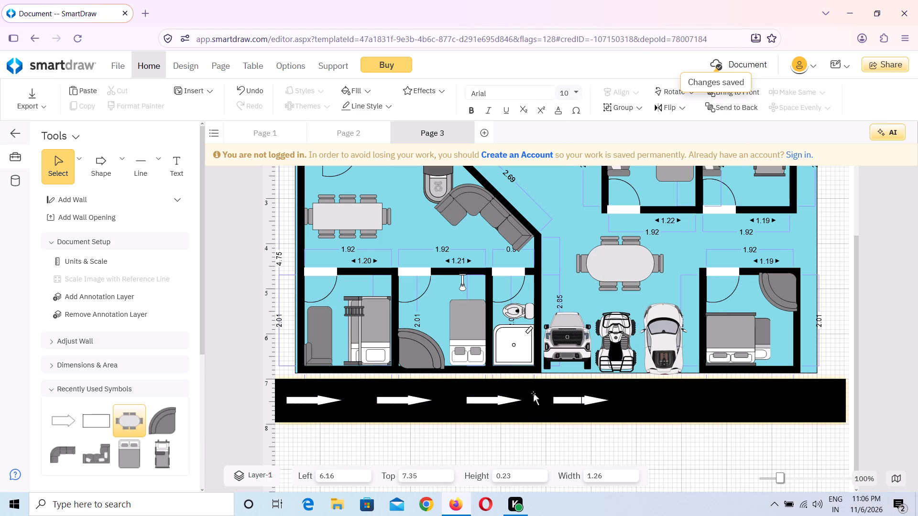
{"action": "left_click", "coordinate": [533, 393]}
{"action": "left_click", "coordinate": [577, 401]}
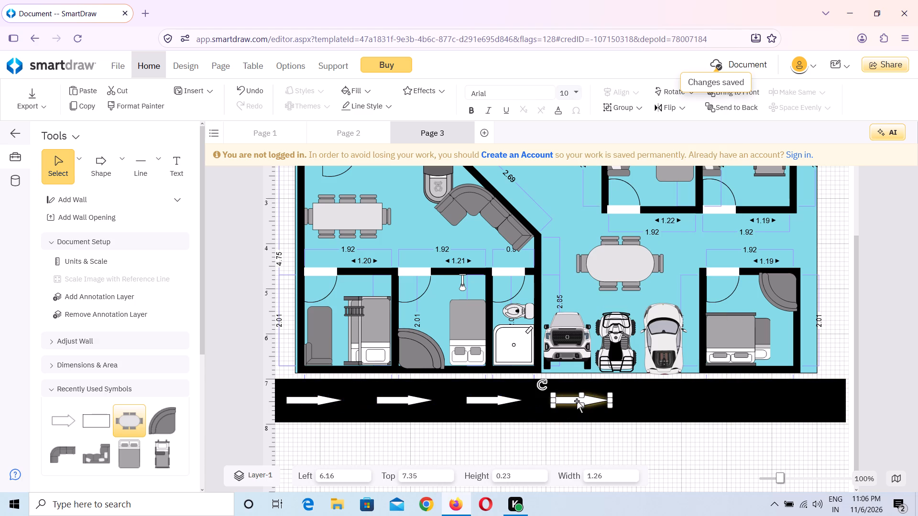
{"action": "left_click", "coordinate": [577, 401]}
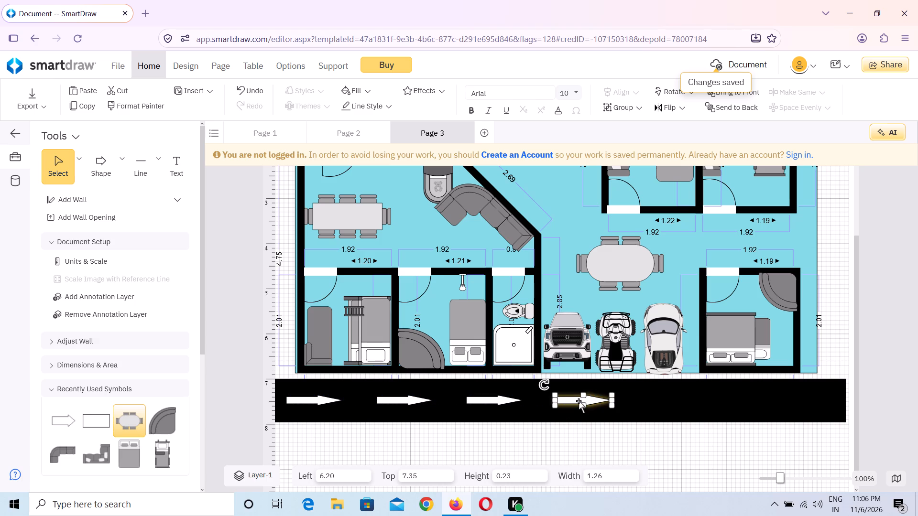
Paste a fifth white arrow and align it on the road at about left 8.17, top 7.35.
{"action": "key", "text": "ctrl+v"}
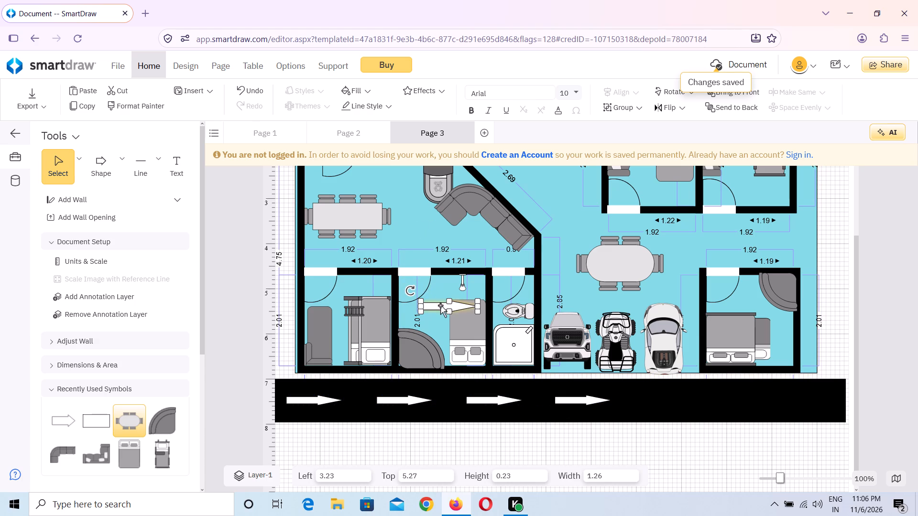
{"action": "left_click_drag", "start_coordinate": [440, 305], "coordinate": [587, 368]}
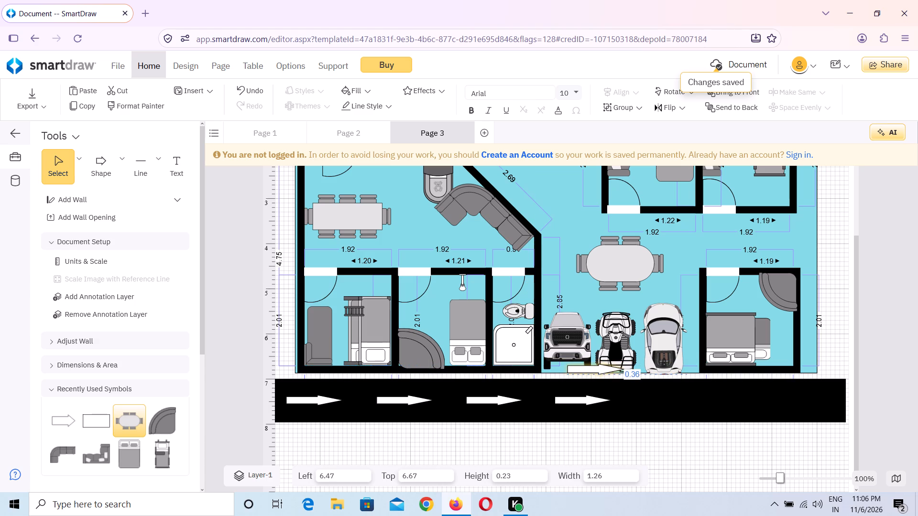
{"action": "left_click_drag", "start_coordinate": [587, 368], "coordinate": [655, 402]}
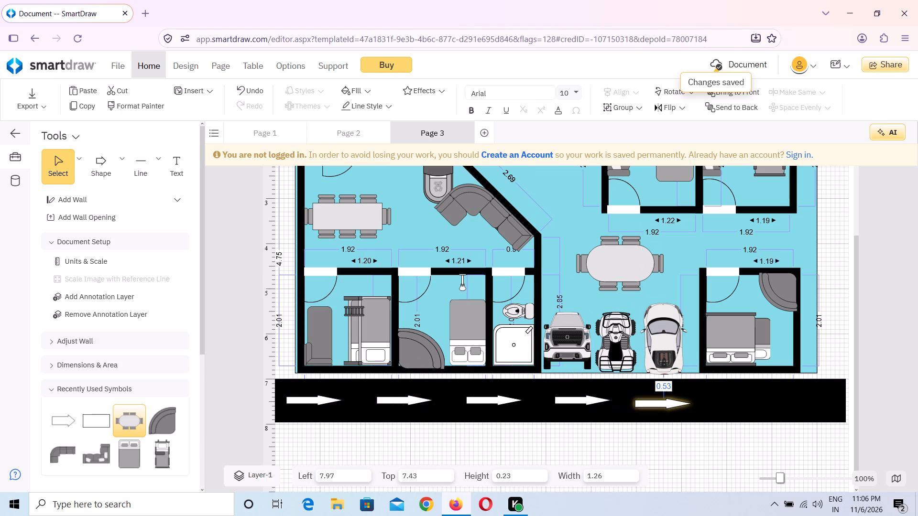
{"action": "left_click_drag", "start_coordinate": [655, 402], "coordinate": [663, 398]}
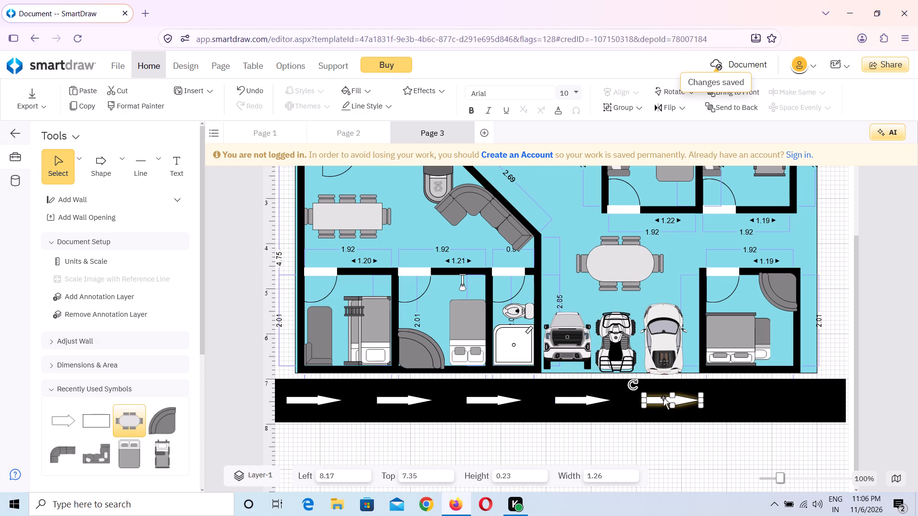
Paste a sixth white arrow and align it on the road at about left 10.1, top 7.35.
{"action": "key", "text": "ctrl+v"}
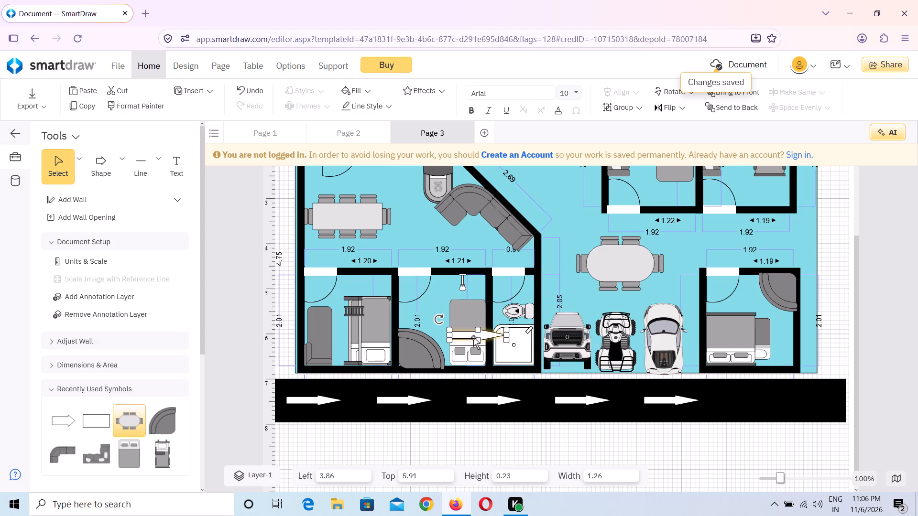
{"action": "left_click_drag", "start_coordinate": [471, 332], "coordinate": [628, 381]}
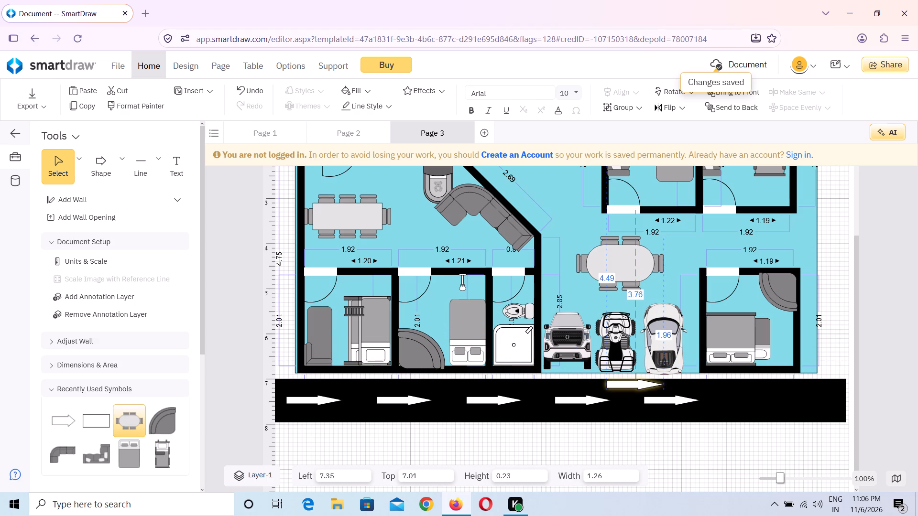
{"action": "left_click_drag", "start_coordinate": [628, 381], "coordinate": [710, 389]}
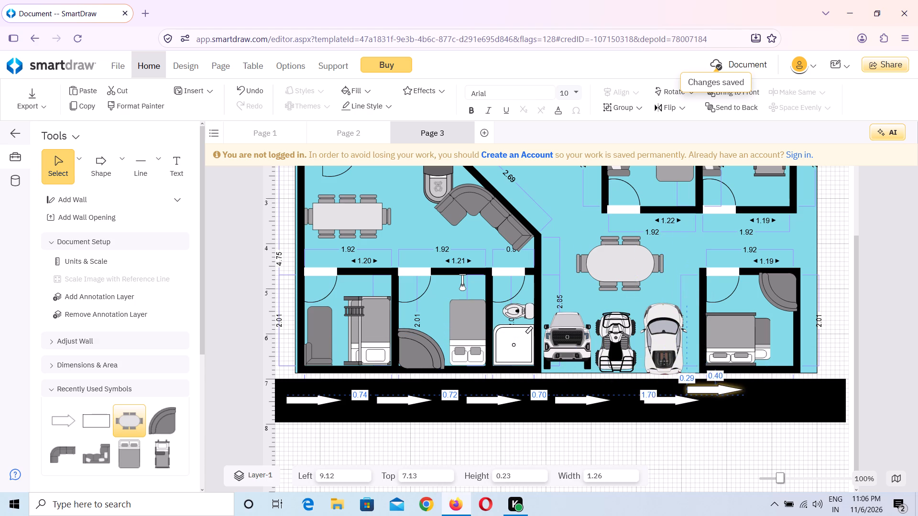
{"action": "left_click_drag", "start_coordinate": [710, 389], "coordinate": [751, 395]}
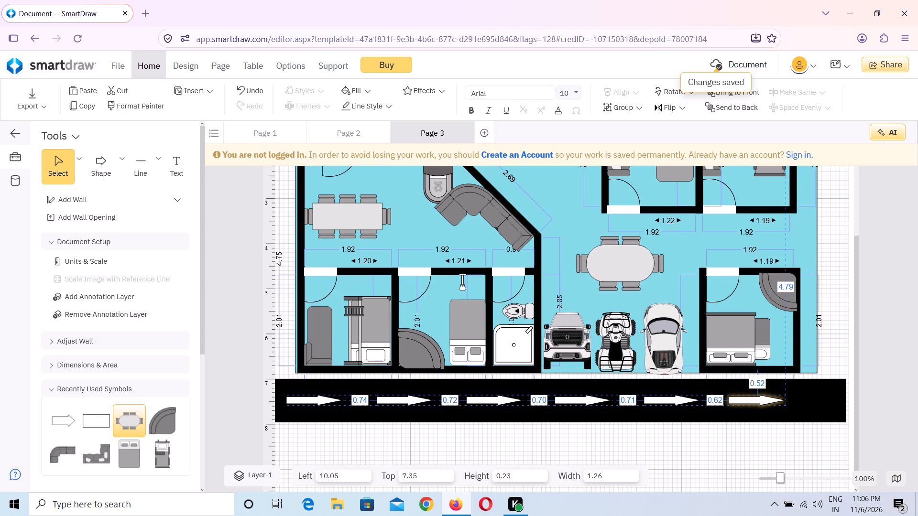
{"action": "left_click_drag", "start_coordinate": [751, 395], "coordinate": [754, 395]}
Paste a seventh white arrow and align it with the others at the road's right end, at about left 12.09, top 7.35.
{"action": "key", "text": "ctrl+v"}
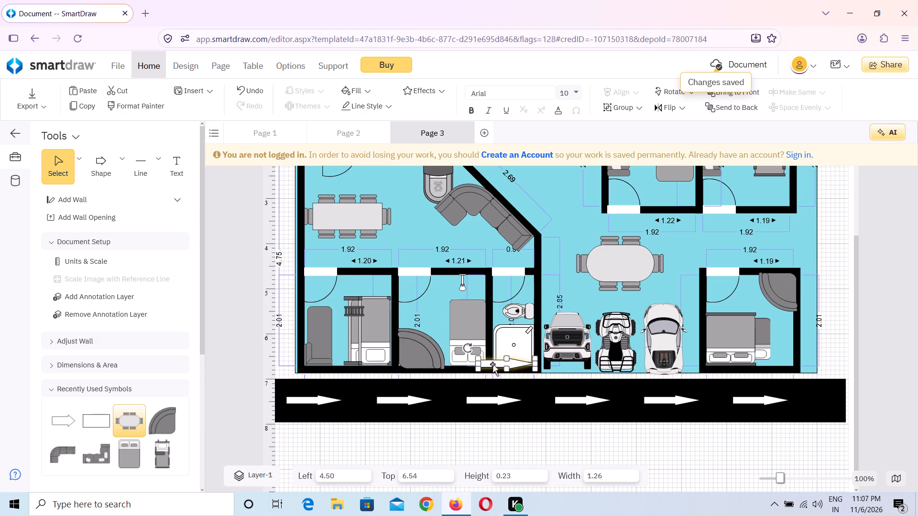
{"action": "left_click_drag", "start_coordinate": [493, 363], "coordinate": [739, 361]}
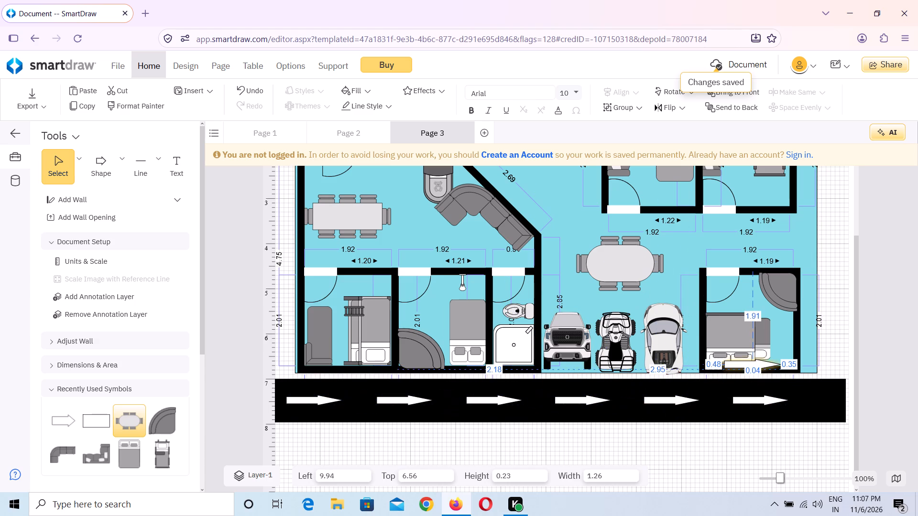
{"action": "left_click_drag", "start_coordinate": [739, 361], "coordinate": [791, 383]}
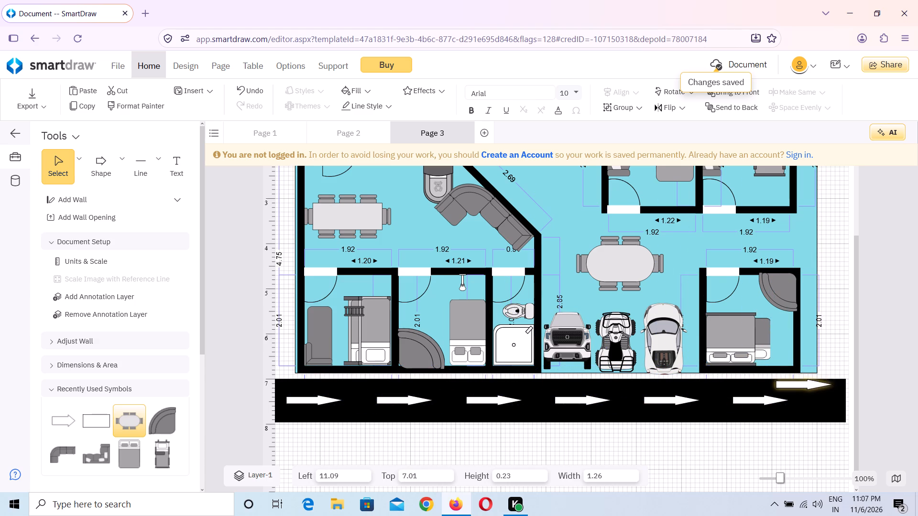
{"action": "left_click_drag", "start_coordinate": [791, 383], "coordinate": [789, 401]}
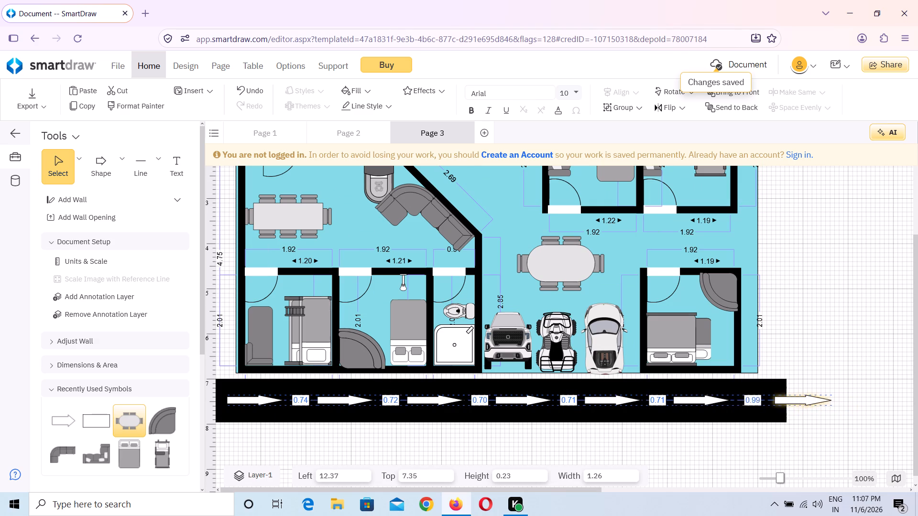
{"action": "left_click_drag", "start_coordinate": [789, 401], "coordinate": [776, 400]}
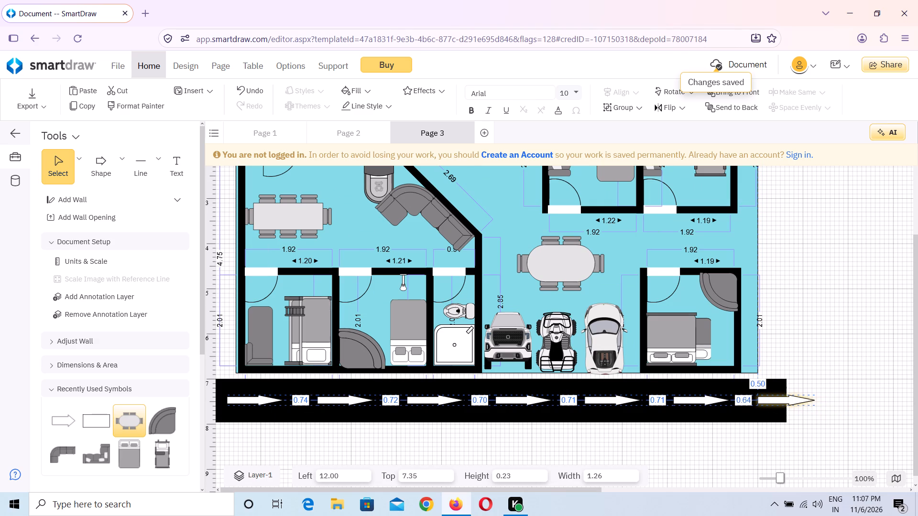
{"action": "left_click_drag", "start_coordinate": [776, 400], "coordinate": [778, 401]}
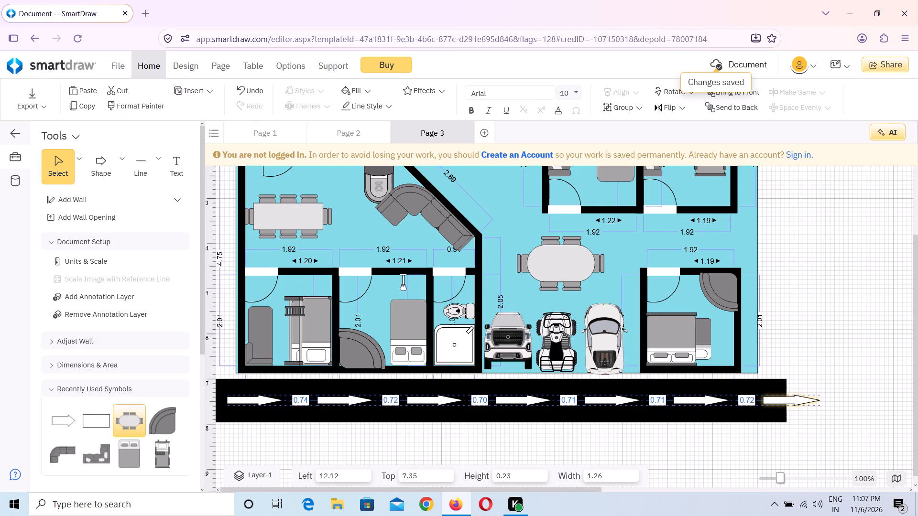
{"action": "left_click_drag", "start_coordinate": [778, 401], "coordinate": [776, 401]}
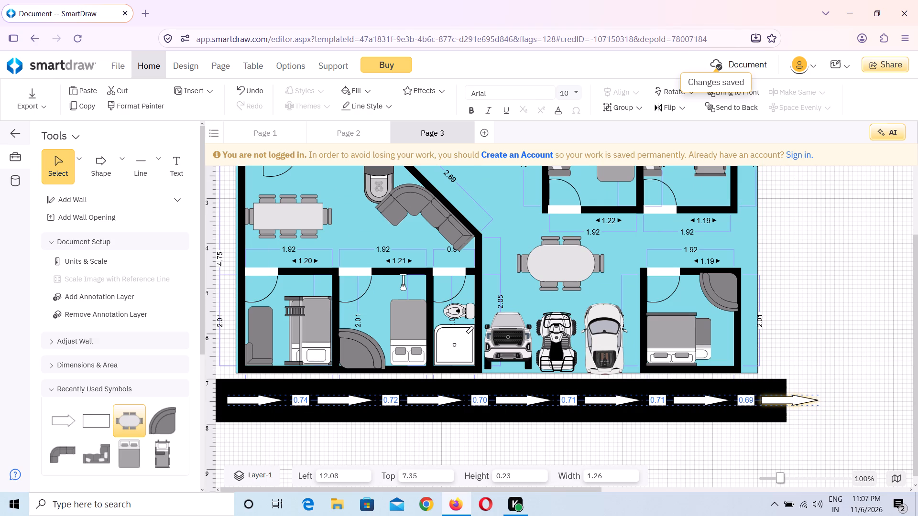
{"action": "left_click_drag", "start_coordinate": [776, 401], "coordinate": [777, 401]}
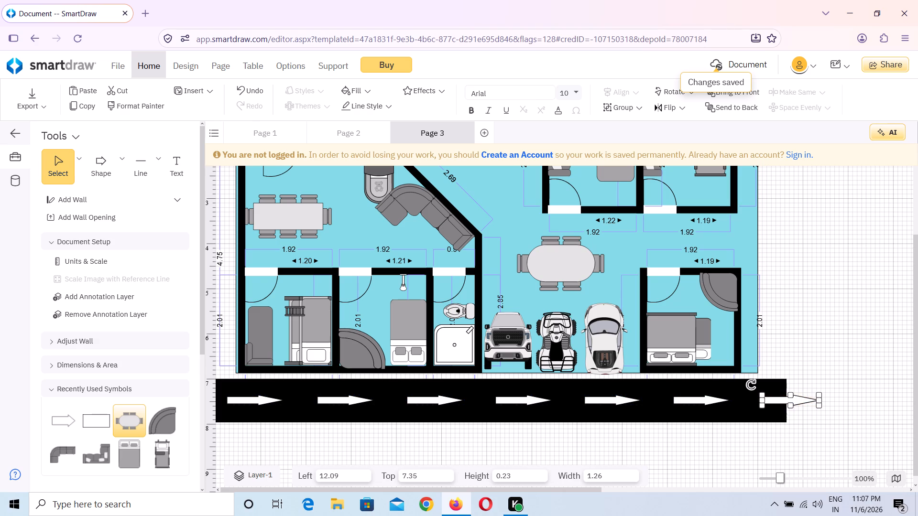
{"action": "left_click", "coordinate": [806, 433]}
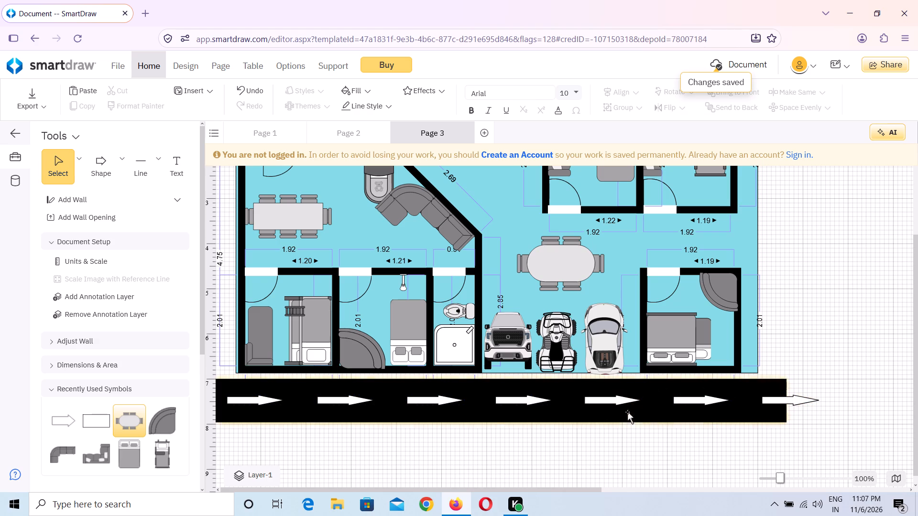
Extend the black road's right end past the seventh arrow, to a width of about 13.43.
{"action": "left_click", "coordinate": [753, 400]}
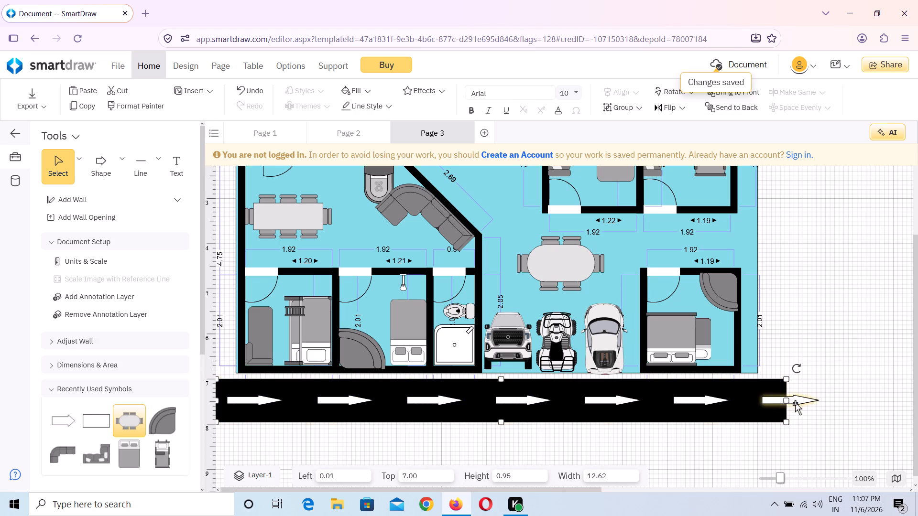
{"action": "left_click_drag", "start_coordinate": [788, 402], "coordinate": [826, 403]}
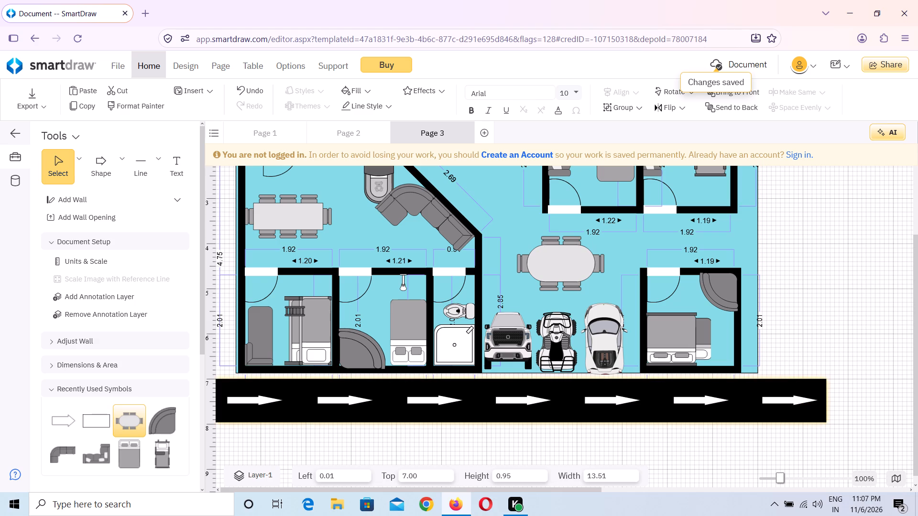
{"action": "left_click_drag", "start_coordinate": [826, 403], "coordinate": [823, 404]}
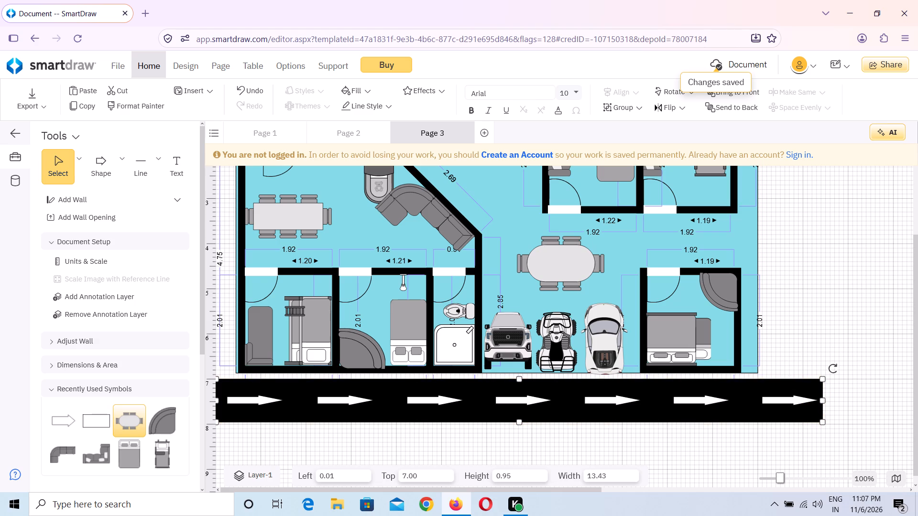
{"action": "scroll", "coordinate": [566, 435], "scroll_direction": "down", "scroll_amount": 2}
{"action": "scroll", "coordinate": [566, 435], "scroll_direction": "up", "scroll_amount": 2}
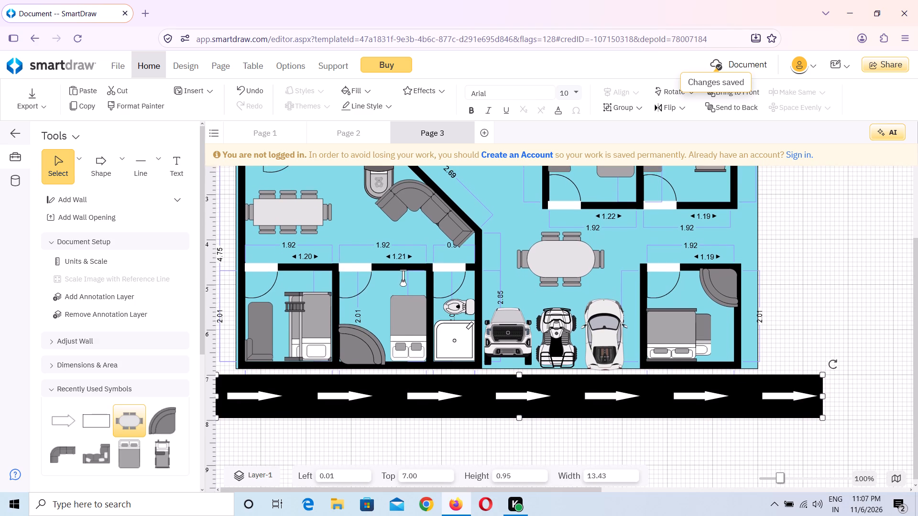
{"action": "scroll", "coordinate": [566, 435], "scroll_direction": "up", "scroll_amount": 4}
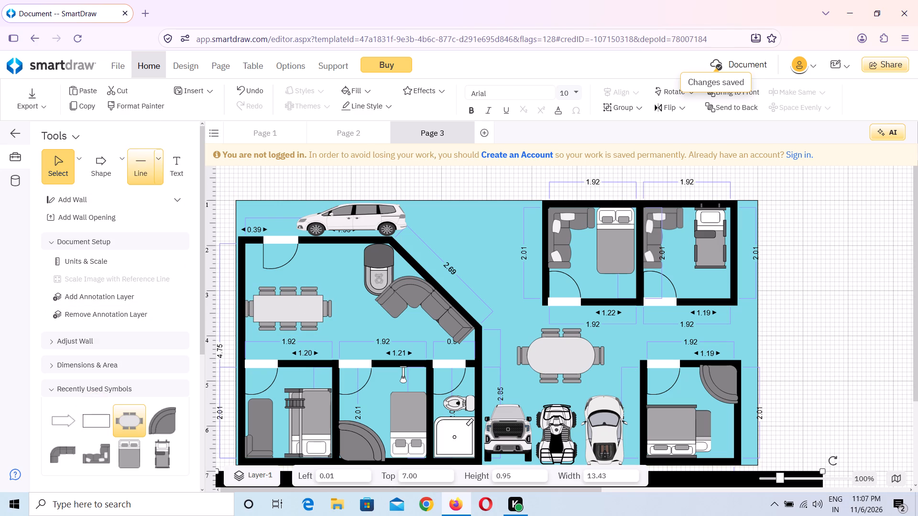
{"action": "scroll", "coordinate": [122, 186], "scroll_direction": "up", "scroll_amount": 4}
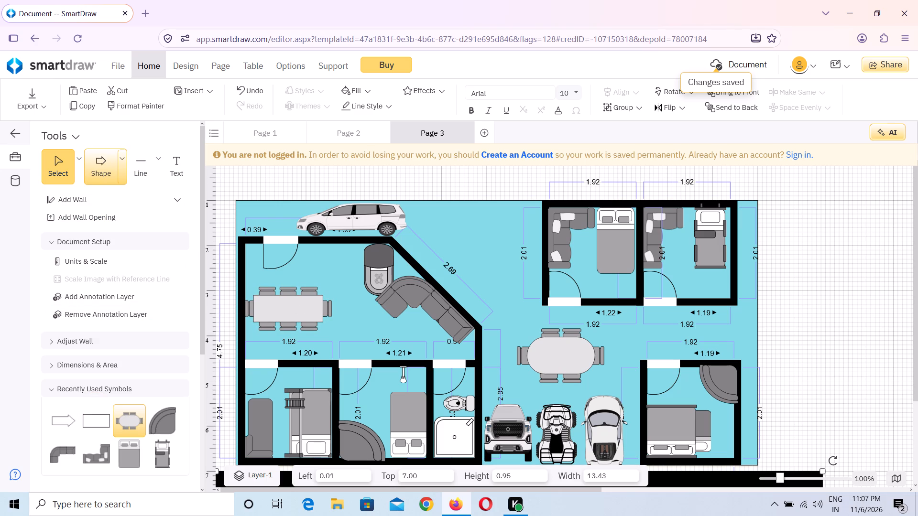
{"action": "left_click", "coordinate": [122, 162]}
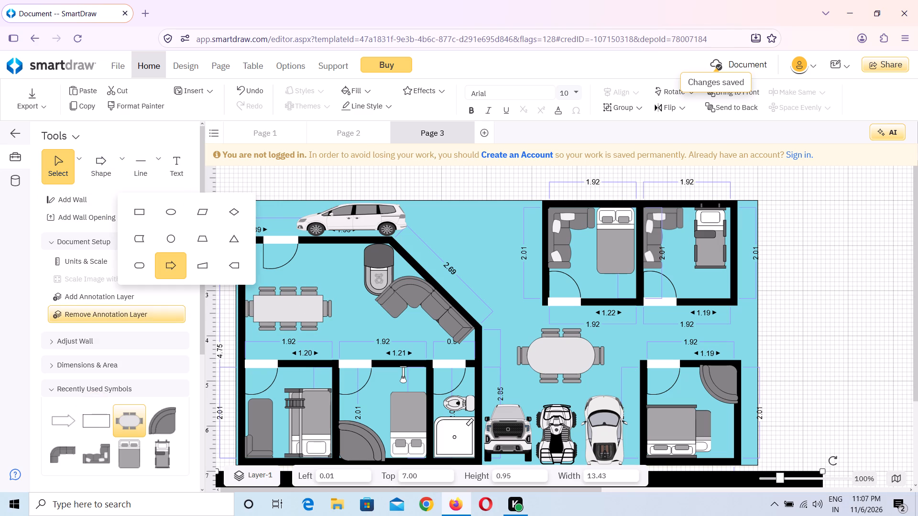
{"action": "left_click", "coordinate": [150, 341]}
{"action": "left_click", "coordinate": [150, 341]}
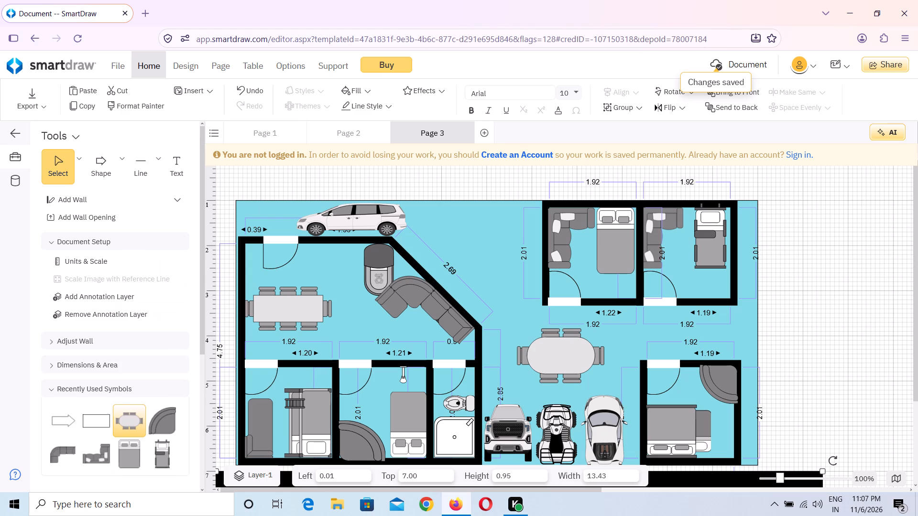
Add a 6 x 6 room adjoining the upper-right bedroom's right wall, at about left 11.55, top 1.16.
{"action": "scroll", "coordinate": [150, 341], "scroll_direction": "down", "scroll_amount": 13}
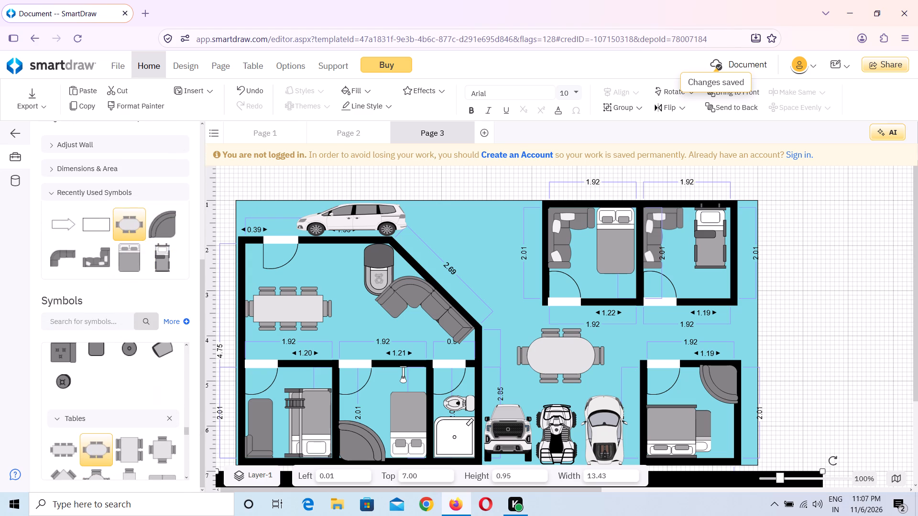
{"action": "scroll", "coordinate": [124, 398], "scroll_direction": "down", "scroll_amount": 2}
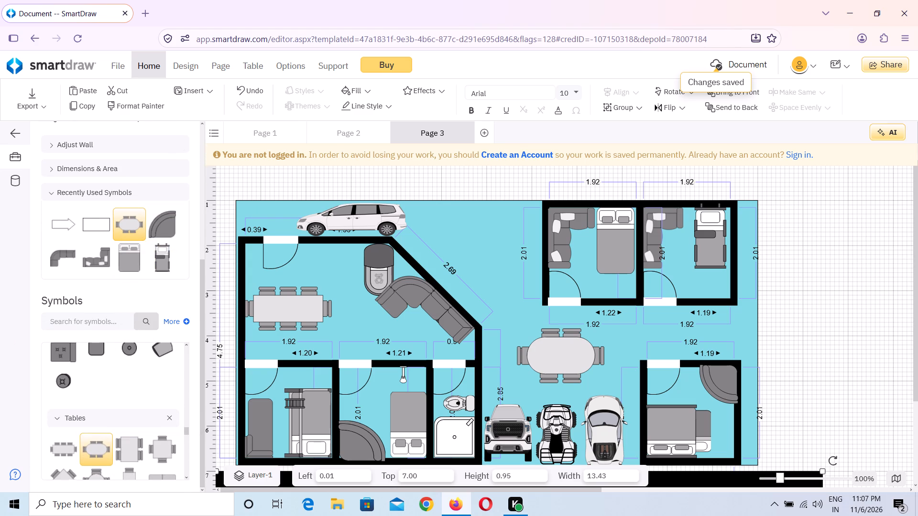
{"action": "scroll", "coordinate": [124, 398], "scroll_direction": "down", "scroll_amount": 10}
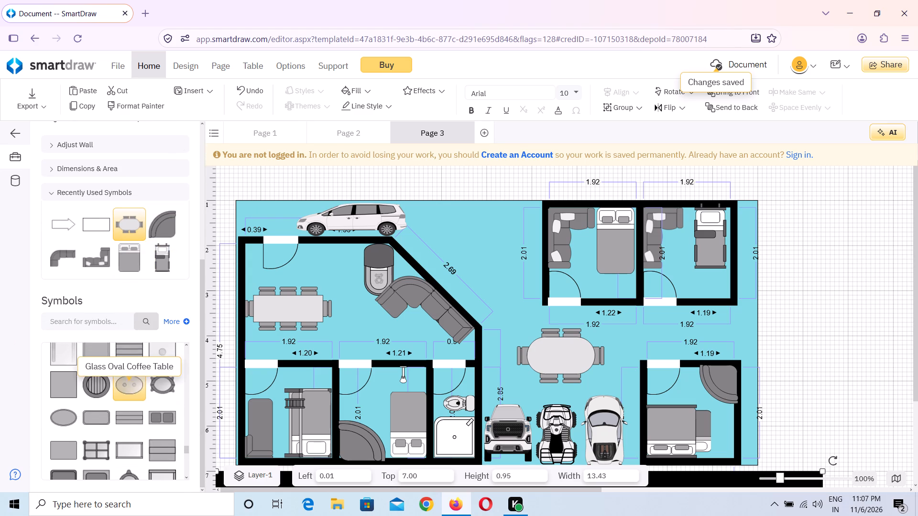
{"action": "scroll", "coordinate": [124, 398], "scroll_direction": "down", "scroll_amount": 8}
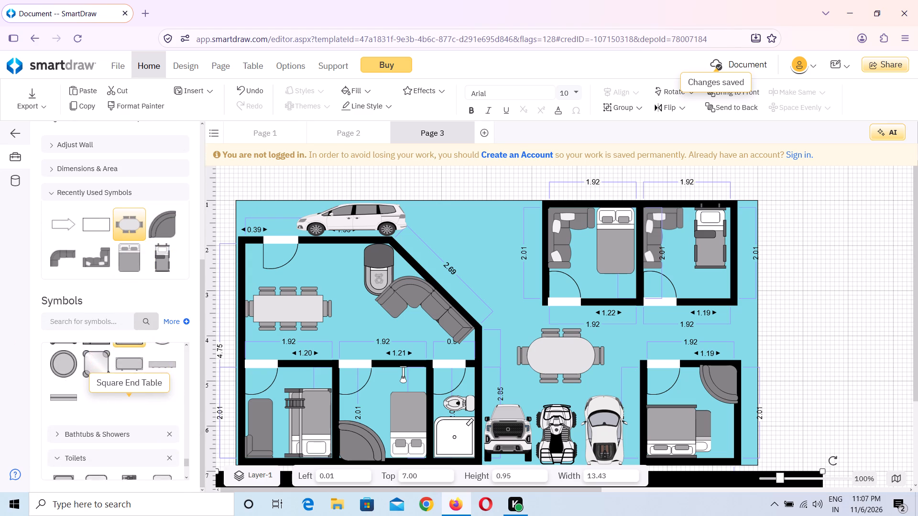
{"action": "scroll", "coordinate": [124, 398], "scroll_direction": "up", "scroll_amount": 14}
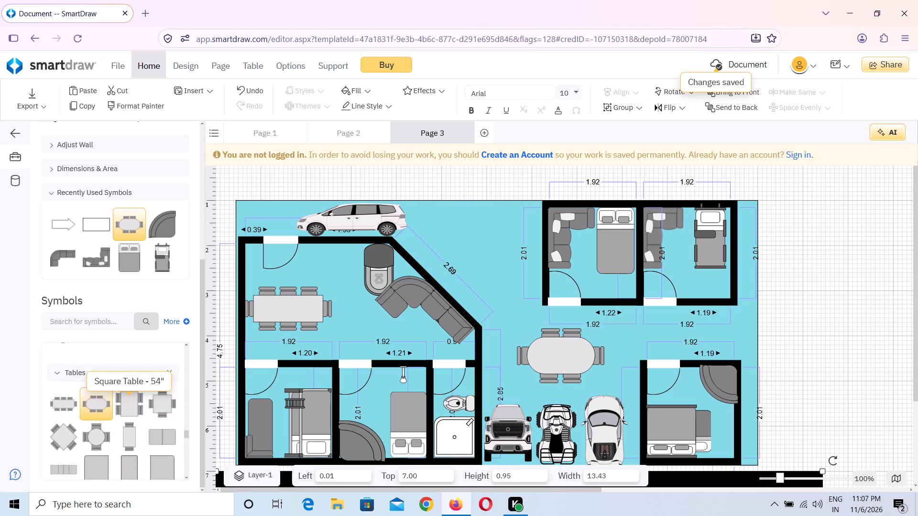
{"action": "scroll", "coordinate": [124, 398], "scroll_direction": "up", "scroll_amount": 14}
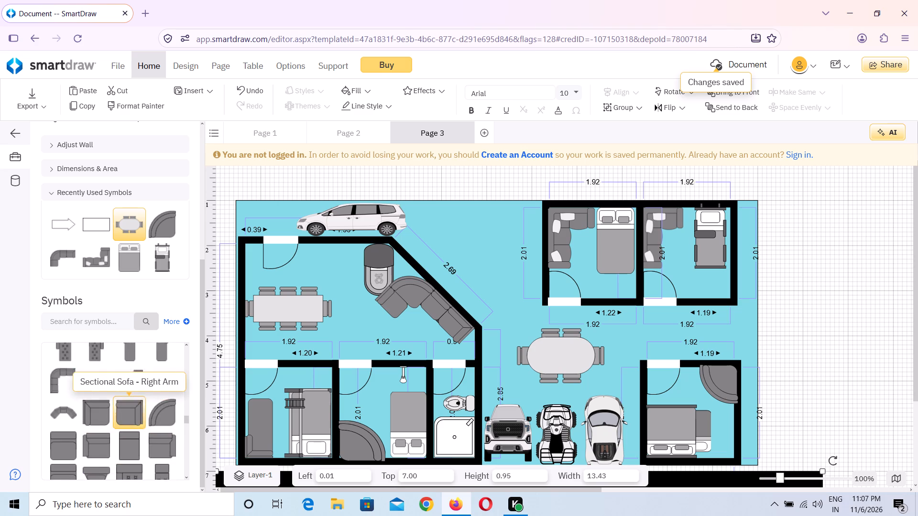
{"action": "scroll", "coordinate": [124, 398], "scroll_direction": "up", "scroll_amount": 12}
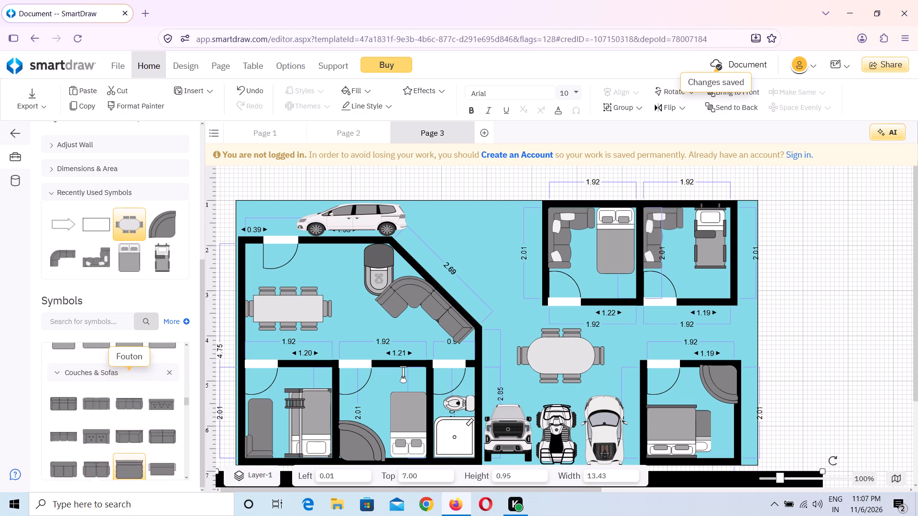
{"action": "scroll", "coordinate": [124, 398], "scroll_direction": "up", "scroll_amount": 10}
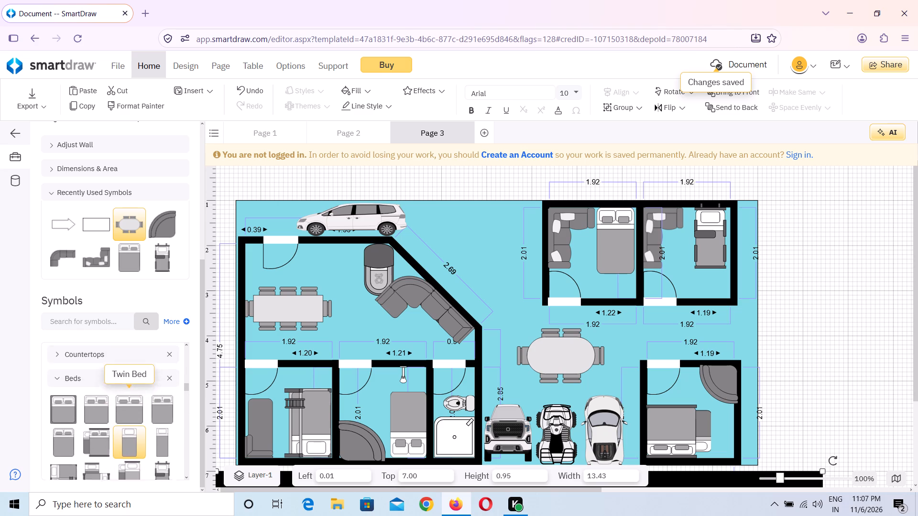
{"action": "scroll", "coordinate": [124, 398], "scroll_direction": "up", "scroll_amount": 2}
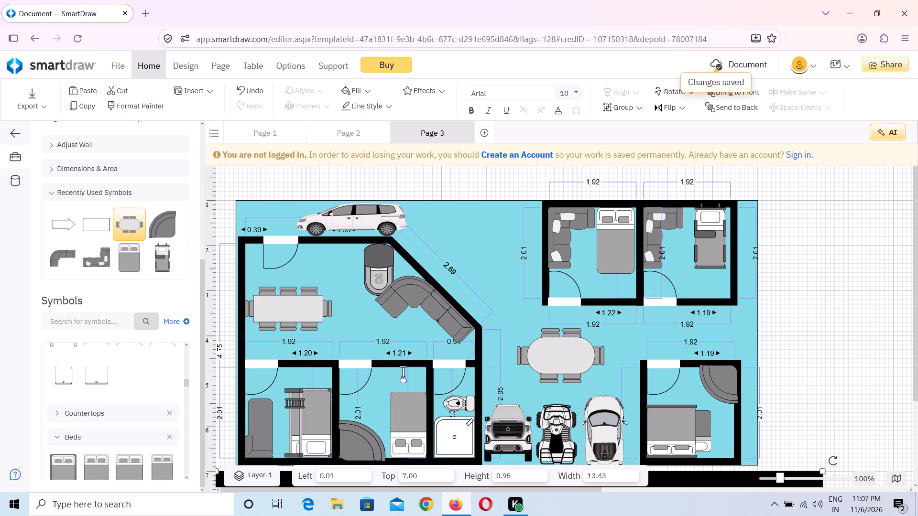
{"action": "scroll", "coordinate": [126, 406], "scroll_direction": "up", "scroll_amount": 3}
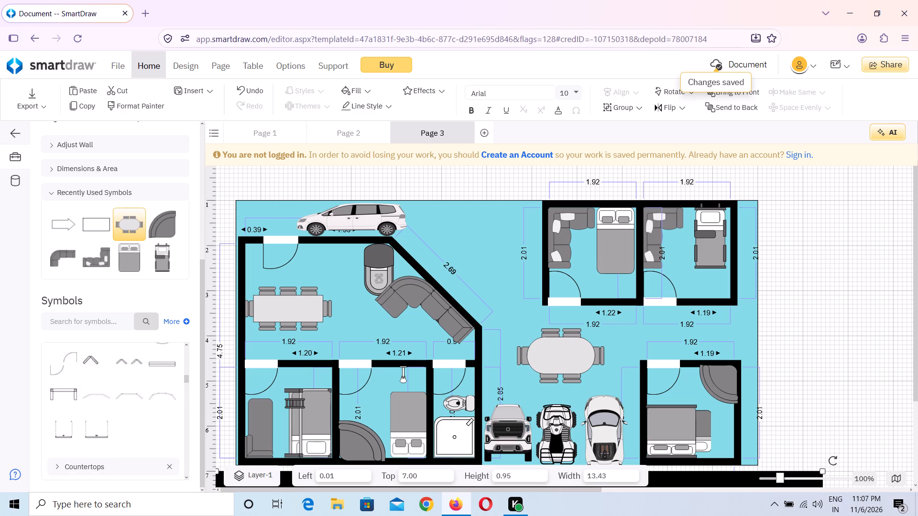
{"action": "scroll", "coordinate": [126, 406], "scroll_direction": "up", "scroll_amount": 7}
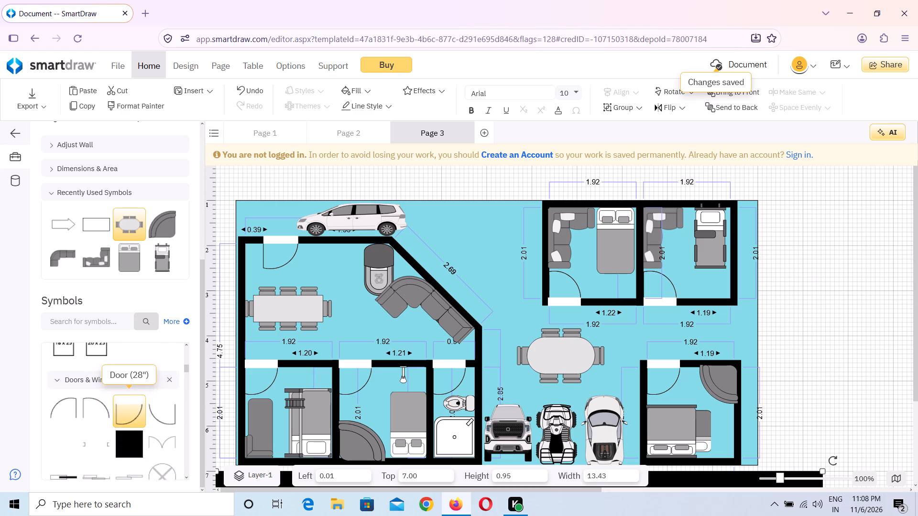
{"action": "scroll", "coordinate": [126, 406], "scroll_direction": "up", "scroll_amount": 5}
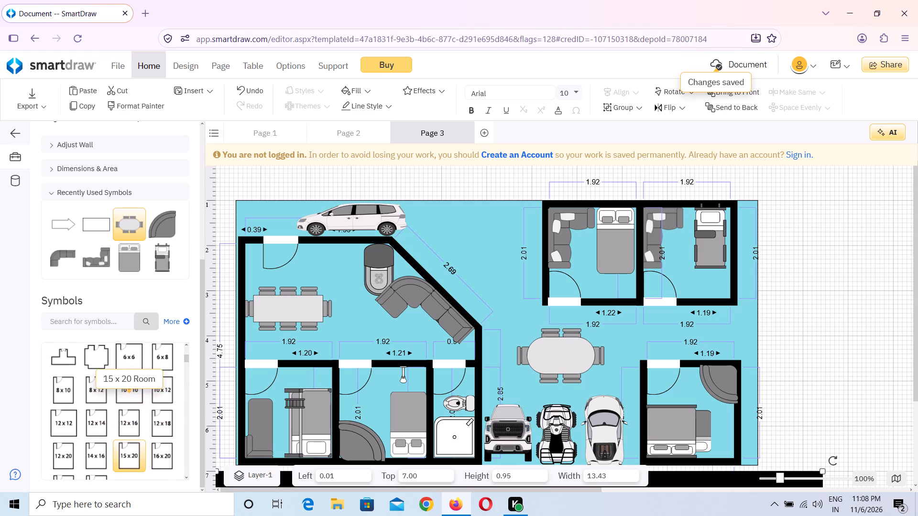
{"action": "scroll", "coordinate": [126, 406], "scroll_direction": "up", "scroll_amount": 2}
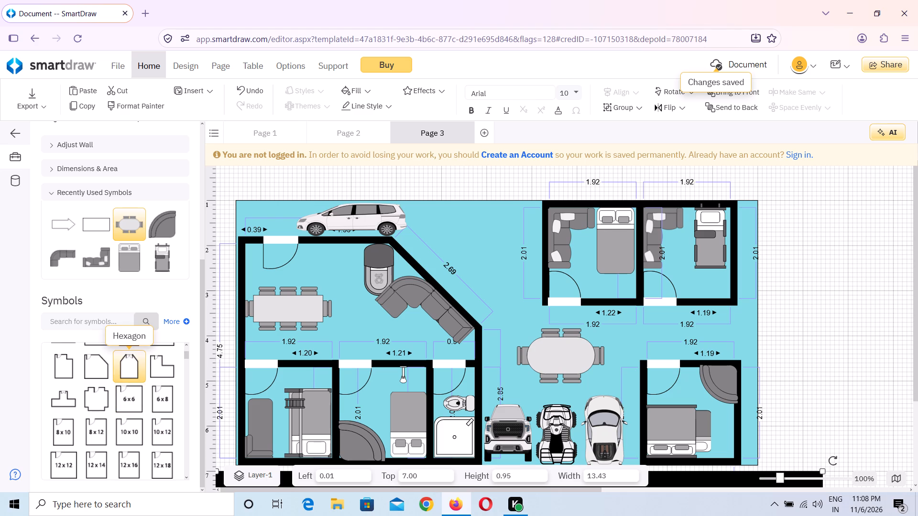
{"action": "left_click_drag", "start_coordinate": [128, 401], "coordinate": [356, 395]}
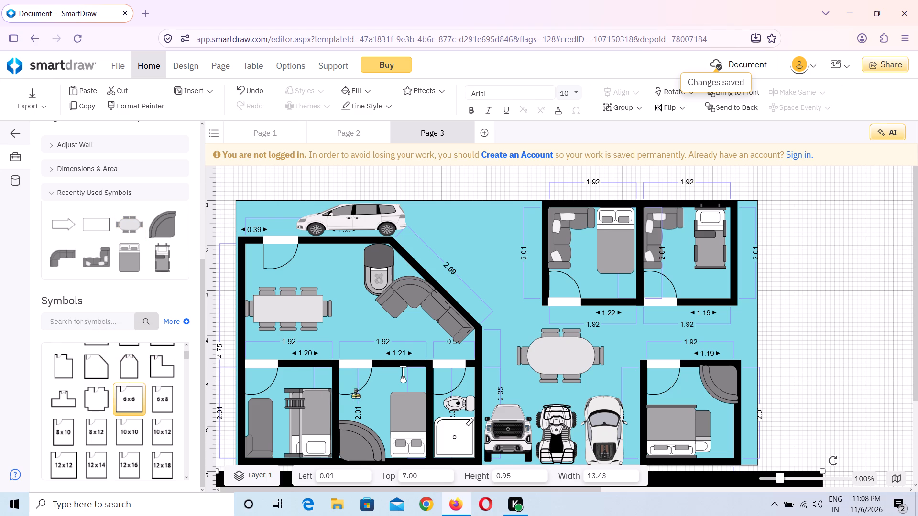
{"action": "left_click_drag", "start_coordinate": [356, 395], "coordinate": [737, 293]}
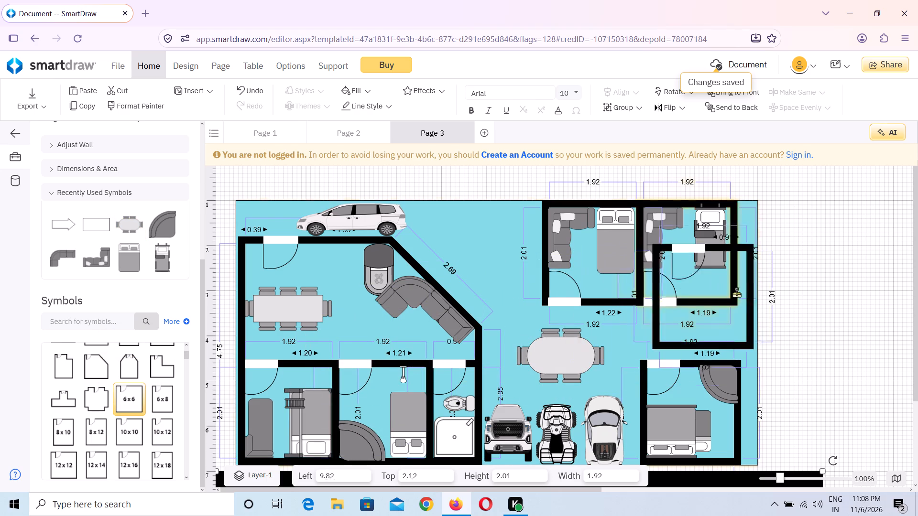
{"action": "left_click_drag", "start_coordinate": [737, 293], "coordinate": [799, 260]}
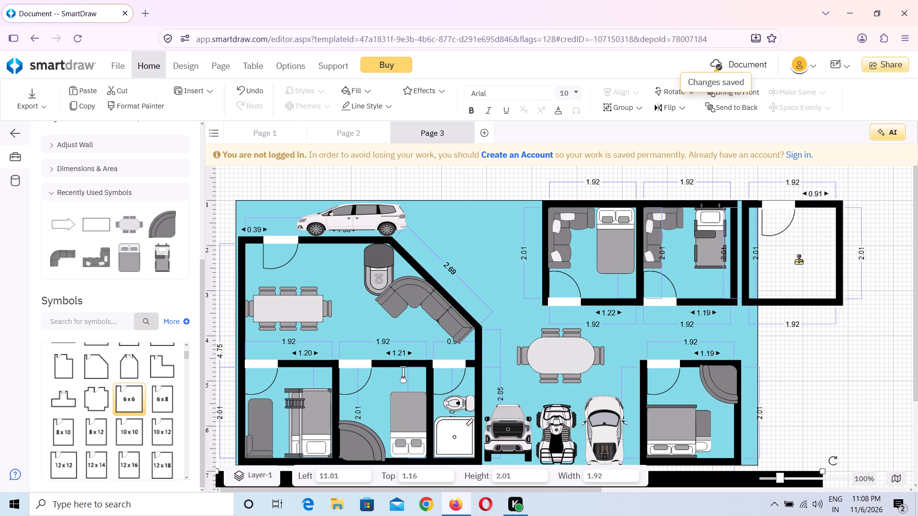
{"action": "left_click_drag", "start_coordinate": [799, 260], "coordinate": [789, 274]}
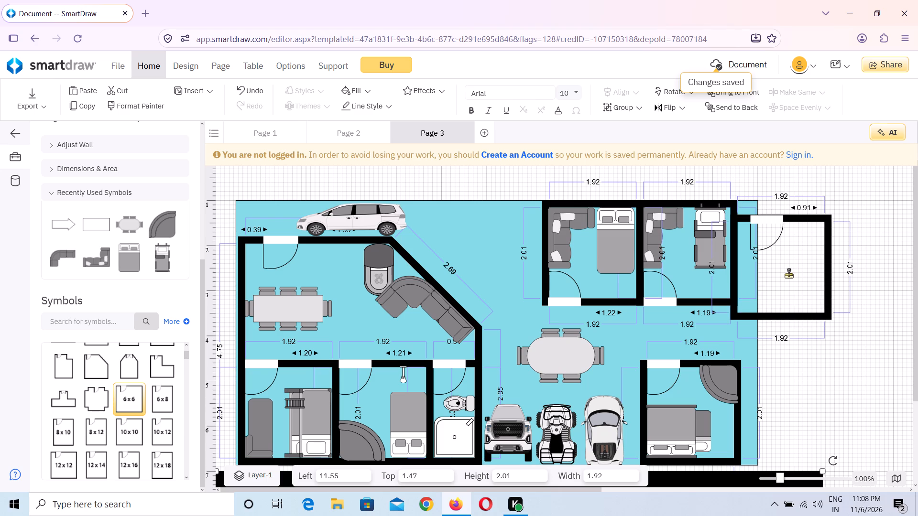
{"action": "left_click_drag", "start_coordinate": [789, 274], "coordinate": [789, 268]}
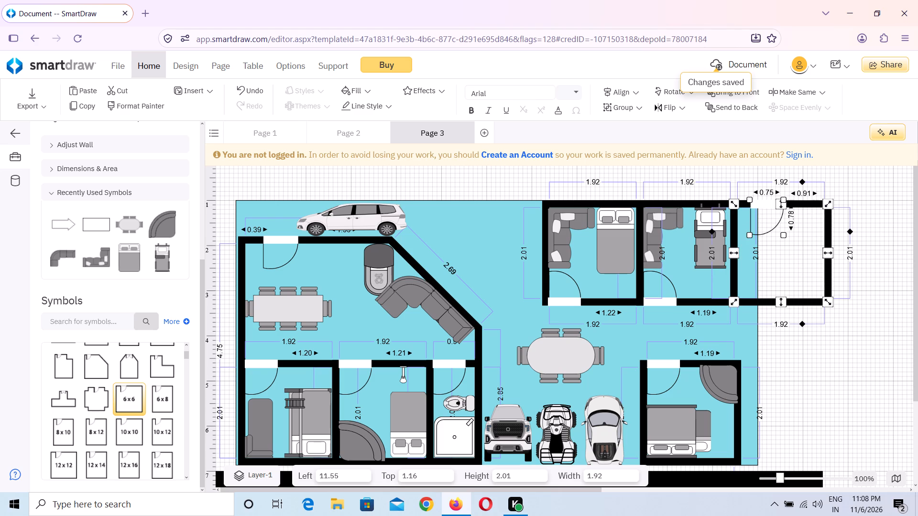
Extend the turquoise background's right edge past the new upper-right room, to a width of about 13.42.
{"action": "left_click", "coordinate": [757, 341]}
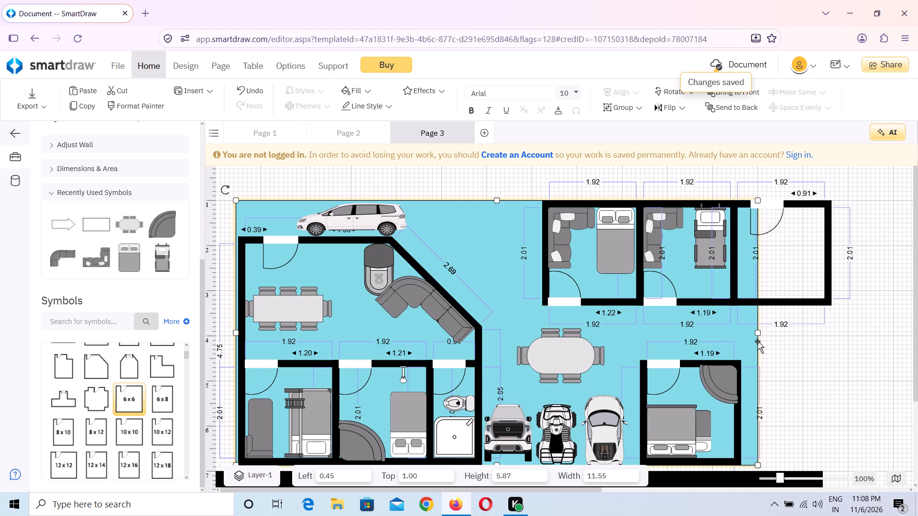
{"action": "left_click_drag", "start_coordinate": [757, 334], "coordinate": [804, 336]}
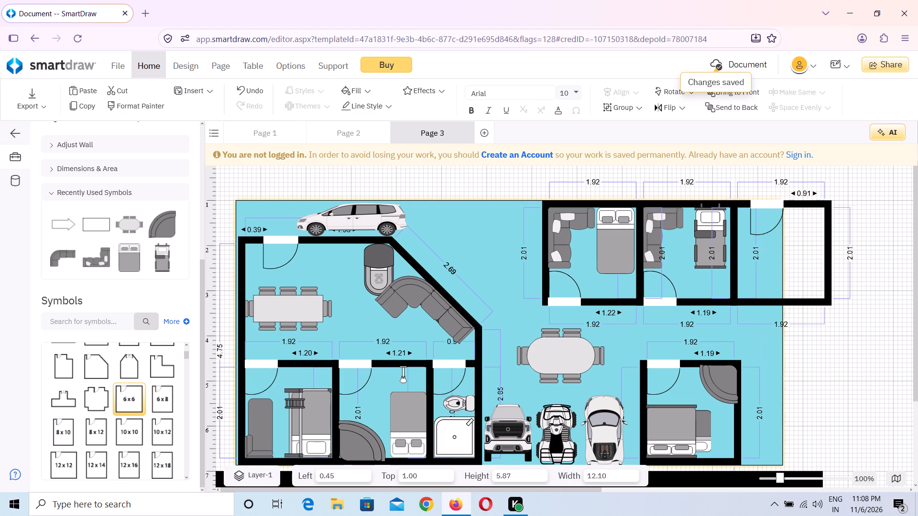
{"action": "left_click_drag", "start_coordinate": [804, 336], "coordinate": [848, 341]}
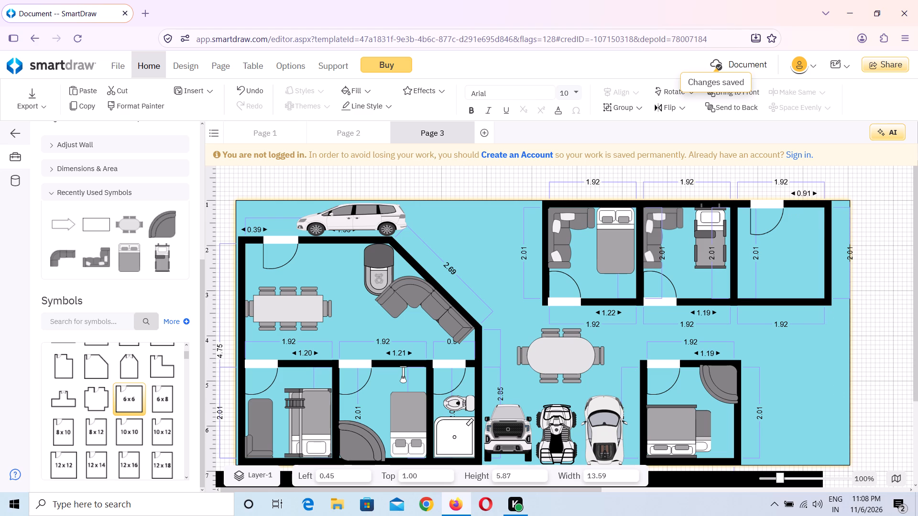
{"action": "left_click_drag", "start_coordinate": [848, 341], "coordinate": [843, 341]}
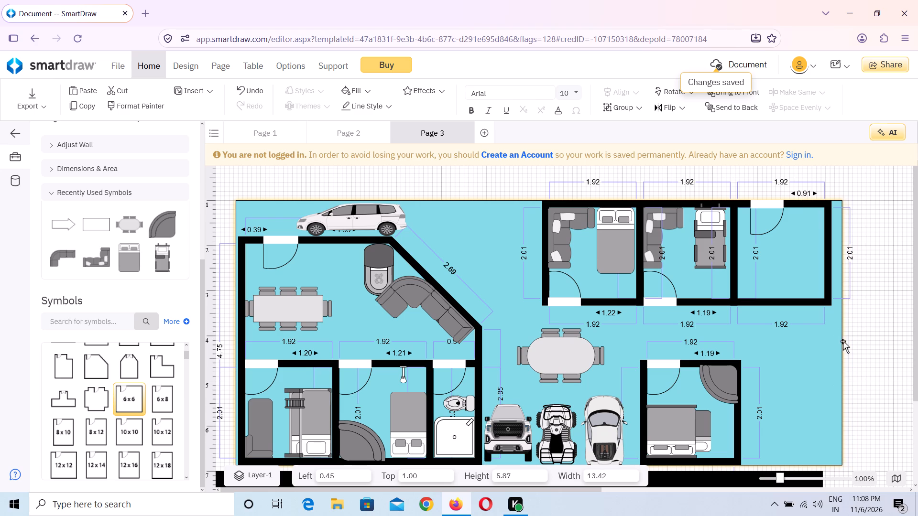
{"action": "left_click", "coordinate": [786, 263]}
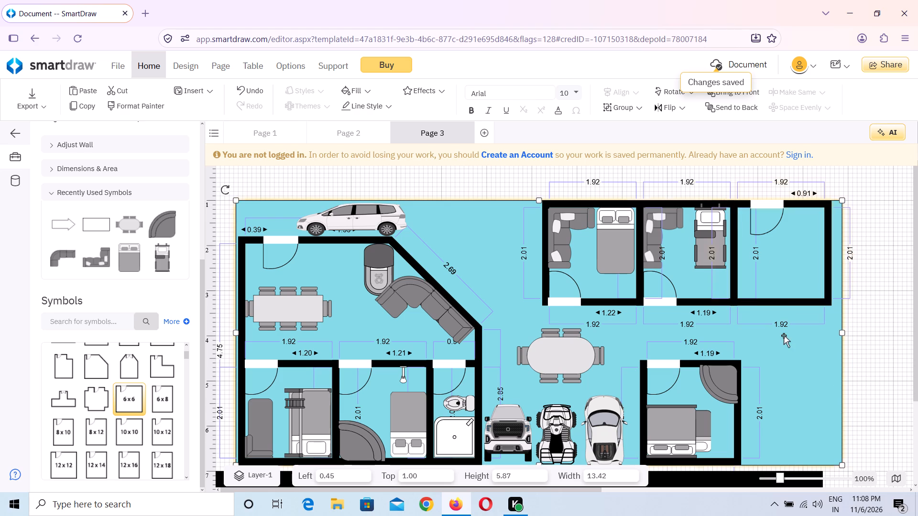
{"action": "left_click", "coordinate": [784, 335]}
Move the new upper-right room's door to its bottom wall near the left corner, about left 11.49, top 2.56, and flip it horizontally.
{"action": "left_click", "coordinate": [770, 215]}
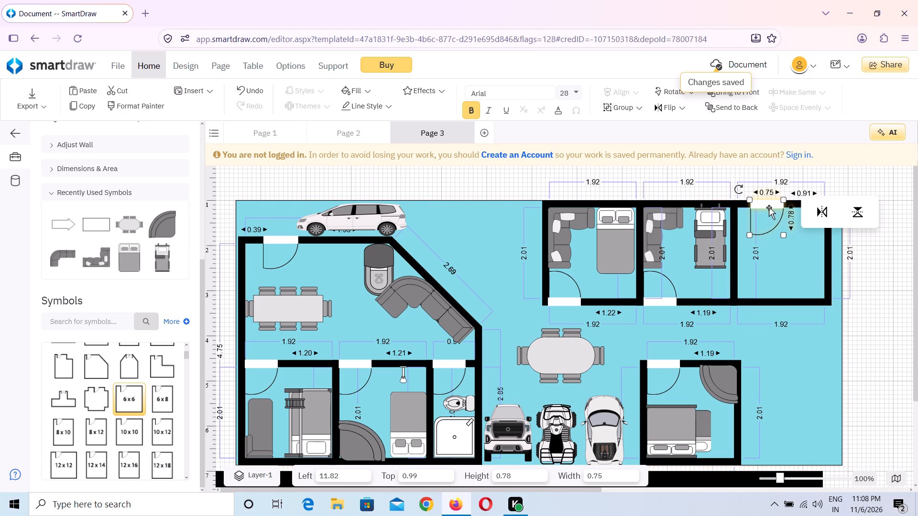
{"action": "left_click_drag", "start_coordinate": [768, 206], "coordinate": [747, 272]}
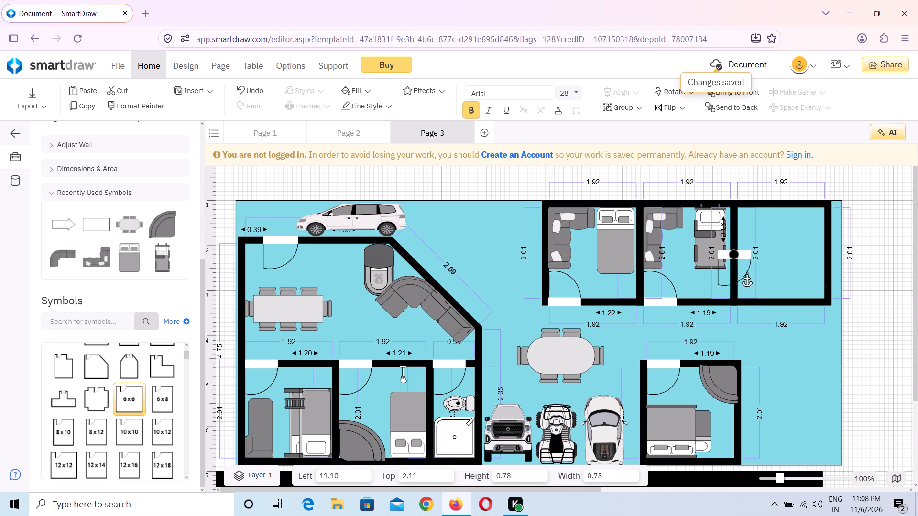
{"action": "left_click_drag", "start_coordinate": [747, 272], "coordinate": [749, 273]}
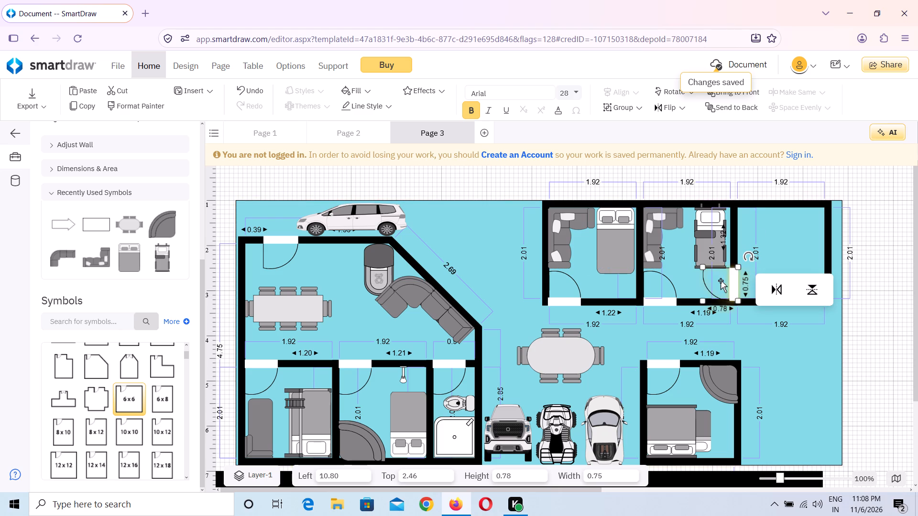
{"action": "left_click_drag", "start_coordinate": [721, 280], "coordinate": [742, 288]}
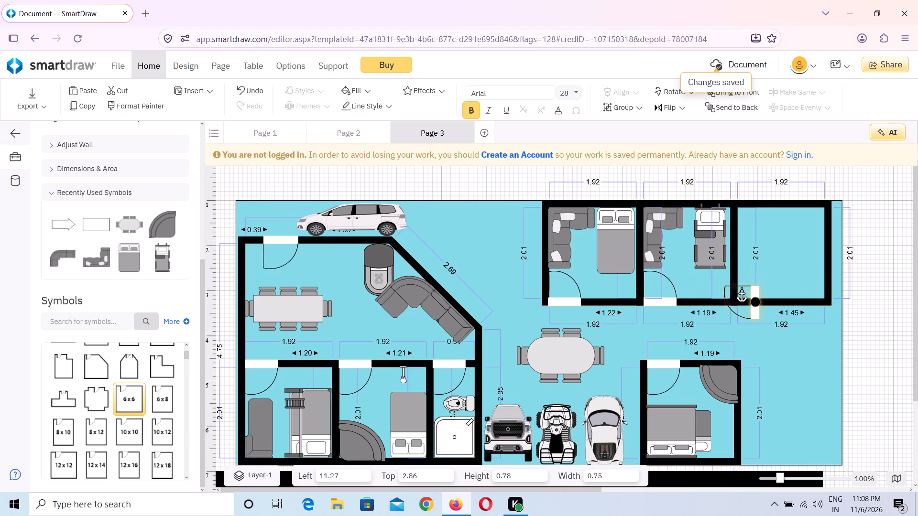
{"action": "left_click_drag", "start_coordinate": [742, 288], "coordinate": [738, 289]}
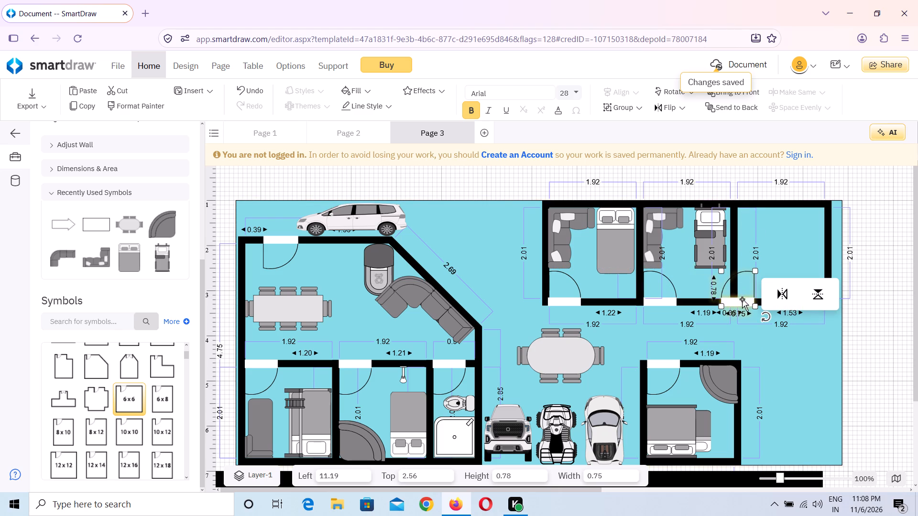
{"action": "left_click_drag", "start_coordinate": [742, 299], "coordinate": [759, 299]}
{"action": "left_click", "coordinate": [796, 301]}
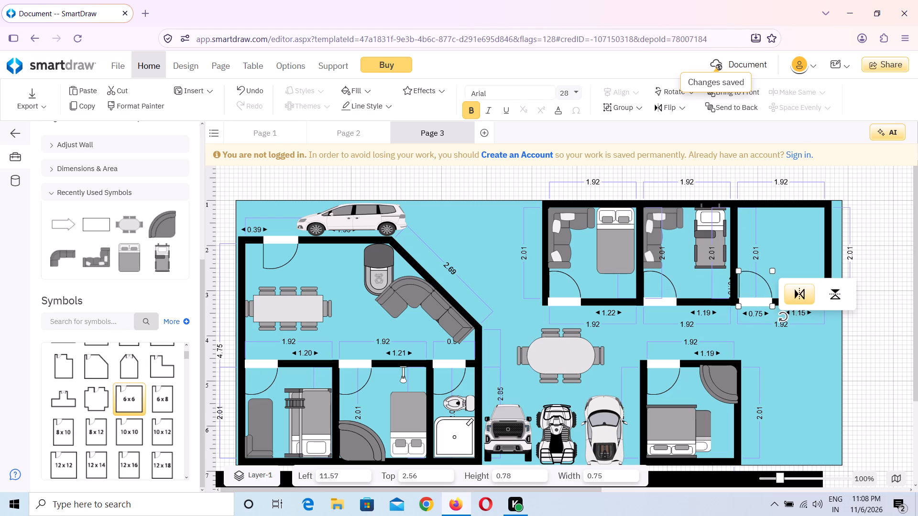
{"action": "left_click", "coordinate": [758, 304]}
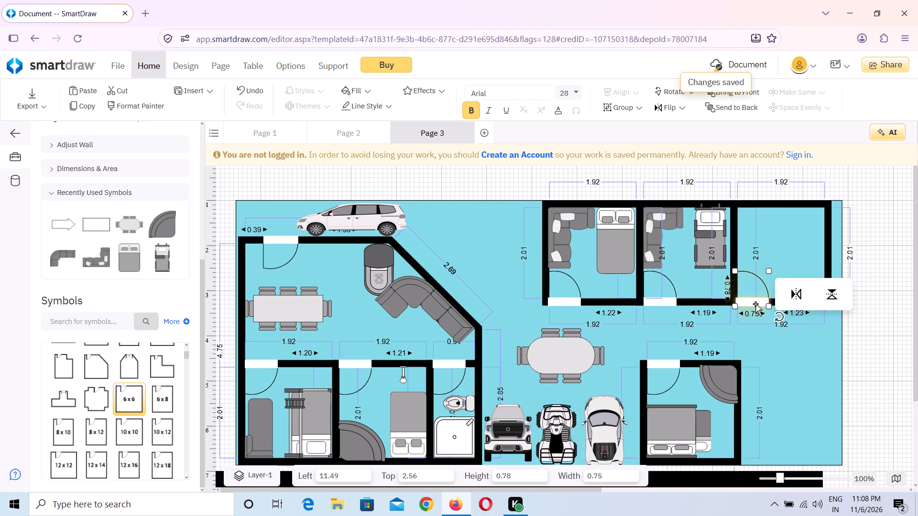
{"action": "left_click", "coordinate": [755, 304]}
{"action": "left_click", "coordinate": [776, 350]}
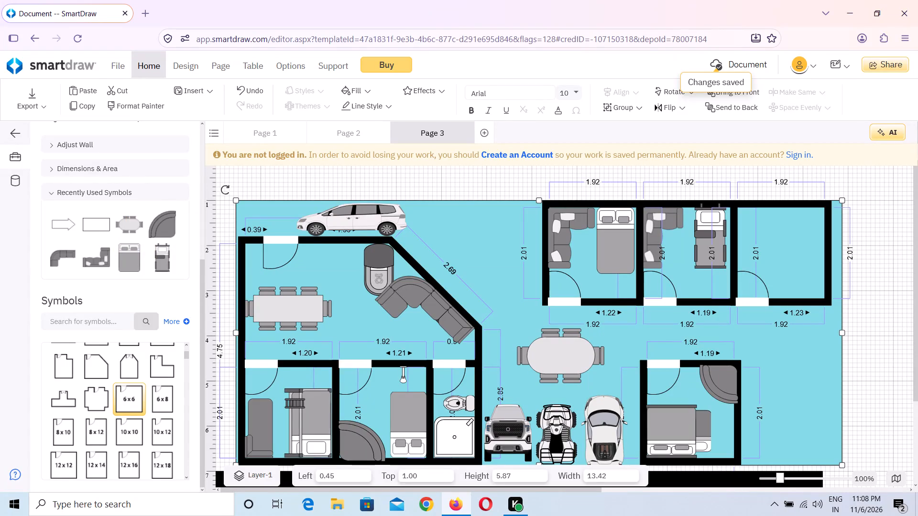
Add a double bed in the new room's upper-right corner, sized about 1.43 high by 1.08 wide, at left 12.43, top 1.12.
{"action": "left_click_drag", "start_coordinate": [124, 250], "coordinate": [577, 325]}
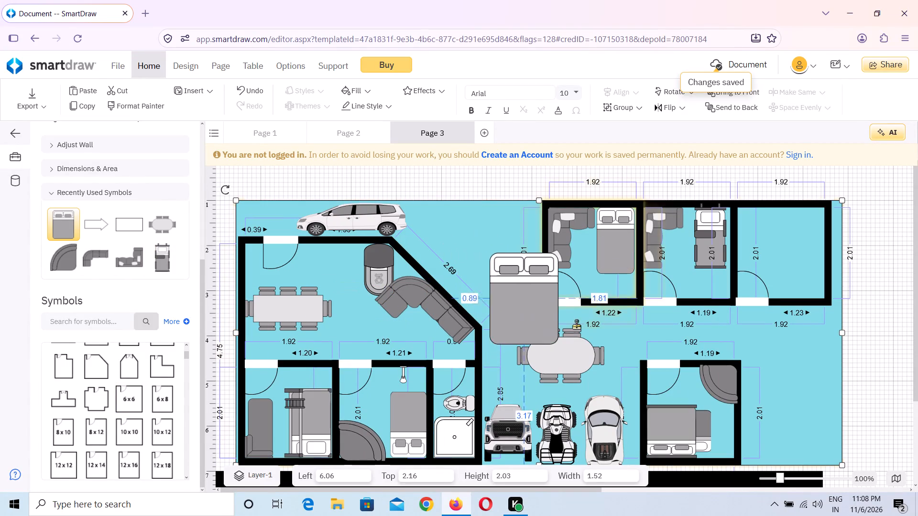
{"action": "left_click_drag", "start_coordinate": [577, 325], "coordinate": [801, 290]}
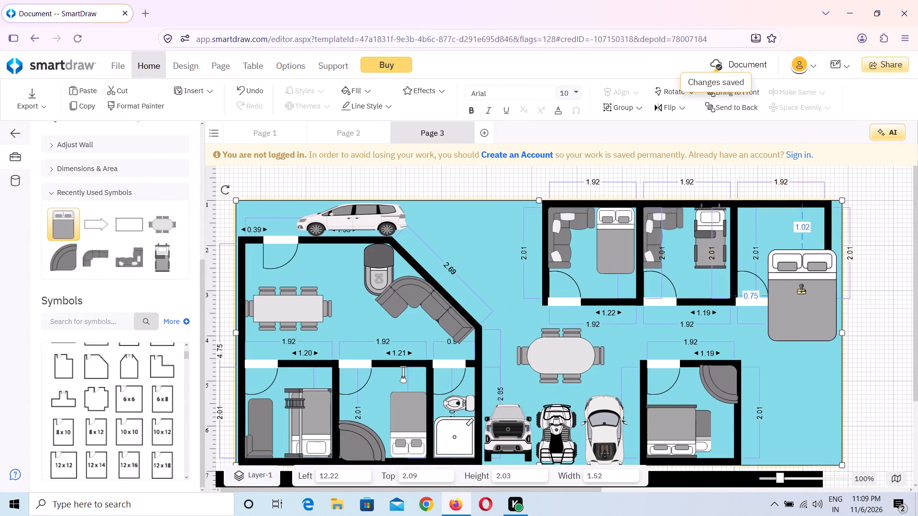
{"action": "left_click_drag", "start_coordinate": [801, 290], "coordinate": [789, 248]}
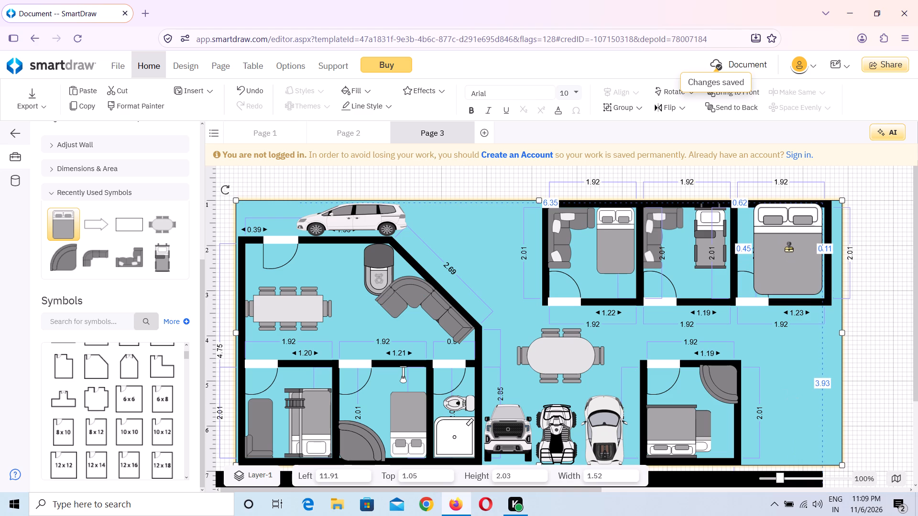
{"action": "left_click_drag", "start_coordinate": [789, 248], "coordinate": [790, 251]}
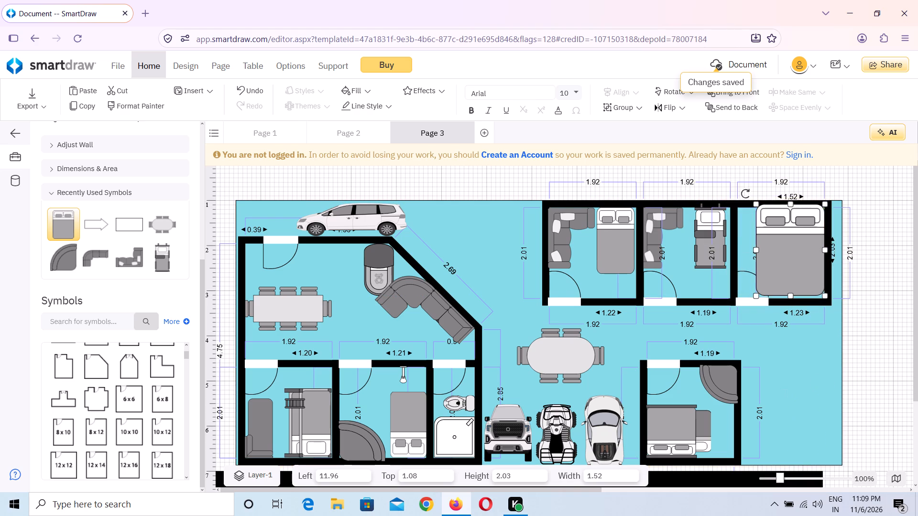
{"action": "left_click_drag", "start_coordinate": [824, 295], "coordinate": [808, 271]}
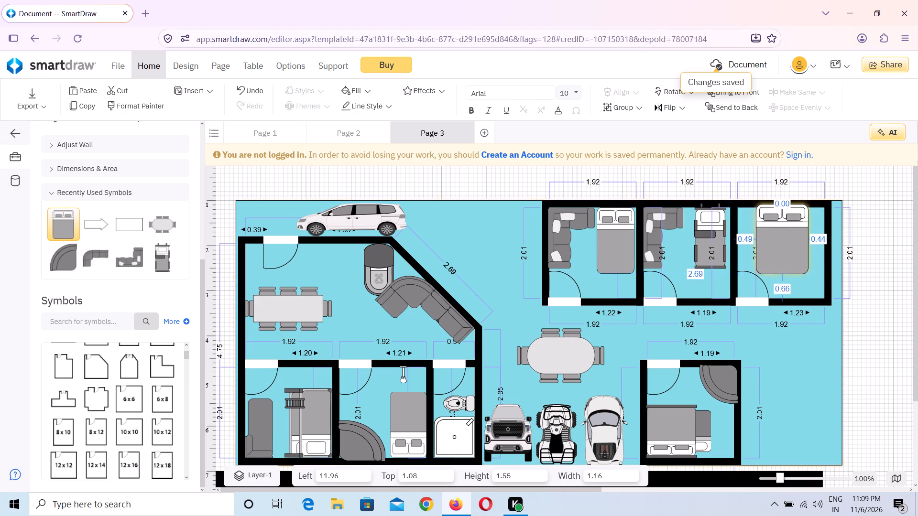
{"action": "left_click_drag", "start_coordinate": [808, 271], "coordinate": [806, 269]}
{"action": "left_click_drag", "start_coordinate": [777, 224], "coordinate": [798, 226]}
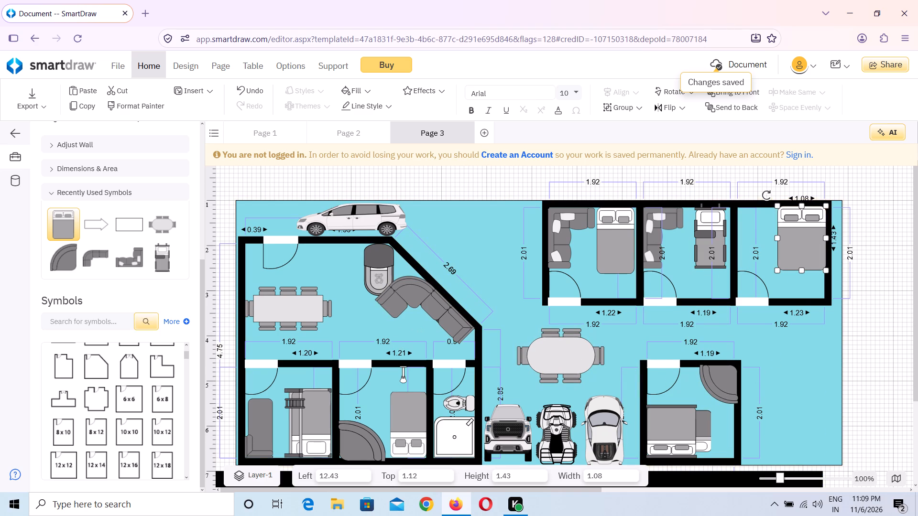
Add a Sectional Sofa - Armless below the new upper-right room, rotate it a quarter turn clockwise and flip it horizontally.
{"action": "left_click", "coordinate": [96, 262]}
{"action": "left_click_drag", "start_coordinate": [96, 262], "coordinate": [172, 271]}
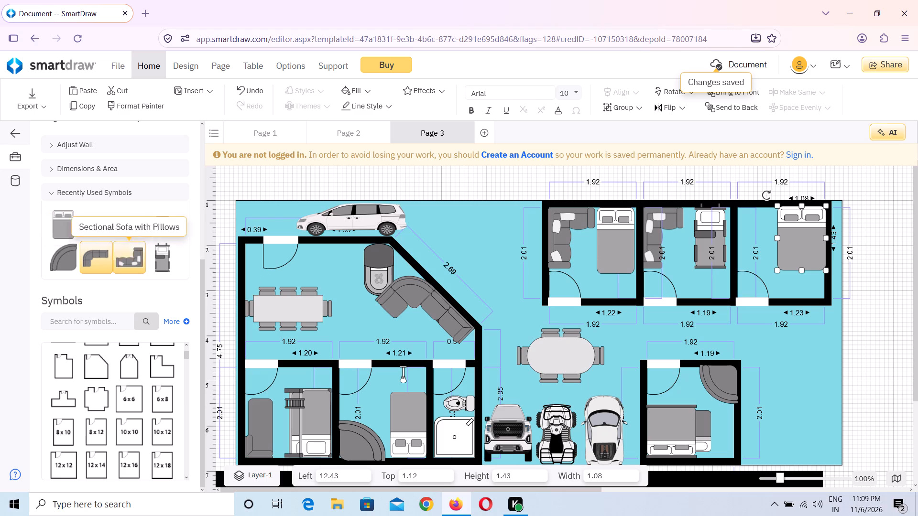
{"action": "left_click_drag", "start_coordinate": [172, 271], "coordinate": [642, 355]}
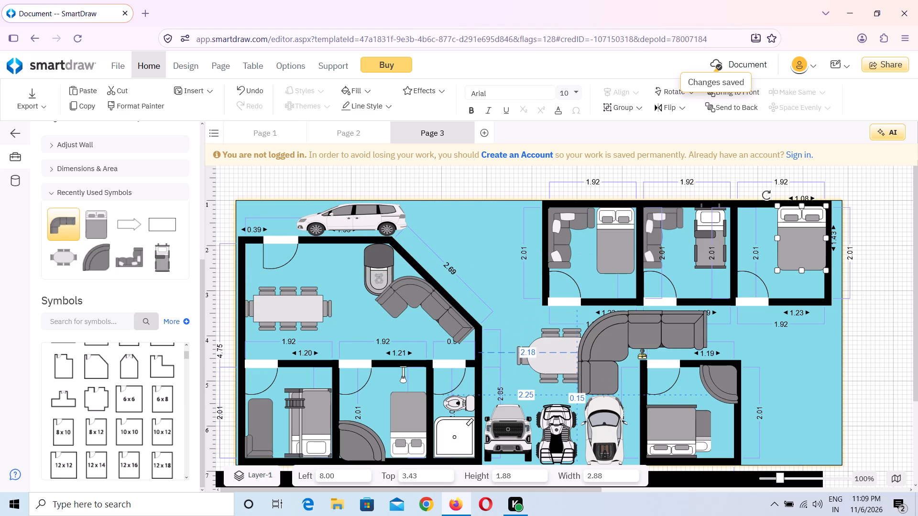
{"action": "left_click_drag", "start_coordinate": [642, 355], "coordinate": [774, 366]}
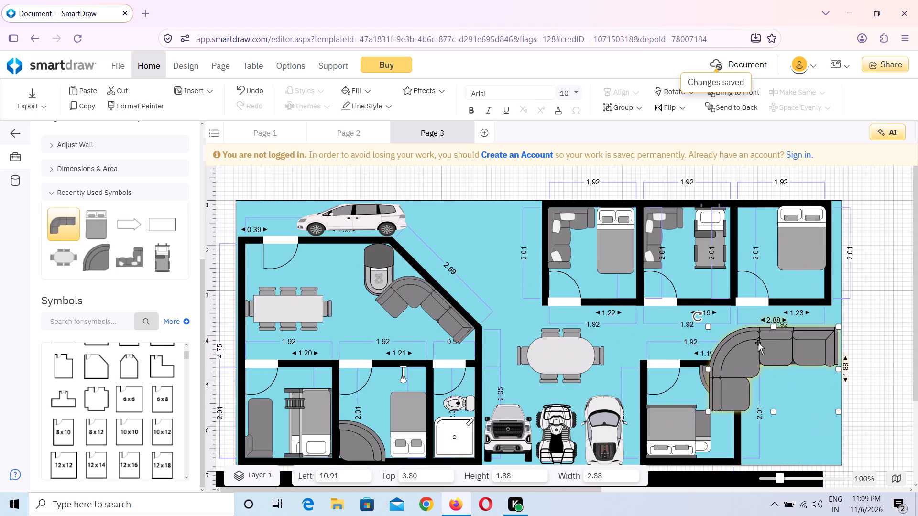
{"action": "left_click_drag", "start_coordinate": [697, 318], "coordinate": [763, 266]}
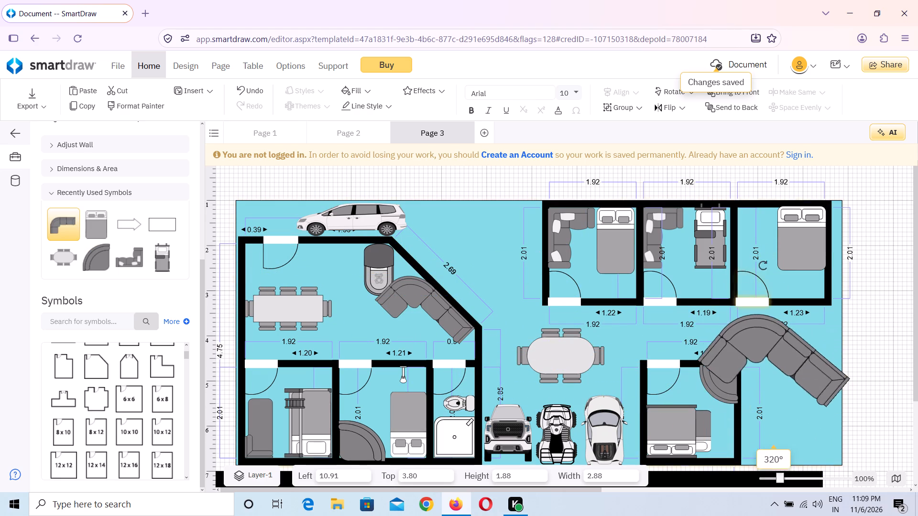
{"action": "left_click_drag", "start_coordinate": [763, 266], "coordinate": [842, 259]}
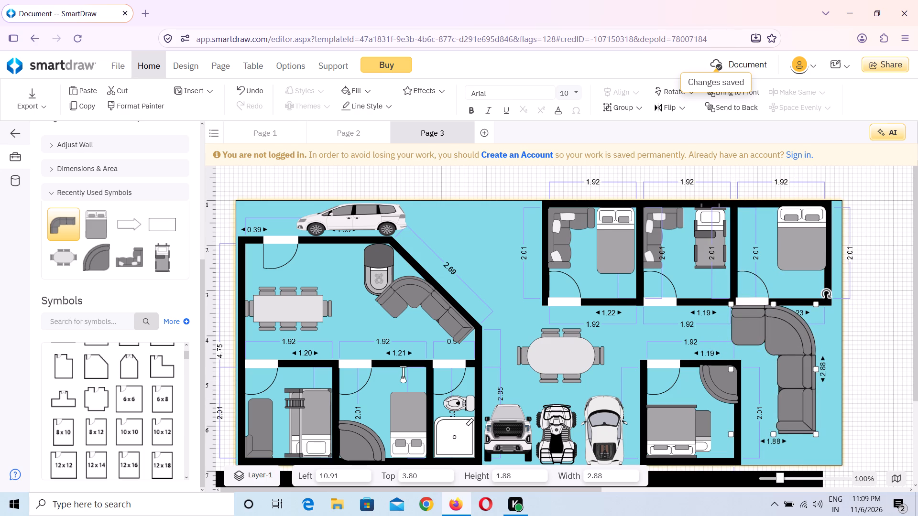
{"action": "left_click", "coordinate": [673, 108]}
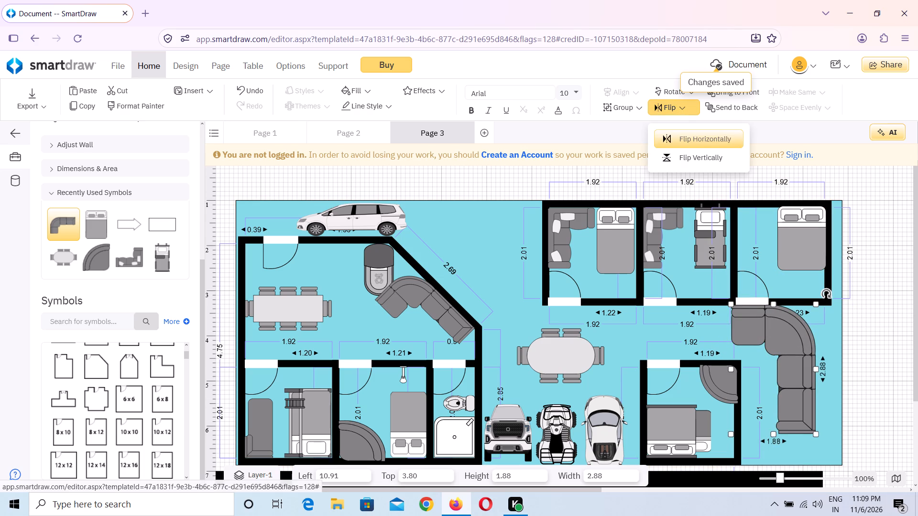
{"action": "left_click", "coordinate": [684, 137]}
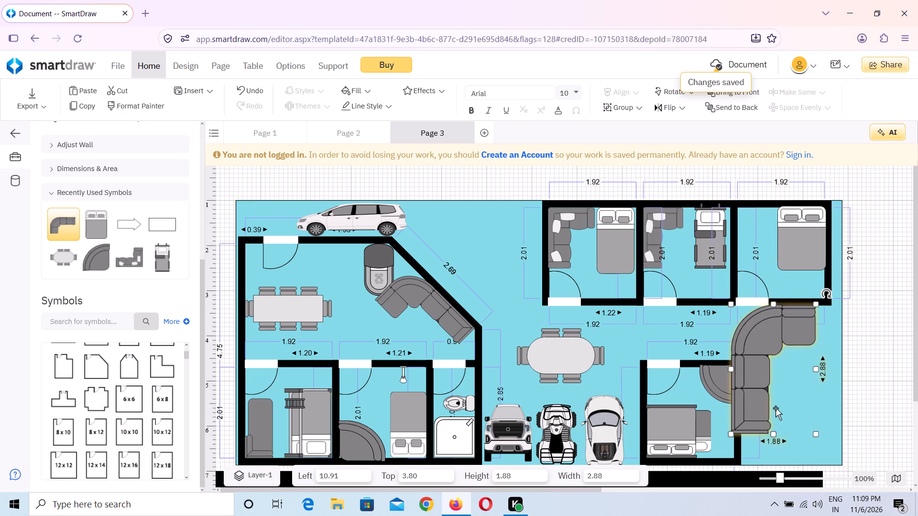
Shrink the sectional sofa to about 0.69 high by 1.28 wide and fit it into the new room's upper-left corner beside the bed.
{"action": "left_click_drag", "start_coordinate": [816, 434], "coordinate": [788, 391]}
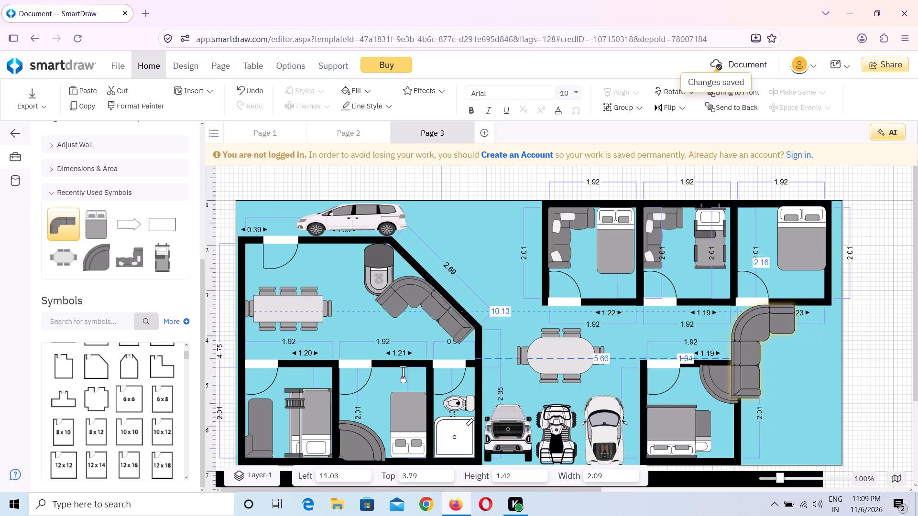
{"action": "left_click_drag", "start_coordinate": [788, 391], "coordinate": [762, 352]}
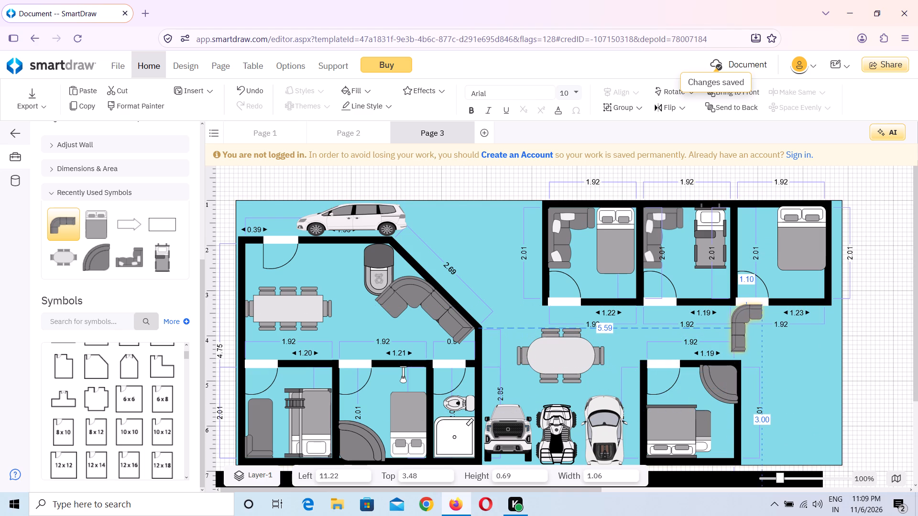
{"action": "left_click_drag", "start_coordinate": [762, 352], "coordinate": [762, 352]}
{"action": "left_click_drag", "start_coordinate": [743, 317], "coordinate": [748, 241]}
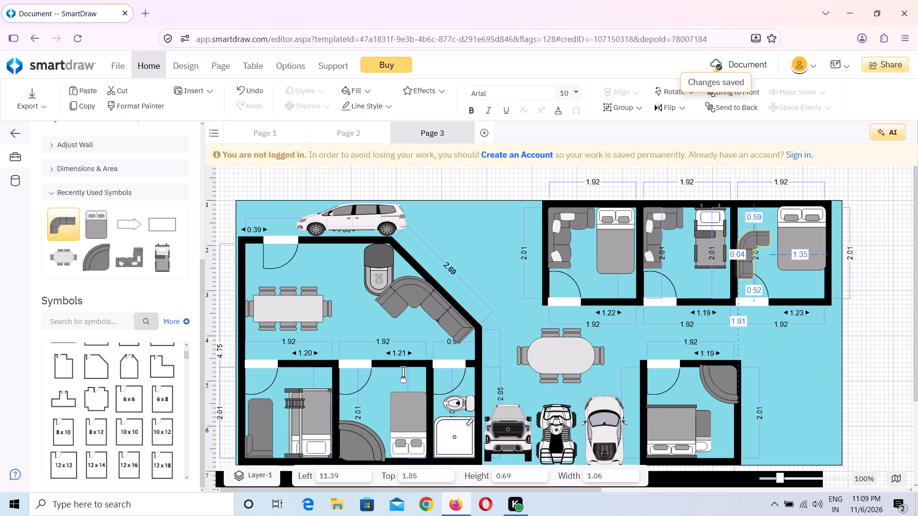
{"action": "left_click_drag", "start_coordinate": [748, 241], "coordinate": [748, 221]}
{"action": "left_click_drag", "start_coordinate": [752, 253], "coordinate": [752, 256]}
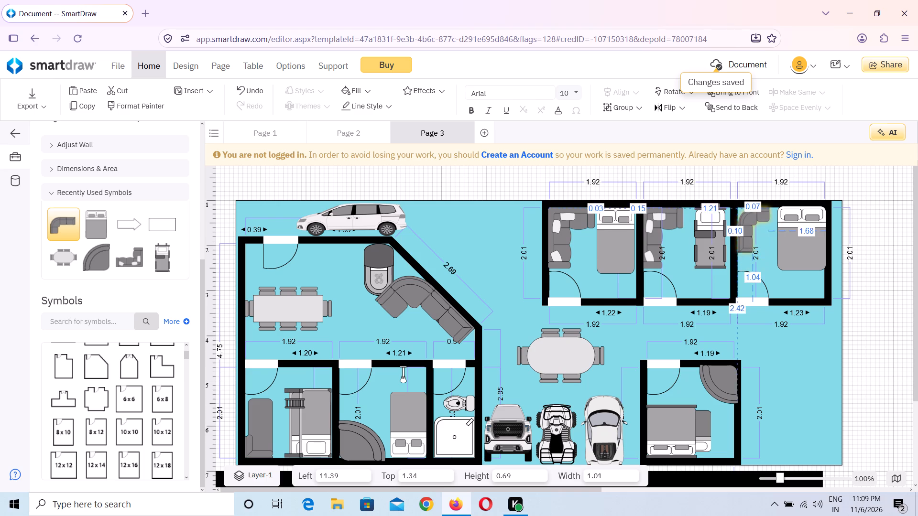
{"action": "left_click_drag", "start_coordinate": [752, 256], "coordinate": [752, 265]}
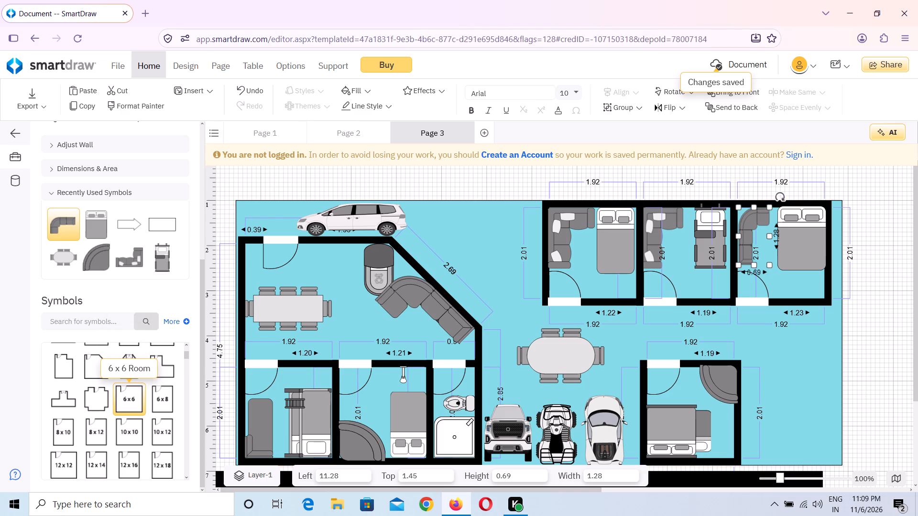
Add a 6 x 6 room adjoining the lower-right bedroom's right wall, at about left 11.63, top 4.69.
{"action": "left_click_drag", "start_coordinate": [130, 399], "coordinate": [720, 443]}
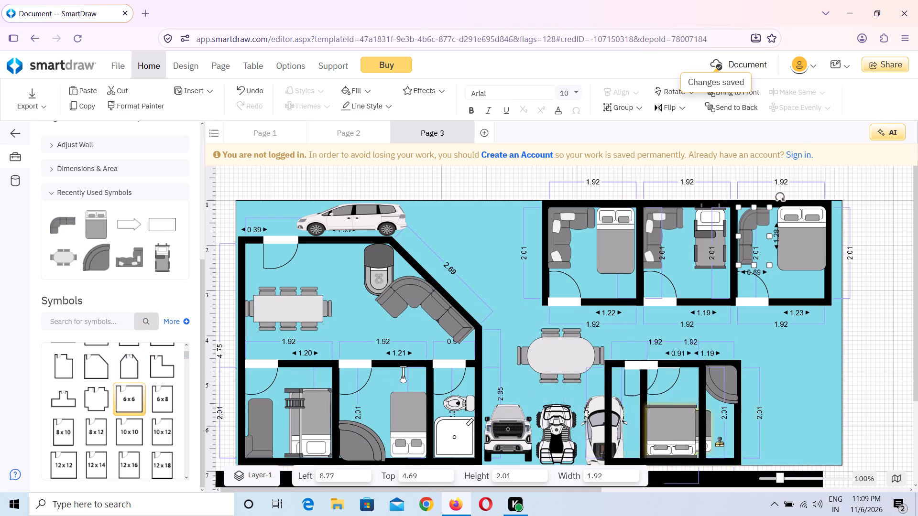
{"action": "left_click_drag", "start_coordinate": [720, 443], "coordinate": [798, 419]}
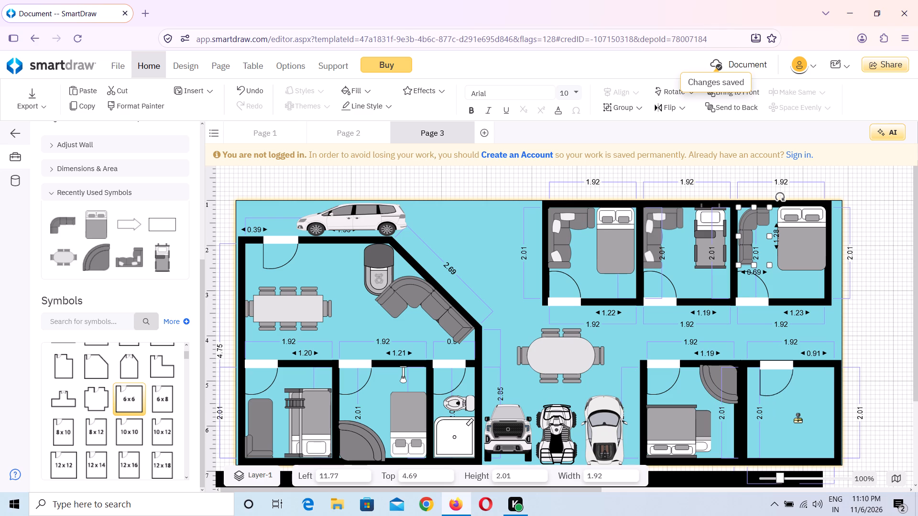
{"action": "left_click_drag", "start_coordinate": [798, 419], "coordinate": [792, 419]}
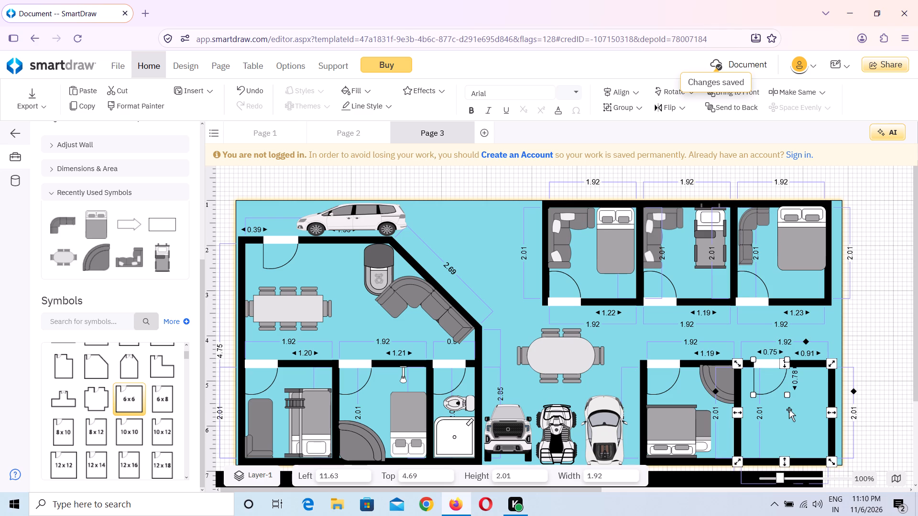
{"action": "left_click", "coordinate": [870, 412]}
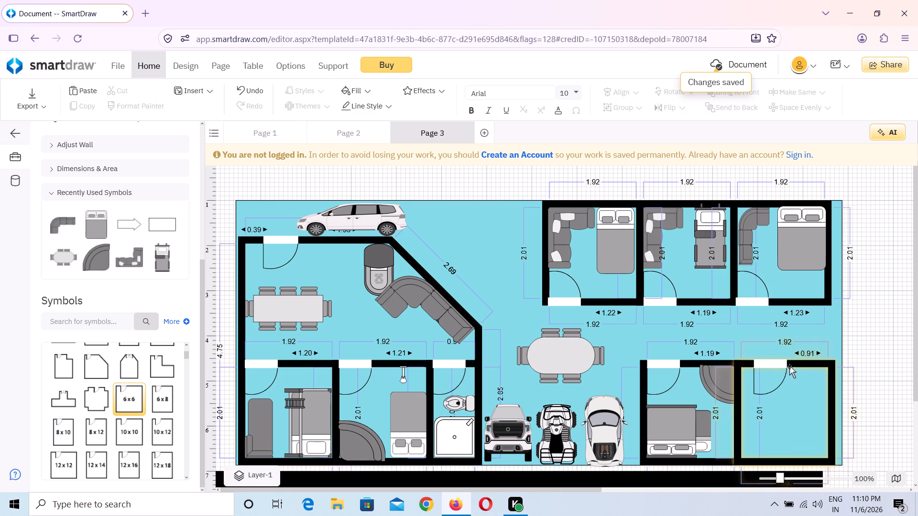
Slide the new lower-right room's door along its top wall to the wall's left end, at about left 11.61, top 4.52.
{"action": "left_click", "coordinate": [771, 365]}
{"action": "left_click_drag", "start_coordinate": [771, 365], "coordinate": [768, 365]}
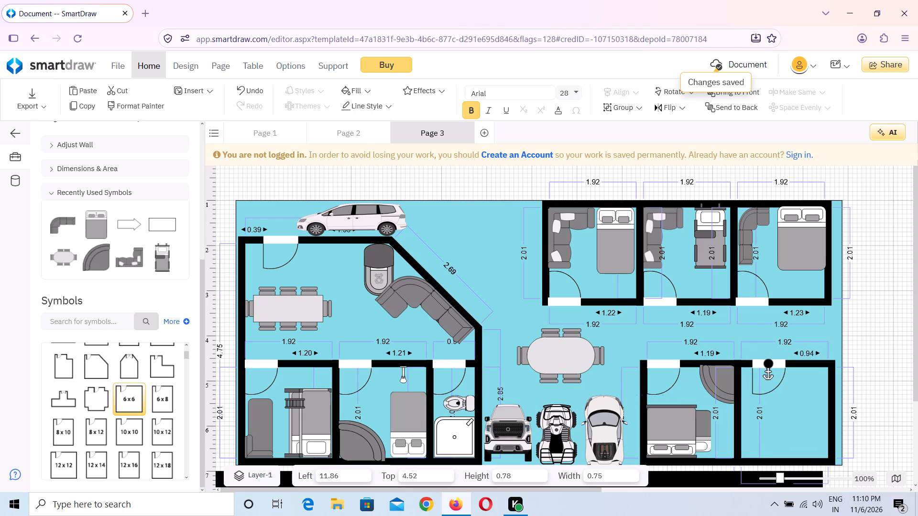
{"action": "left_click_drag", "start_coordinate": [768, 365], "coordinate": [760, 368]}
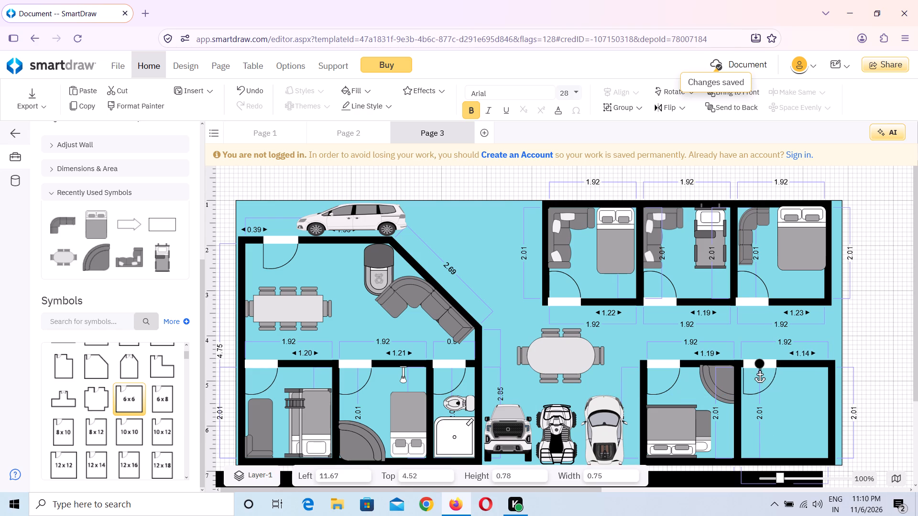
{"action": "left_click_drag", "start_coordinate": [760, 368], "coordinate": [759, 369]}
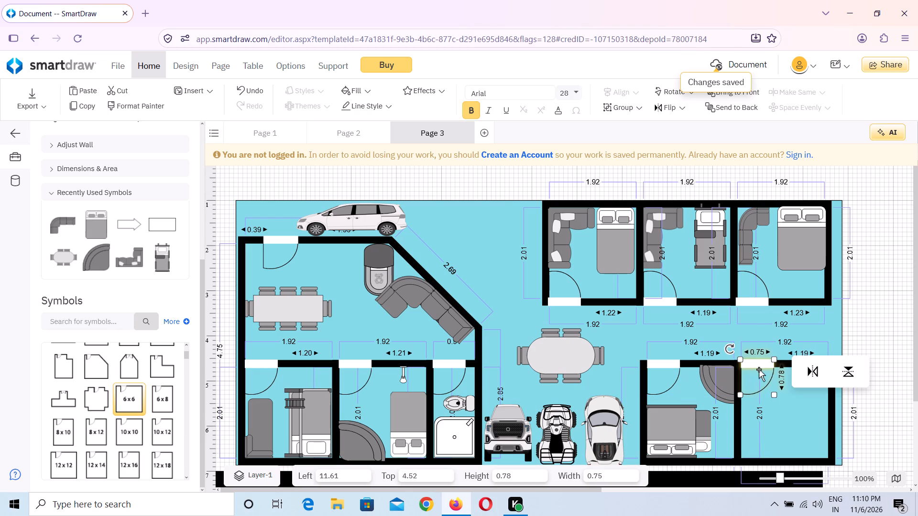
{"action": "left_click", "coordinate": [899, 399]}
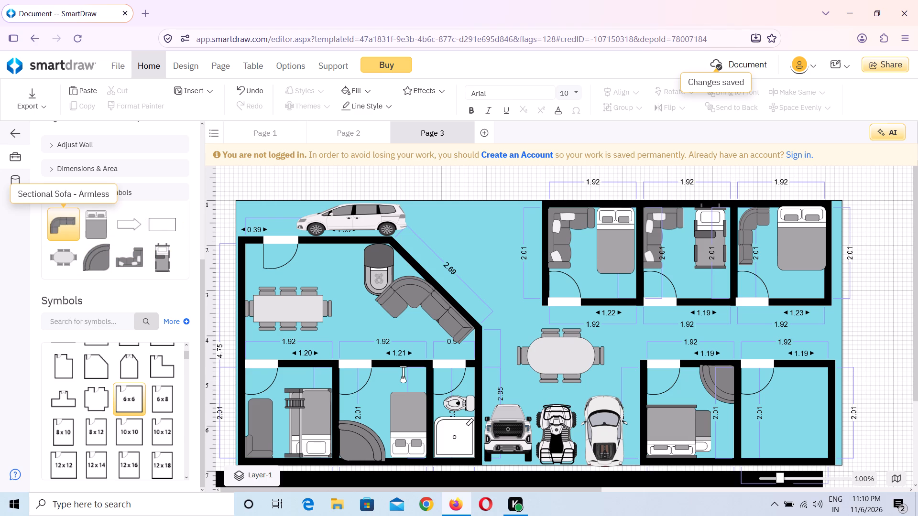
Add a double bed to the new lower-right room at about left 11.83, top 4.68, and rotate it 180°.
{"action": "left_click_drag", "start_coordinate": [99, 228], "coordinate": [402, 291]}
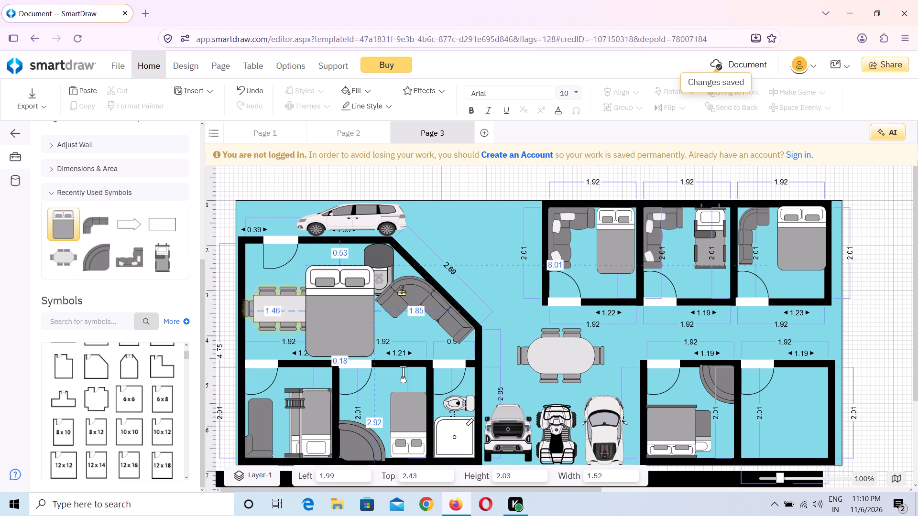
{"action": "left_click_drag", "start_coordinate": [402, 291], "coordinate": [802, 430]}
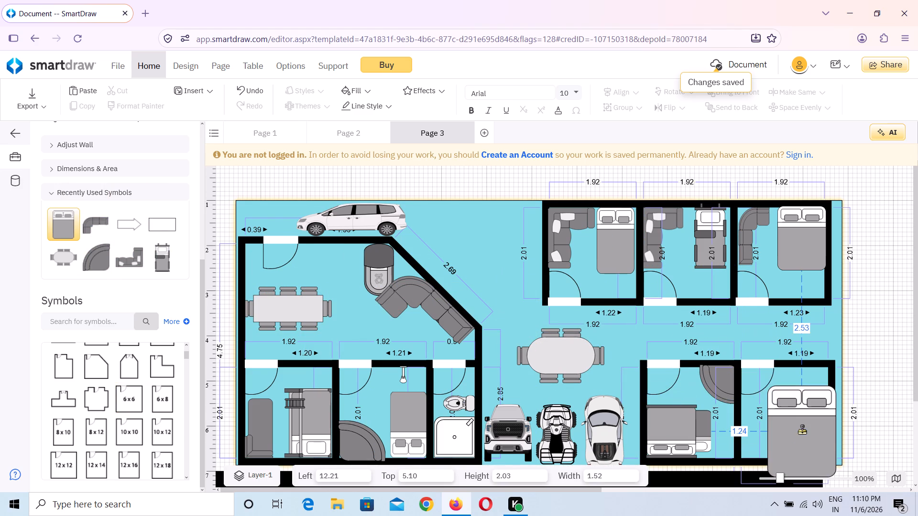
{"action": "left_click_drag", "start_coordinate": [802, 430], "coordinate": [785, 411]}
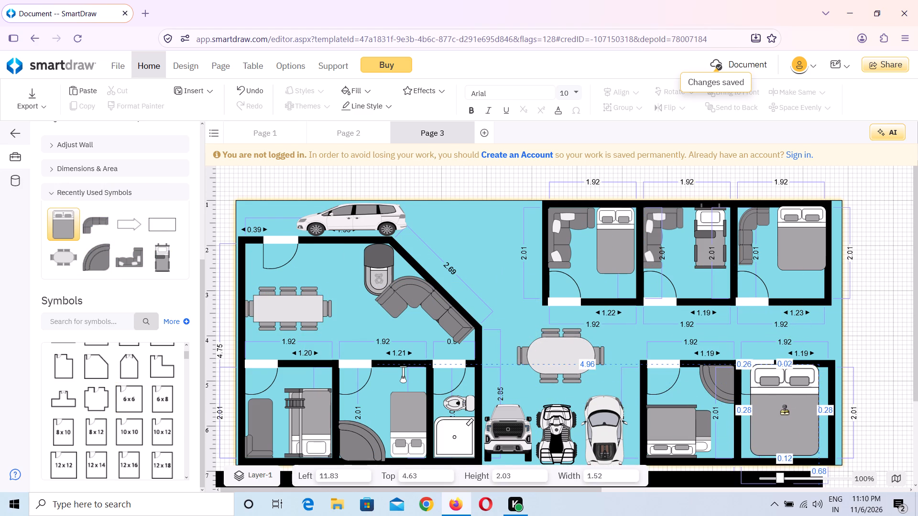
{"action": "left_click_drag", "start_coordinate": [785, 411], "coordinate": [785, 412]}
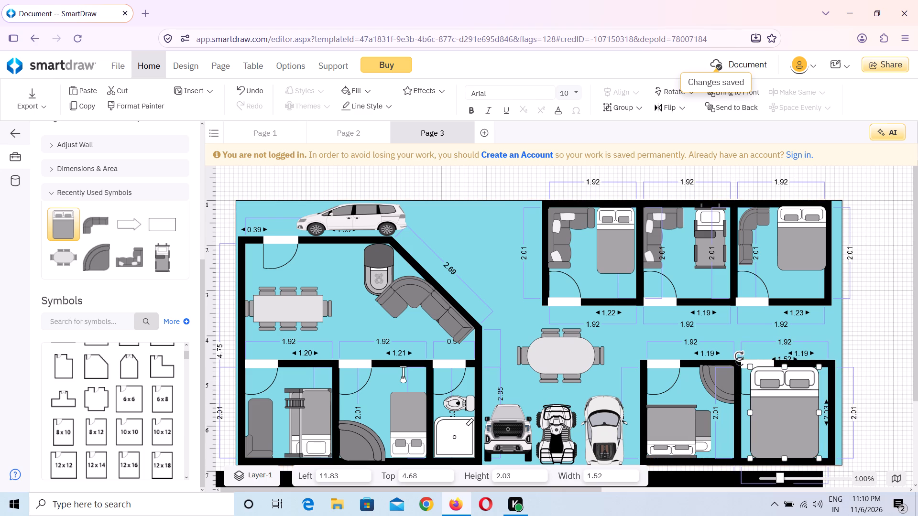
{"action": "left_click_drag", "start_coordinate": [739, 356], "coordinate": [798, 431]}
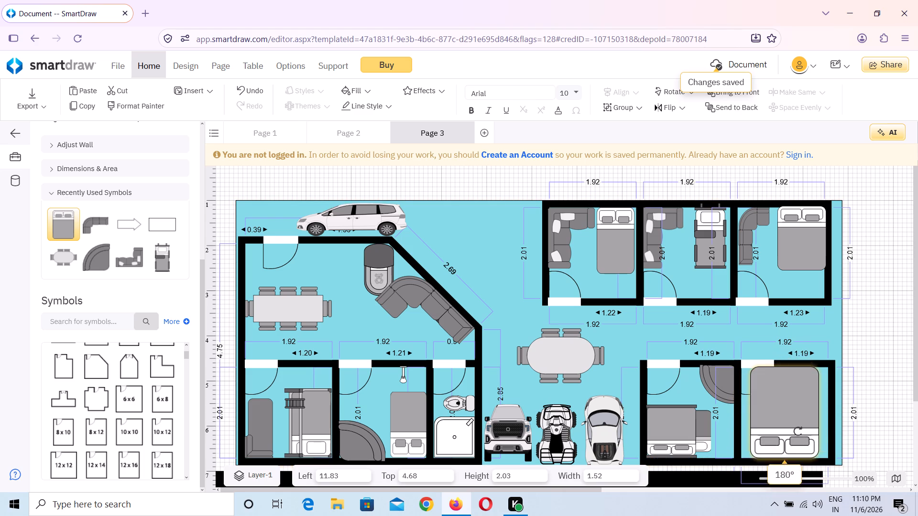
{"action": "left_click_drag", "start_coordinate": [798, 431], "coordinate": [800, 431]}
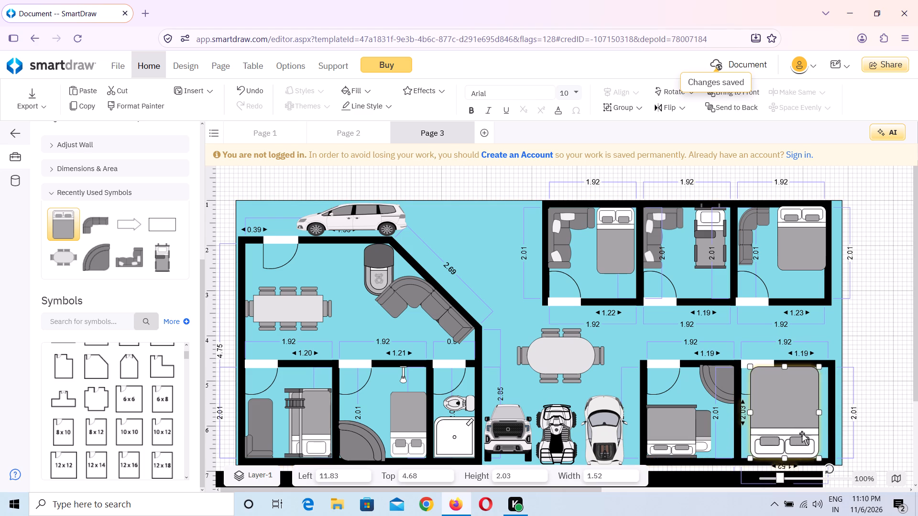
Shrink the new bed to about 1.41 high by 1.00 wide and fit it into the room's lower-right corner, at about left 12.56, top 5.31.
{"action": "left_click_drag", "start_coordinate": [819, 365], "coordinate": [819, 365]}
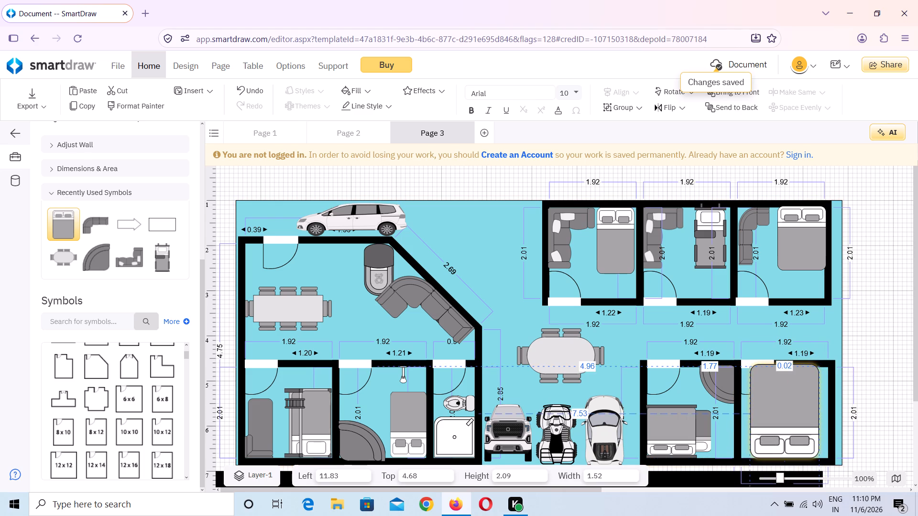
{"action": "left_click_drag", "start_coordinate": [819, 365], "coordinate": [805, 391]}
{"action": "double_click", "coordinate": [779, 406]}
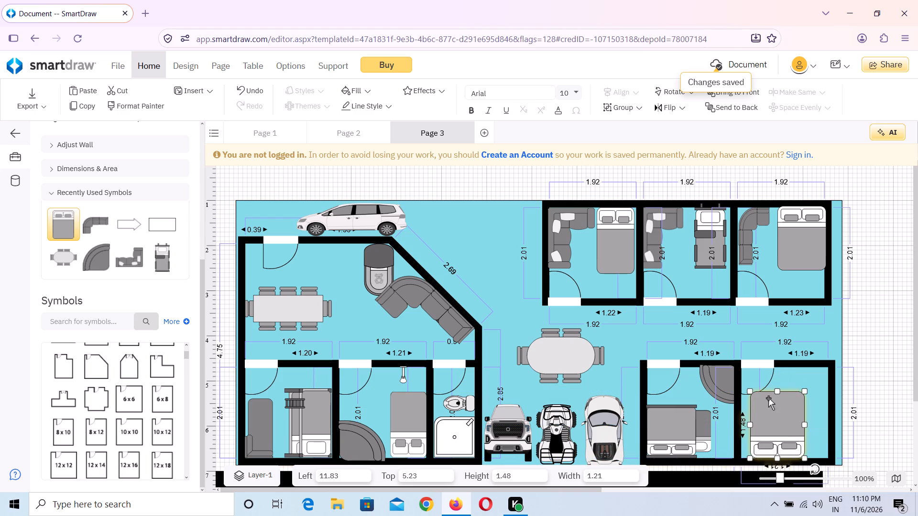
{"action": "left_click_drag", "start_coordinate": [750, 392], "coordinate": [759, 394]}
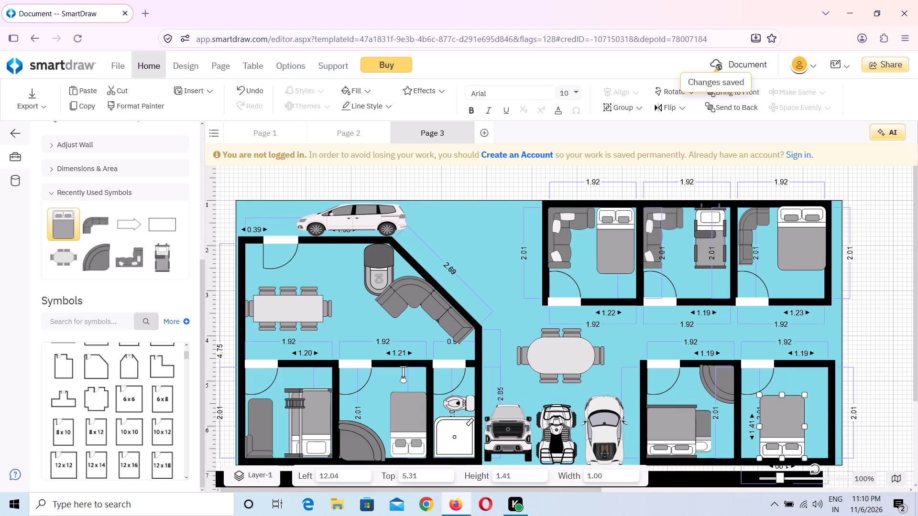
{"action": "left_click_drag", "start_coordinate": [783, 415], "coordinate": [805, 416]}
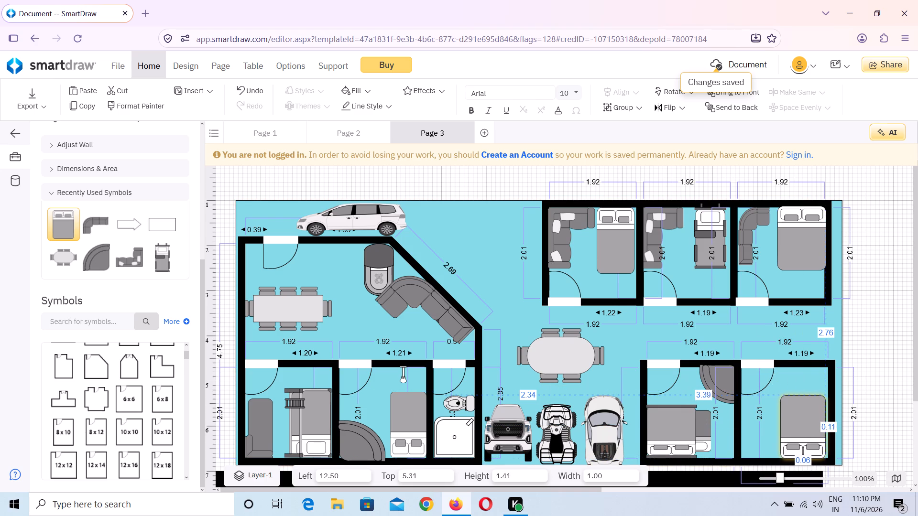
{"action": "left_click_drag", "start_coordinate": [805, 416], "coordinate": [807, 416]}
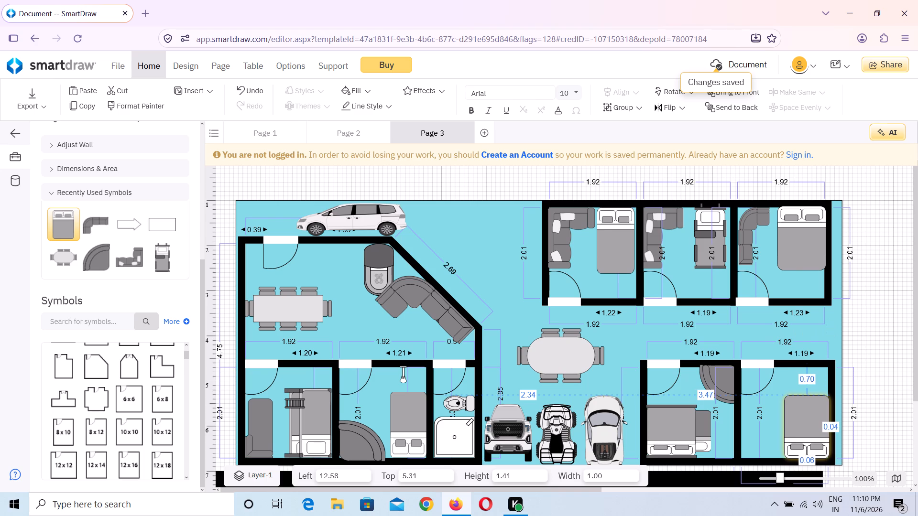
{"action": "left_click_drag", "start_coordinate": [807, 416], "coordinate": [807, 416]}
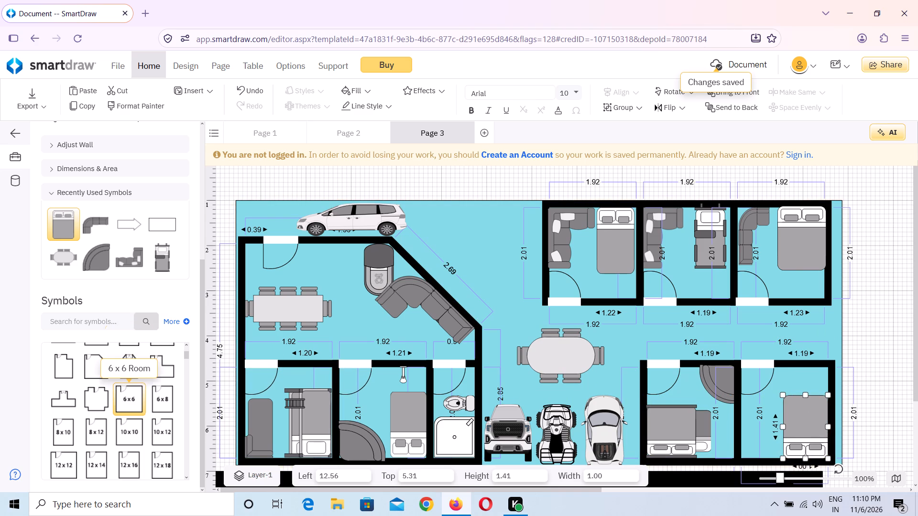
Add an Arm Chaise - Right from the Couches & Sofas symbols over the new lower-right room's left wall, at about left 11.15, top 4.89.
{"action": "scroll", "coordinate": [131, 384], "scroll_direction": "down", "scroll_amount": 5}
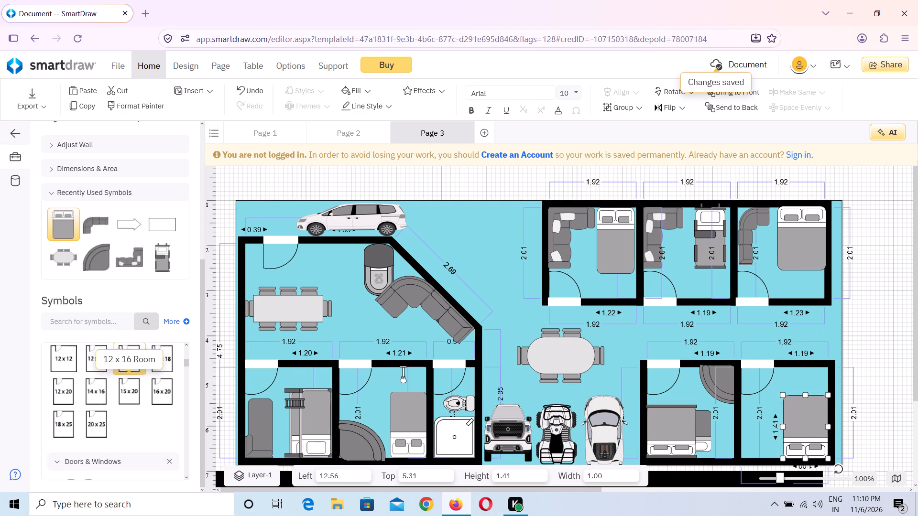
{"action": "scroll", "coordinate": [131, 384], "scroll_direction": "down", "scroll_amount": 5}
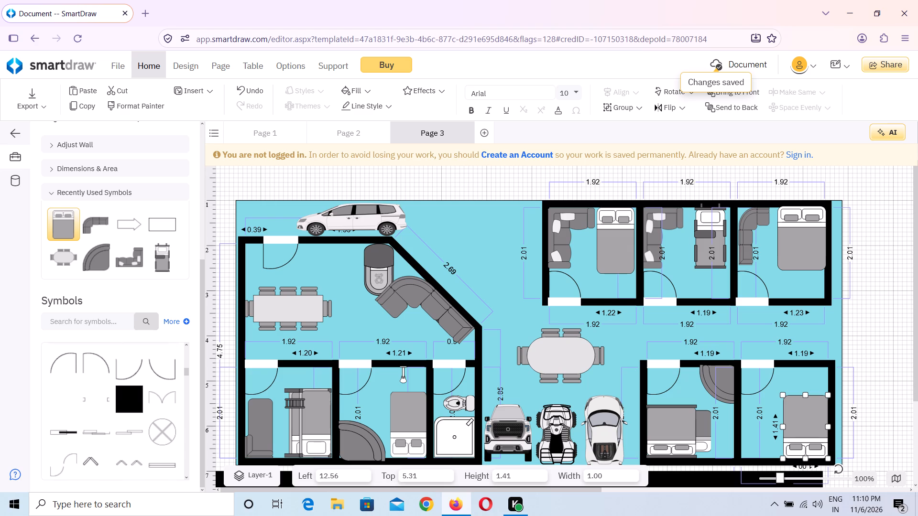
{"action": "scroll", "coordinate": [131, 384], "scroll_direction": "down", "scroll_amount": 5}
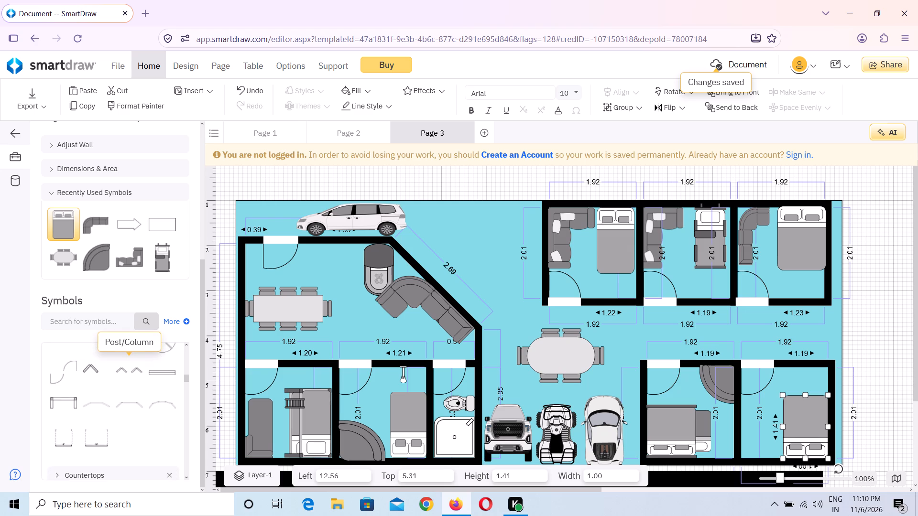
{"action": "scroll", "coordinate": [131, 384], "scroll_direction": "down", "scroll_amount": 5}
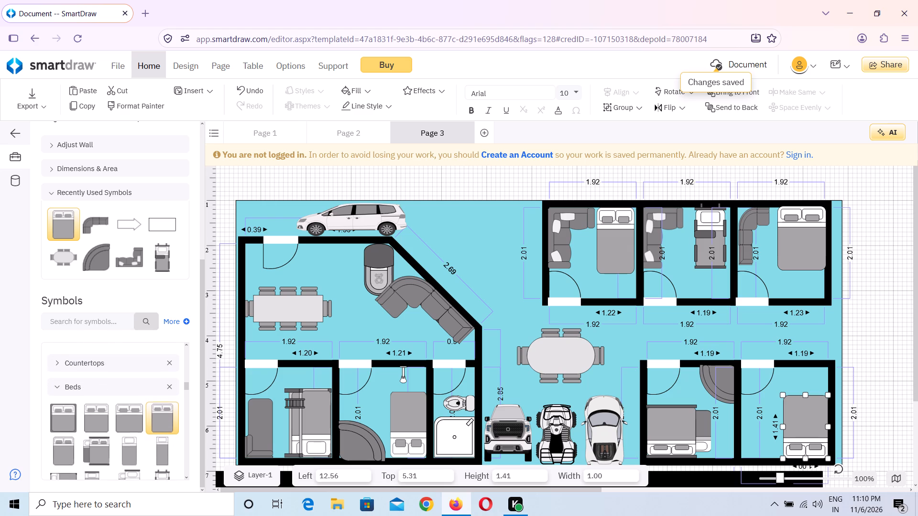
{"action": "scroll", "coordinate": [131, 384], "scroll_direction": "down", "scroll_amount": 4}
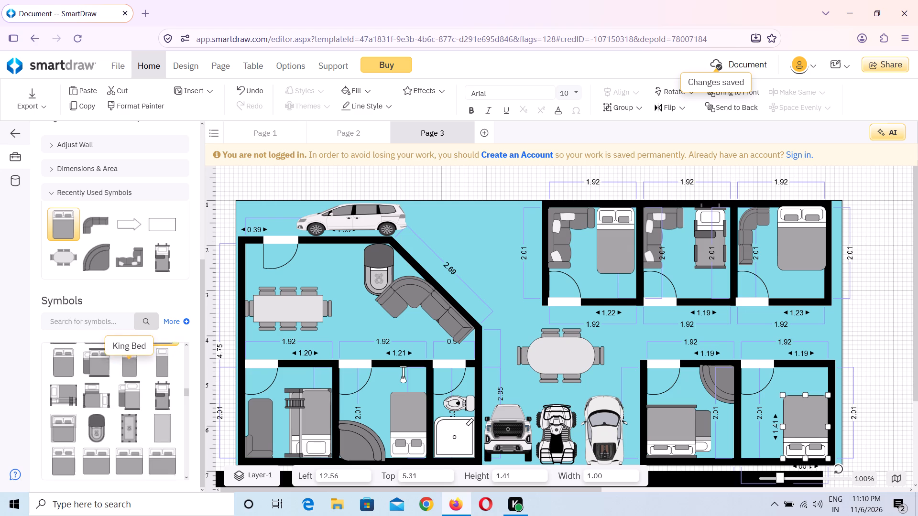
{"action": "scroll", "coordinate": [131, 384], "scroll_direction": "down", "scroll_amount": 6}
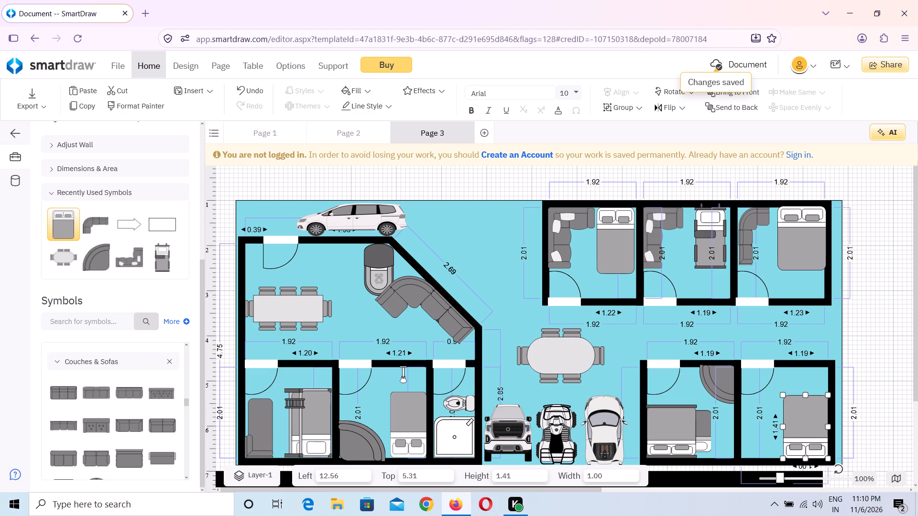
{"action": "scroll", "coordinate": [131, 384], "scroll_direction": "down", "scroll_amount": 1}
{"action": "scroll", "coordinate": [131, 384], "scroll_direction": "up", "scroll_amount": 2}
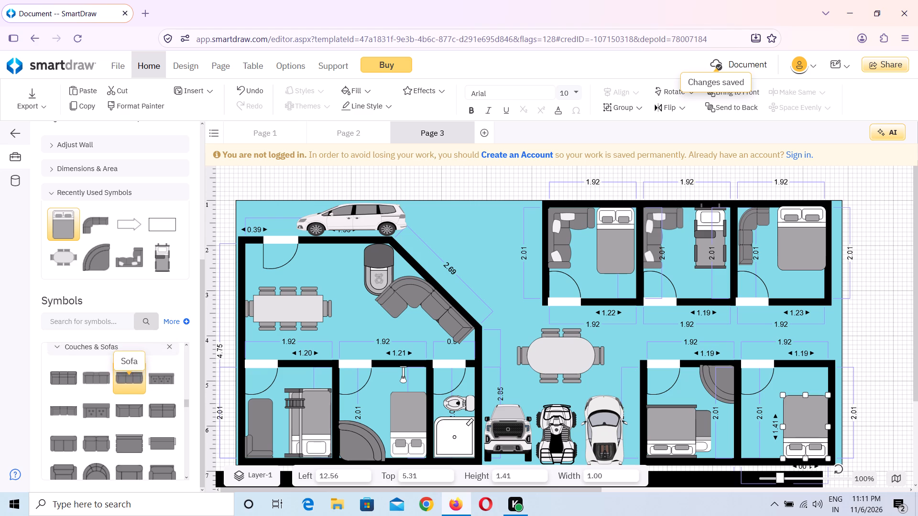
{"action": "scroll", "coordinate": [131, 384], "scroll_direction": "down", "scroll_amount": 4}
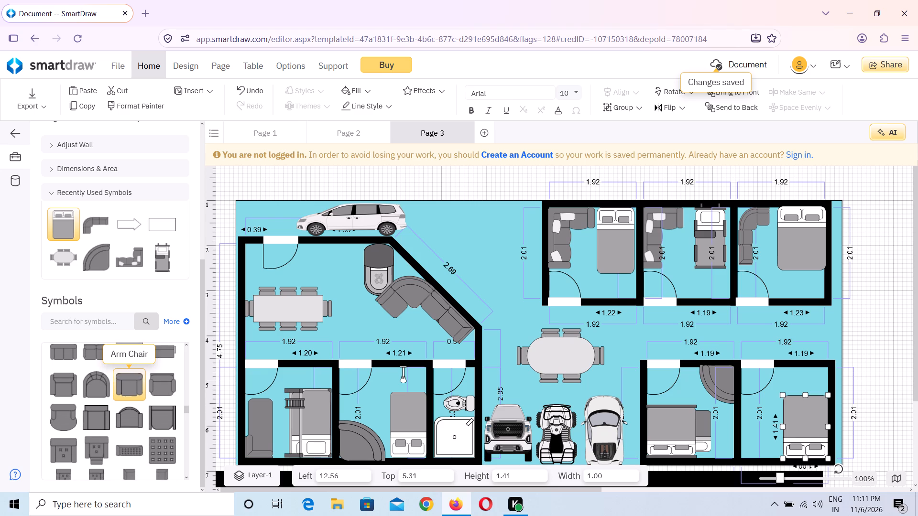
{"action": "scroll", "coordinate": [131, 384], "scroll_direction": "up", "scroll_amount": 1}
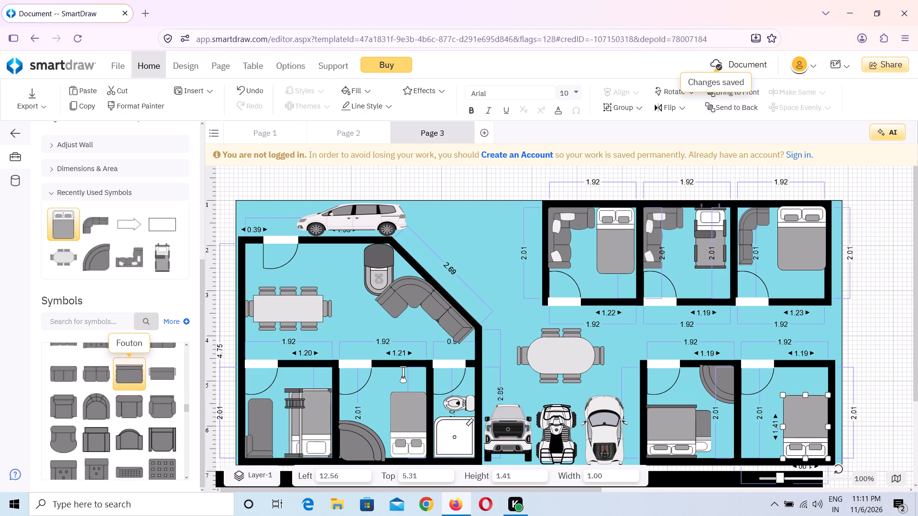
{"action": "scroll", "coordinate": [131, 384], "scroll_direction": "down", "scroll_amount": 1}
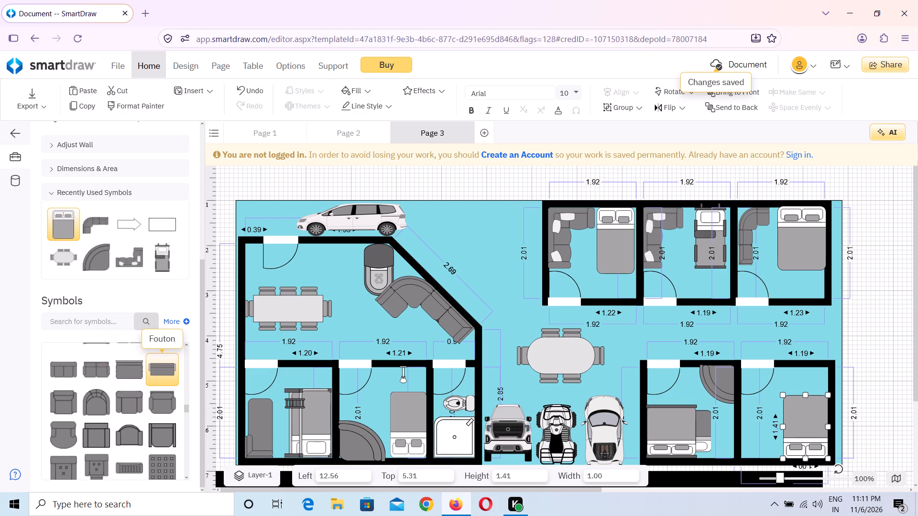
{"action": "scroll", "coordinate": [148, 407], "scroll_direction": "down", "scroll_amount": 1}
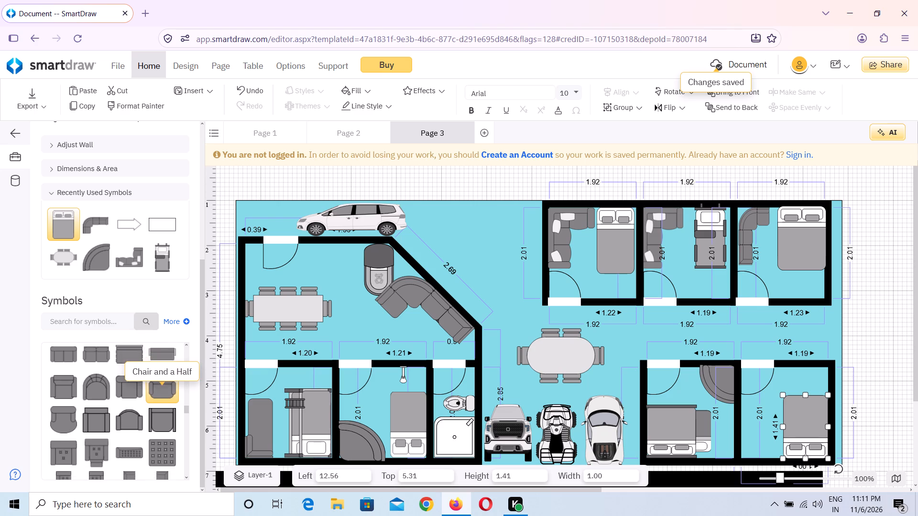
{"action": "scroll", "coordinate": [148, 407], "scroll_direction": "down", "scroll_amount": 2}
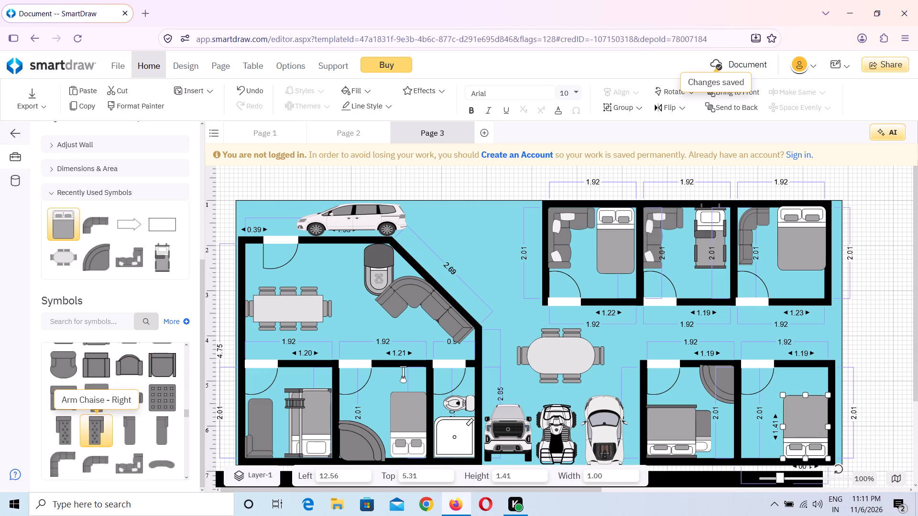
{"action": "left_click_drag", "start_coordinate": [102, 431], "coordinate": [392, 428]}
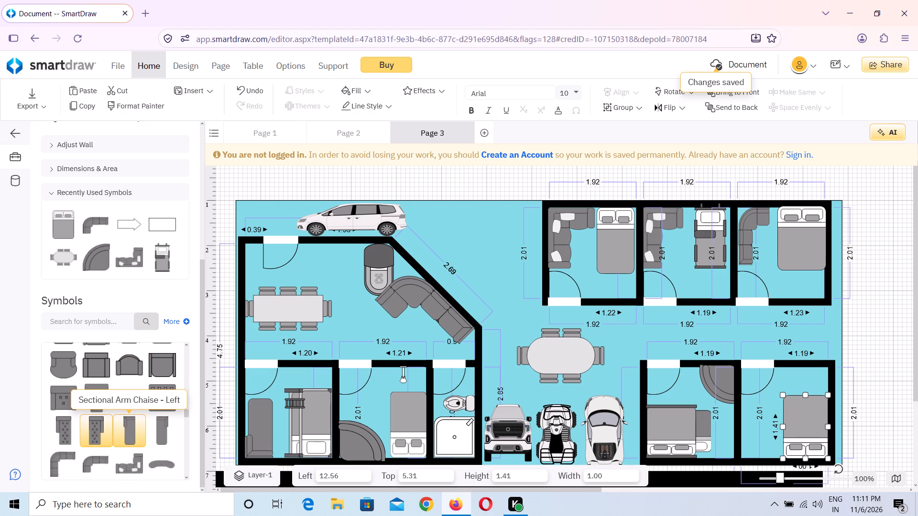
{"action": "left_click_drag", "start_coordinate": [392, 428], "coordinate": [446, 404]}
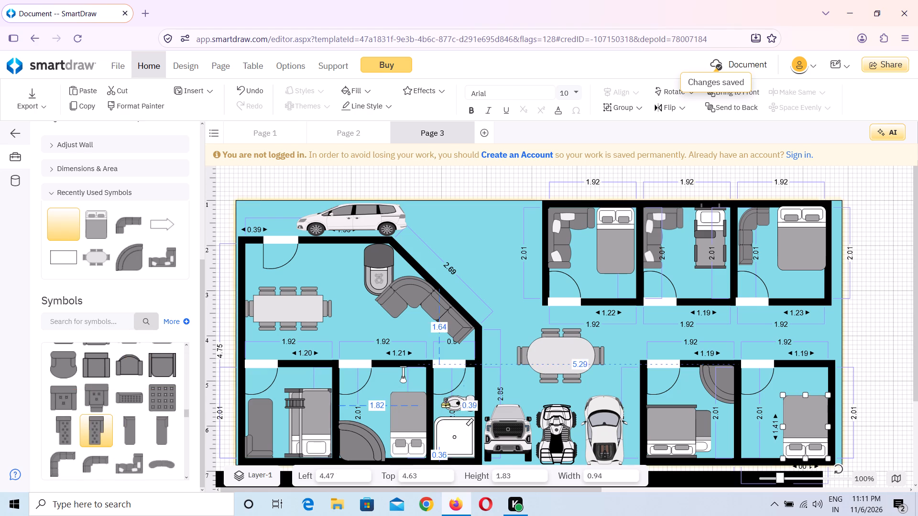
{"action": "left_click_drag", "start_coordinate": [446, 404], "coordinate": [554, 402]}
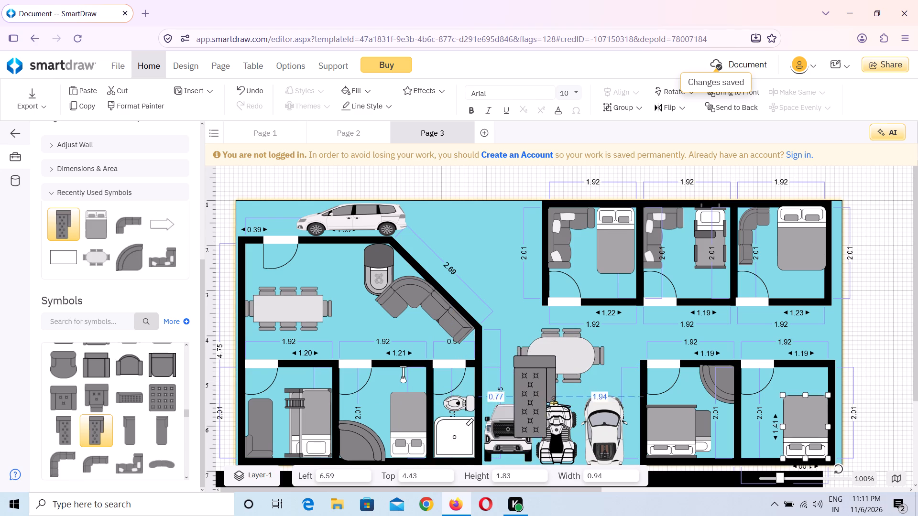
{"action": "left_click_drag", "start_coordinate": [554, 402], "coordinate": [734, 421]}
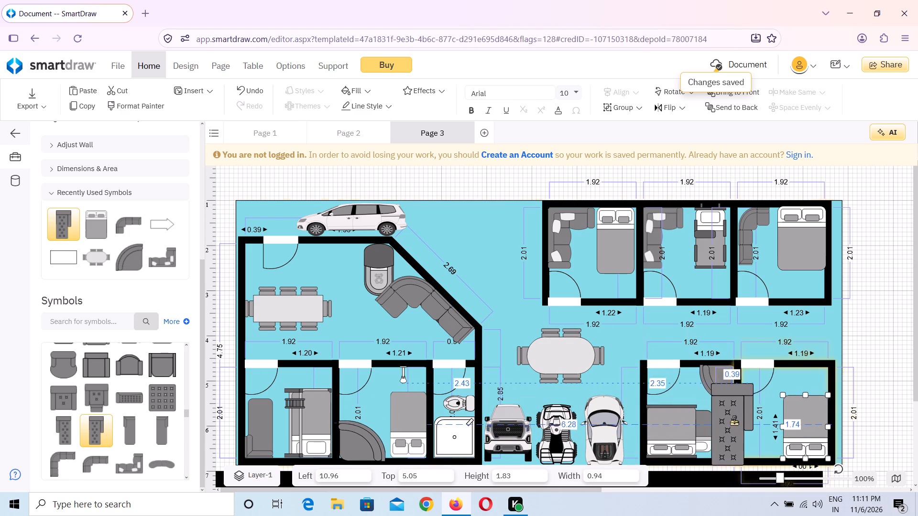
{"action": "left_click_drag", "start_coordinate": [734, 421], "coordinate": [741, 416]}
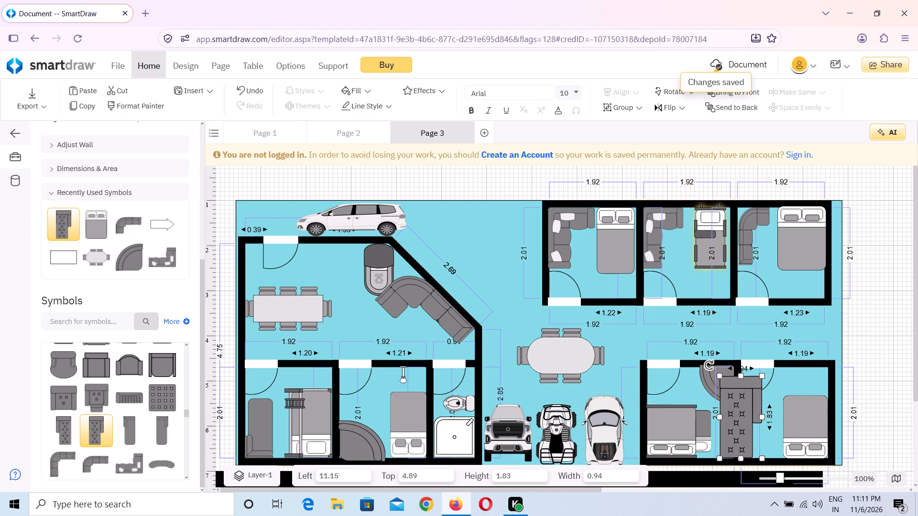
Flip the new lower-right room's chaise horizontally and vertically.
{"action": "left_click", "coordinate": [670, 112]}
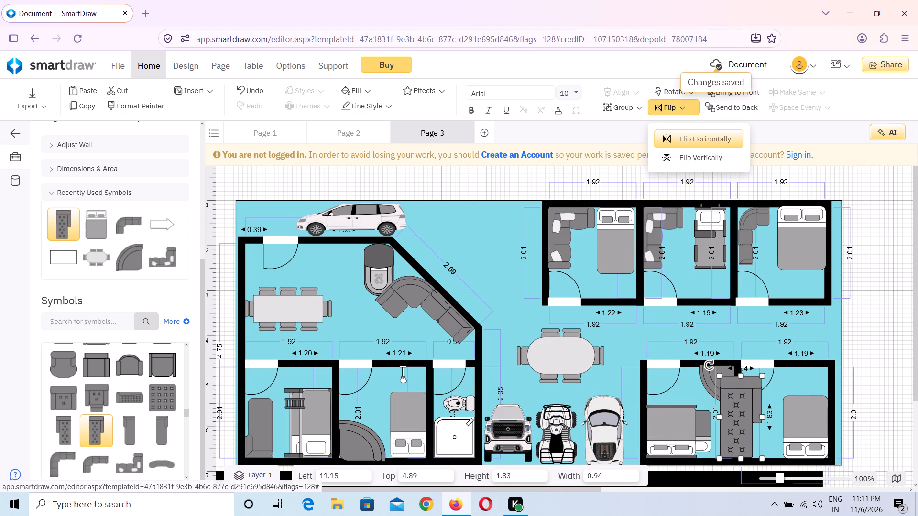
{"action": "left_click", "coordinate": [675, 140]}
{"action": "left_click", "coordinate": [669, 105]}
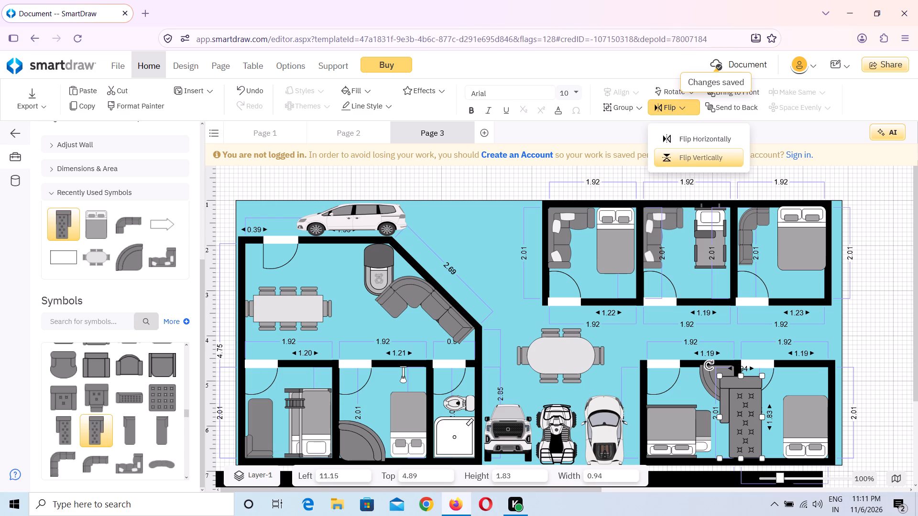
{"action": "left_click", "coordinate": [673, 156]}
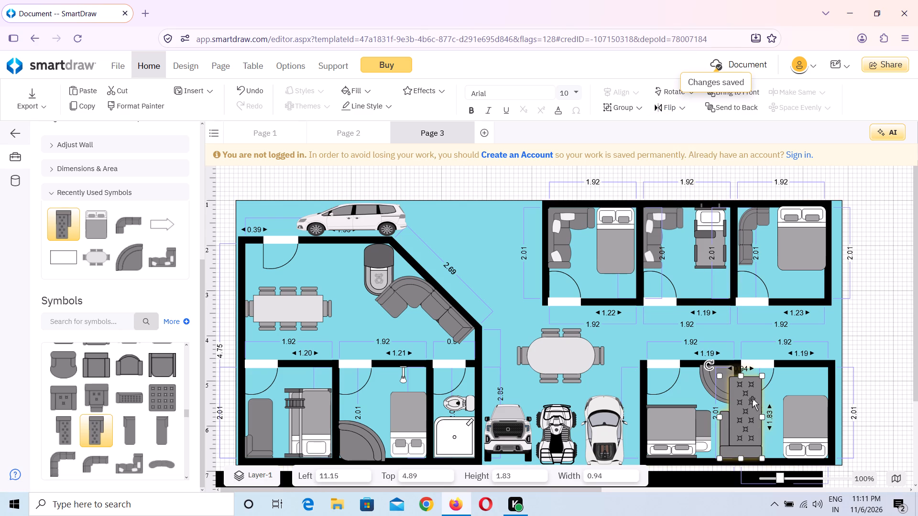
Shrink the chaise to about 1.33 high by 0.83 wide and place it beside the room's bed, at about left 11.57, top 5.39.
{"action": "left_click_drag", "start_coordinate": [762, 376], "coordinate": [750, 413]}
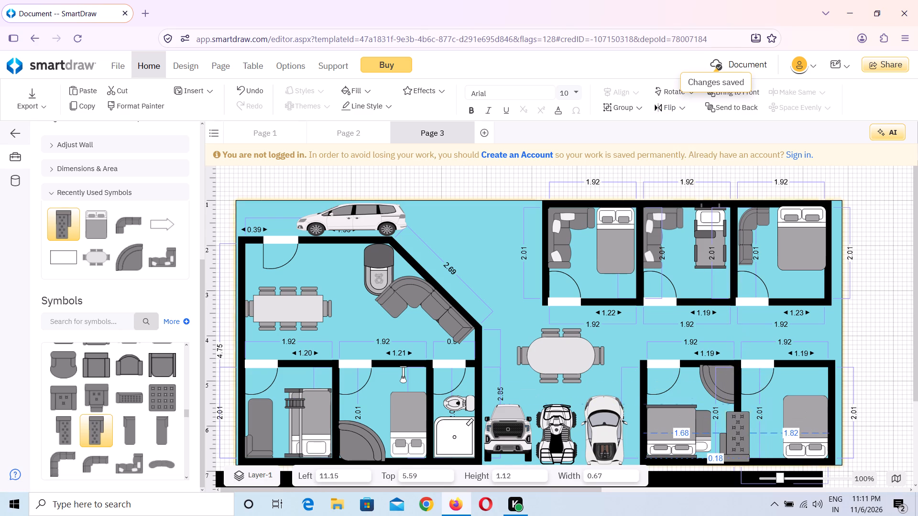
{"action": "left_click_drag", "start_coordinate": [750, 413], "coordinate": [760, 403]}
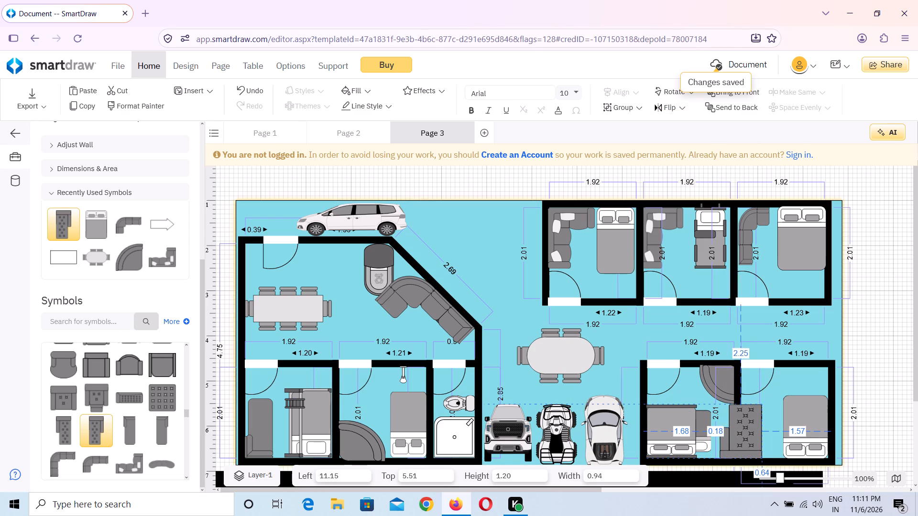
{"action": "left_click_drag", "start_coordinate": [760, 403], "coordinate": [756, 400]}
{"action": "left_click_drag", "start_coordinate": [746, 421], "coordinate": [754, 421]}
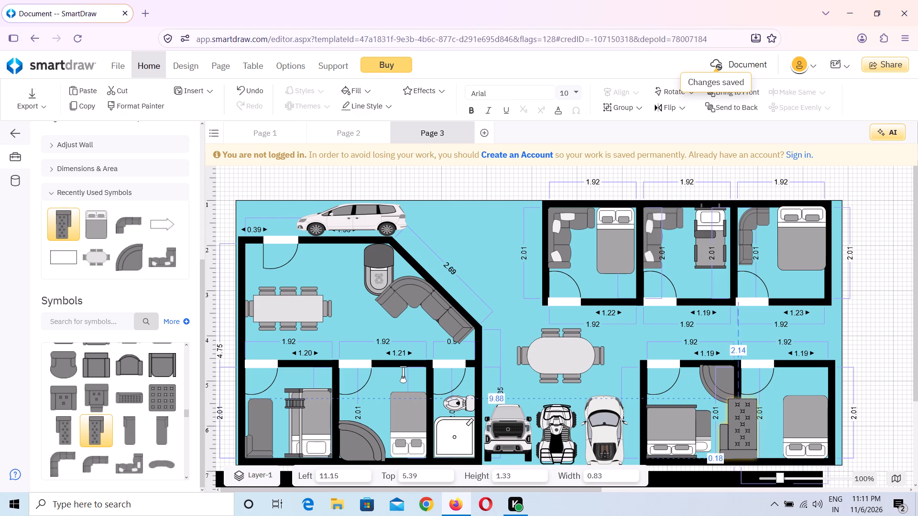
{"action": "left_click_drag", "start_coordinate": [754, 421], "coordinate": [765, 421]}
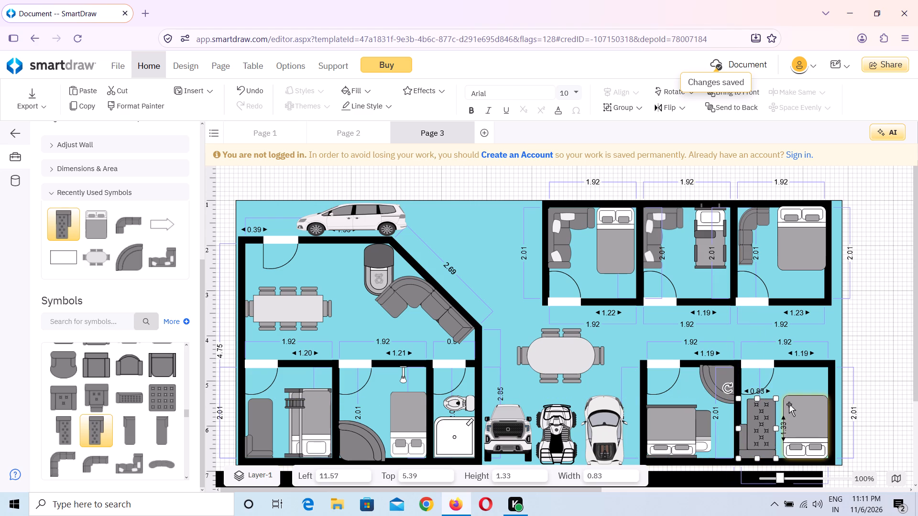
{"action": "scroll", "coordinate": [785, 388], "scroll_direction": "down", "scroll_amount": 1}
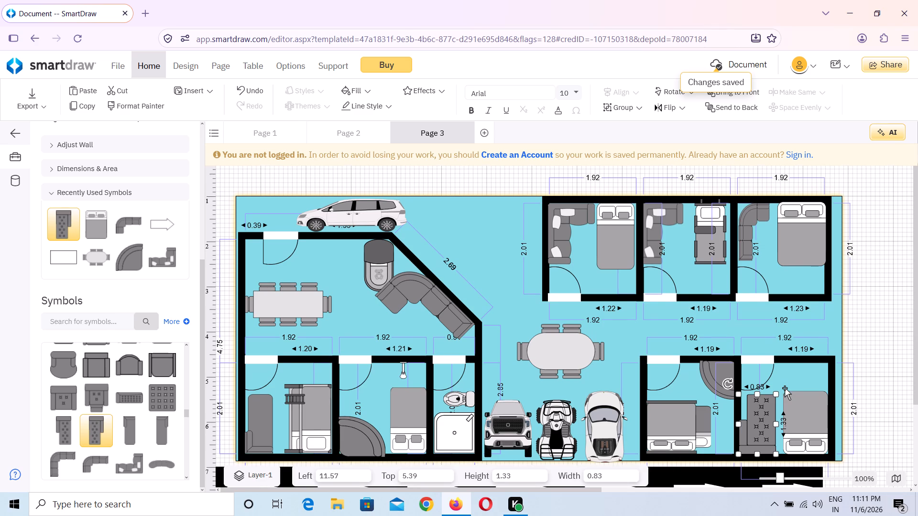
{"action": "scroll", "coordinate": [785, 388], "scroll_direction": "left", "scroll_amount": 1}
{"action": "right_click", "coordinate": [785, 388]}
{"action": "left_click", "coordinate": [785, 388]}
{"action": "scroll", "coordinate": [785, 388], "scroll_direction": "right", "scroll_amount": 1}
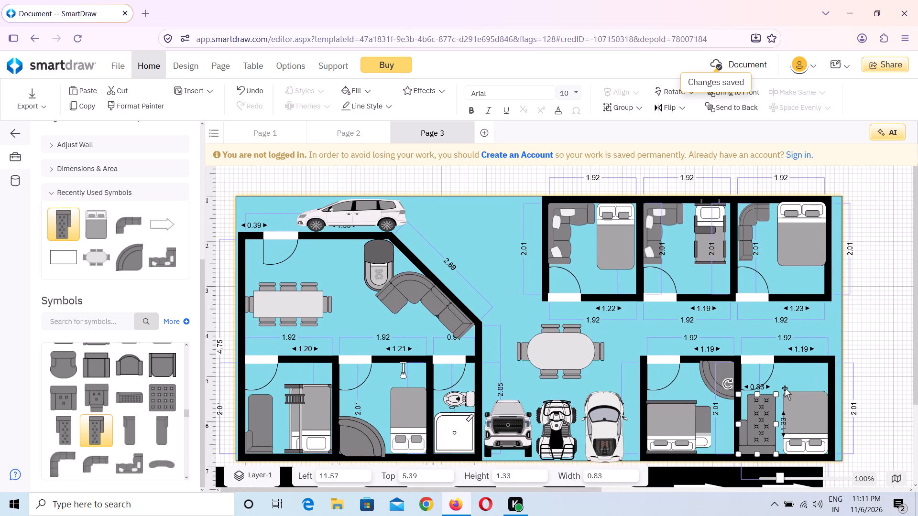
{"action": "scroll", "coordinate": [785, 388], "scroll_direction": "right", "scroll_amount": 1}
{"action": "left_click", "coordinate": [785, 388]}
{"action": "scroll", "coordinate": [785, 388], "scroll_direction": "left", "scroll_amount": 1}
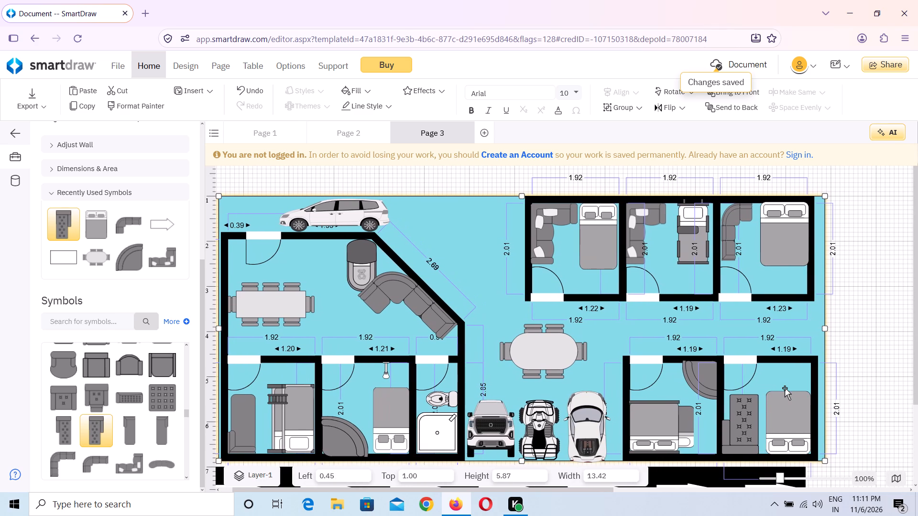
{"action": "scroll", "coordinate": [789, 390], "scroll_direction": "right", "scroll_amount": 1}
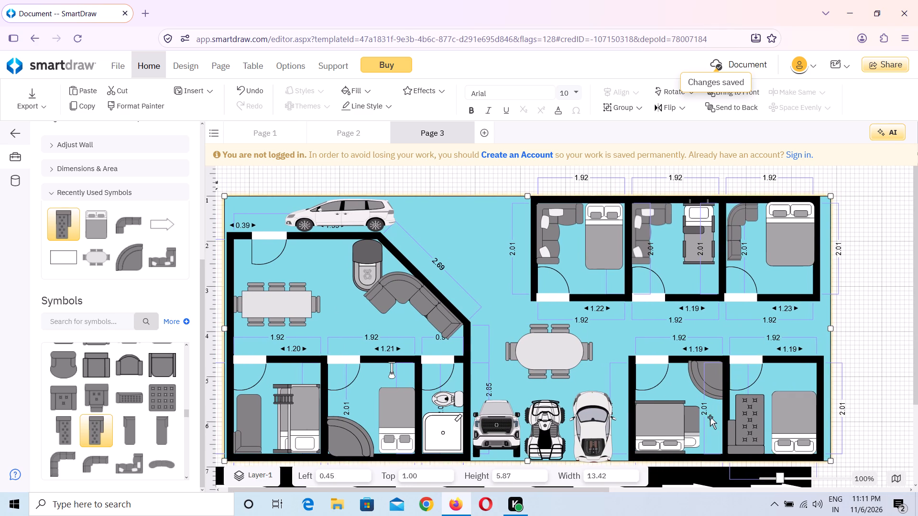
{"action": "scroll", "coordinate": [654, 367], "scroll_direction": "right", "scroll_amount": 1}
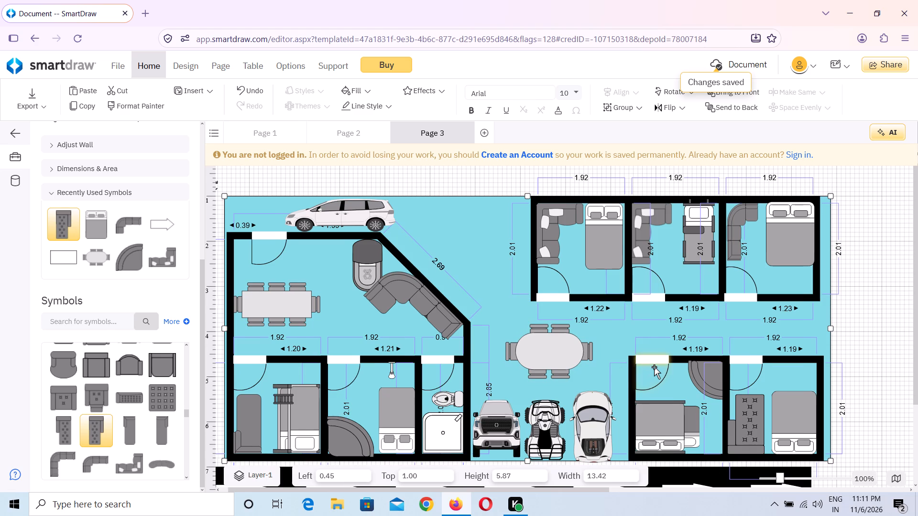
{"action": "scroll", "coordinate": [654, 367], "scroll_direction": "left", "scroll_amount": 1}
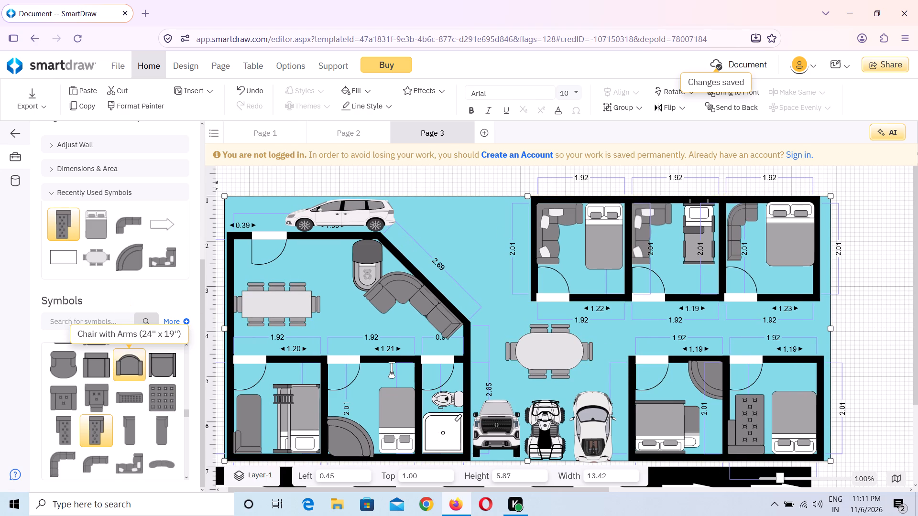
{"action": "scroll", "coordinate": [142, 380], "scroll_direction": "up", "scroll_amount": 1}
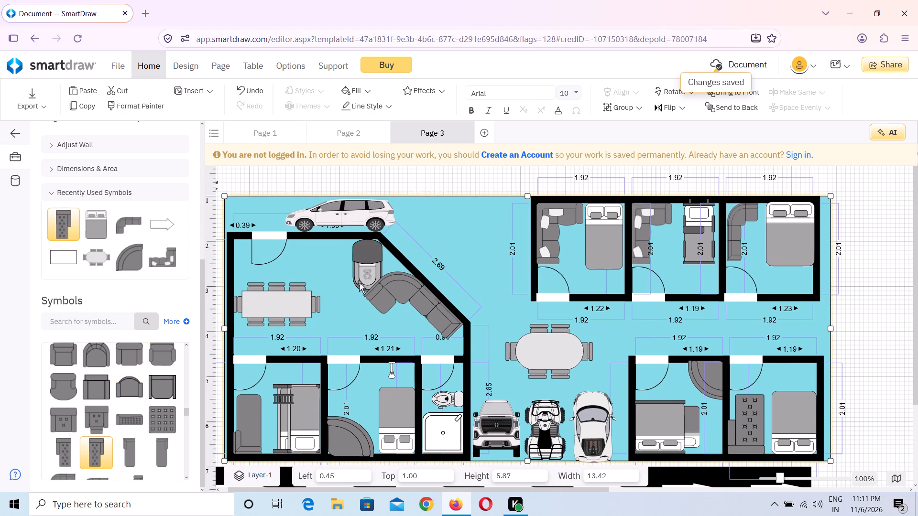
Rotate the main room's slanted corner sofa level, with its long side lowermost, and place it at about left 3.28, top 3.35.
{"action": "left_click", "coordinate": [414, 303]}
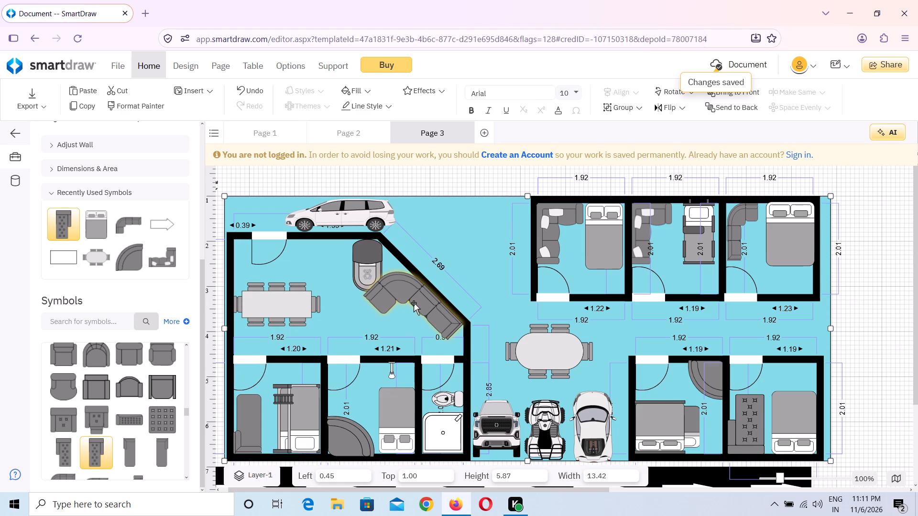
{"action": "left_click_drag", "start_coordinate": [414, 303], "coordinate": [388, 328]}
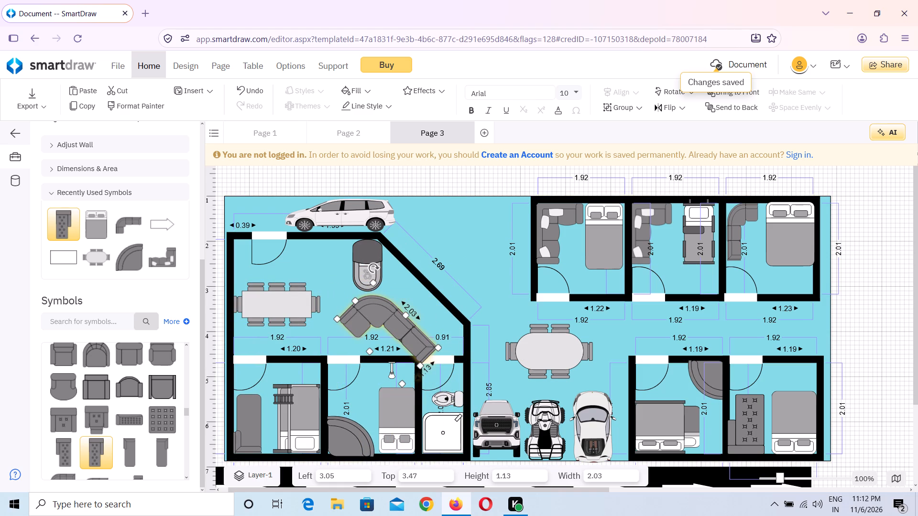
{"action": "left_click_drag", "start_coordinate": [399, 319], "coordinate": [406, 301]}
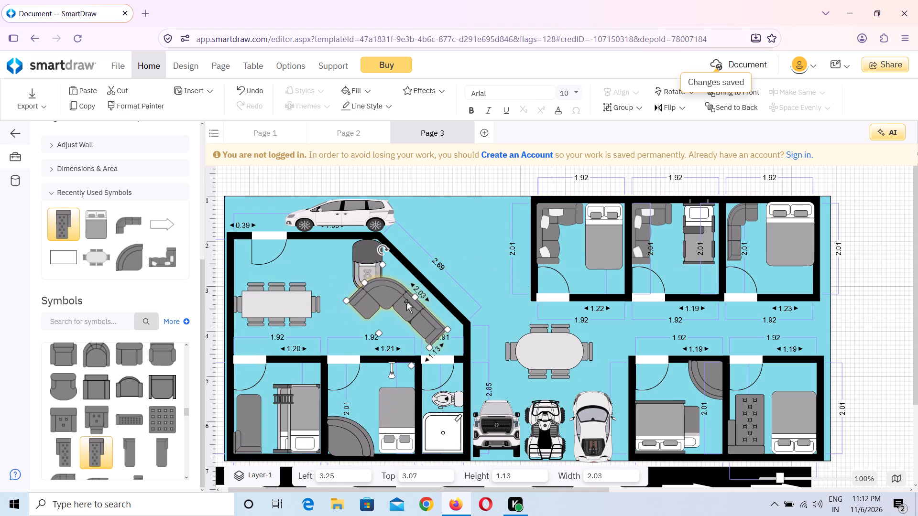
{"action": "left_click_drag", "start_coordinate": [382, 247], "coordinate": [423, 341]}
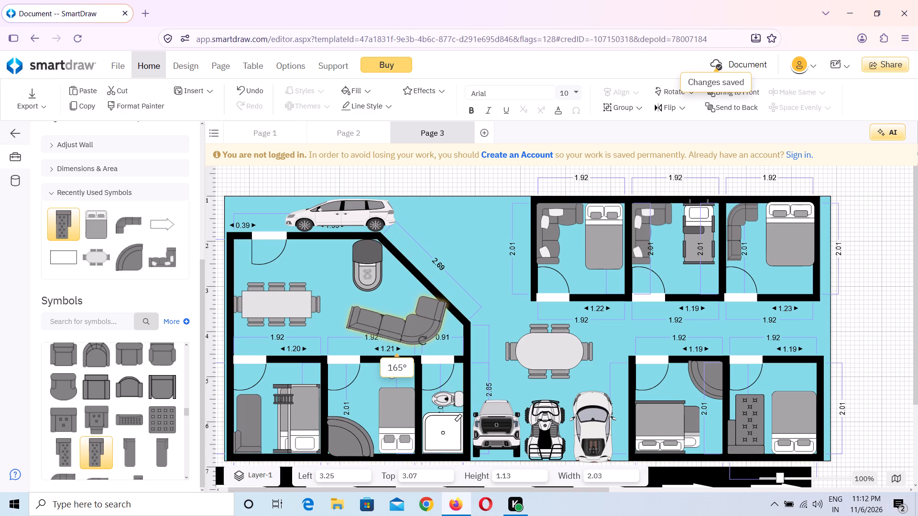
{"action": "left_click_drag", "start_coordinate": [423, 341], "coordinate": [430, 336]}
{"action": "left_click_drag", "start_coordinate": [411, 321], "coordinate": [413, 324]}
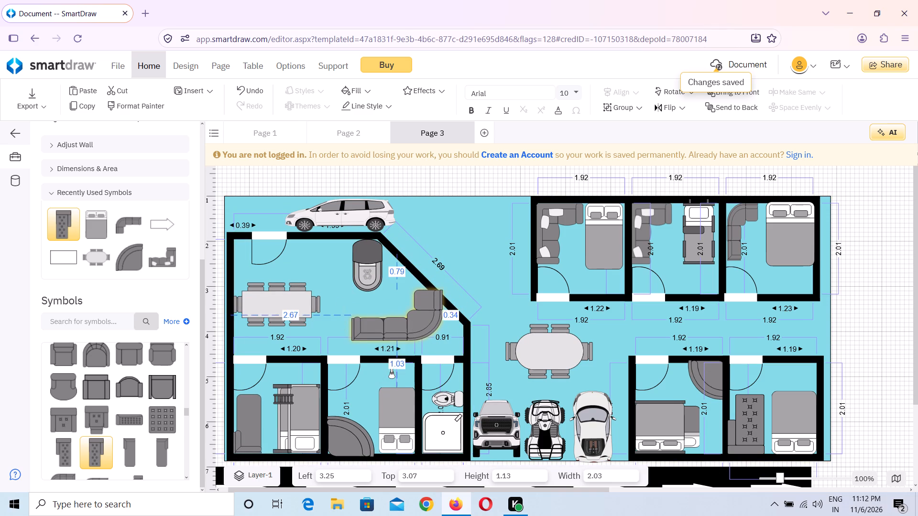
{"action": "left_click_drag", "start_coordinate": [413, 324], "coordinate": [412, 334]}
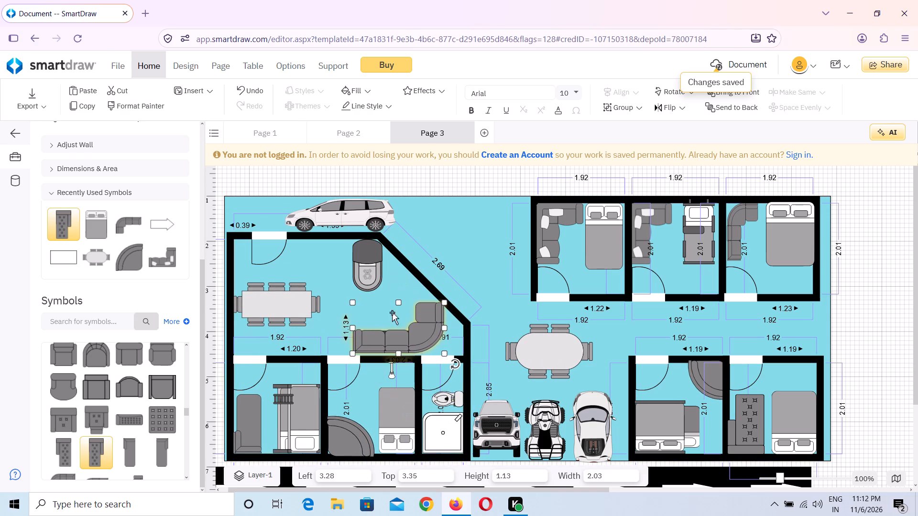
Shrink the corner sofa to about 0.66 high by 1.08 wide and move it near the diagonal wall's lower end, at about left 4.24, top 3.50.
{"action": "left_click_drag", "start_coordinate": [352, 303], "coordinate": [393, 325]}
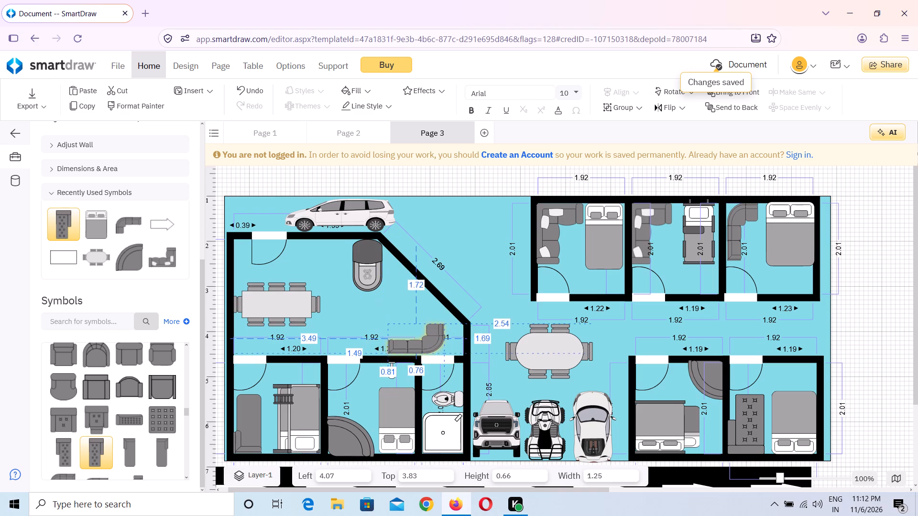
{"action": "left_click_drag", "start_coordinate": [393, 325], "coordinate": [393, 323]}
{"action": "left_click_drag", "start_coordinate": [432, 339], "coordinate": [409, 330]}
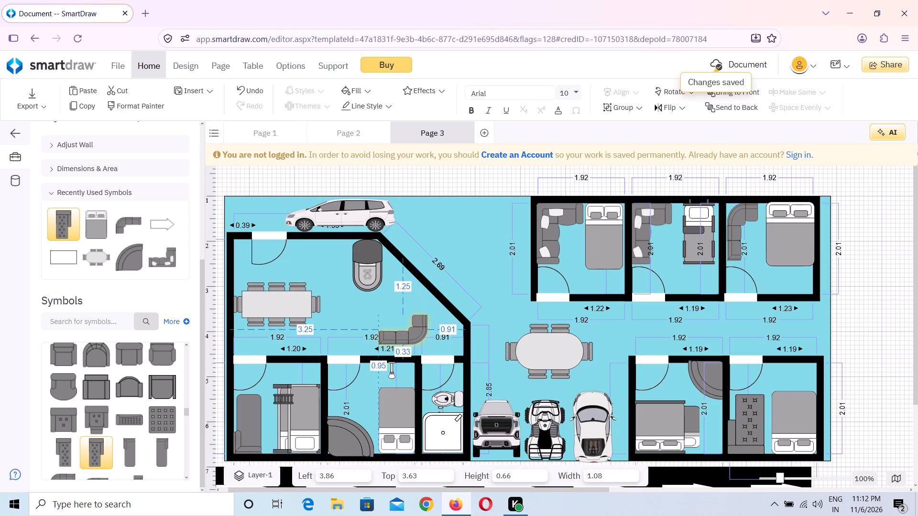
{"action": "left_click_drag", "start_coordinate": [409, 330], "coordinate": [373, 322]}
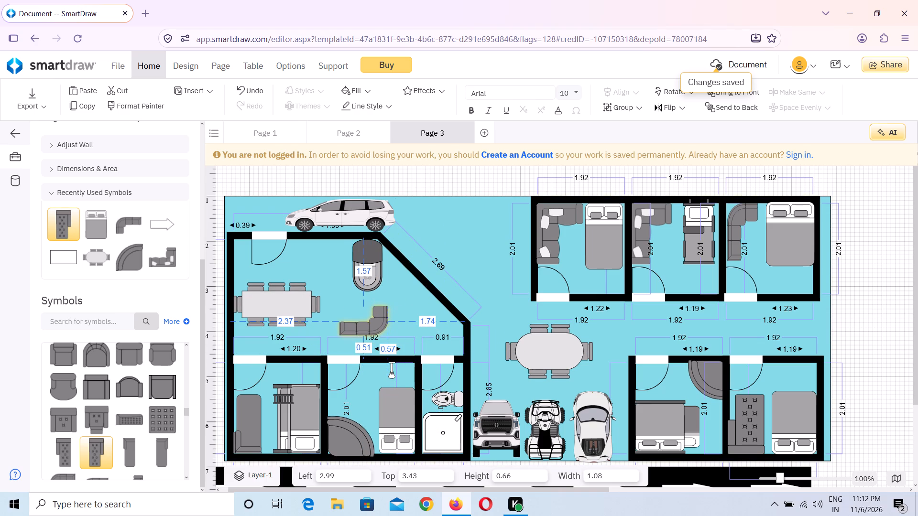
{"action": "left_click_drag", "start_coordinate": [373, 322], "coordinate": [409, 326]}
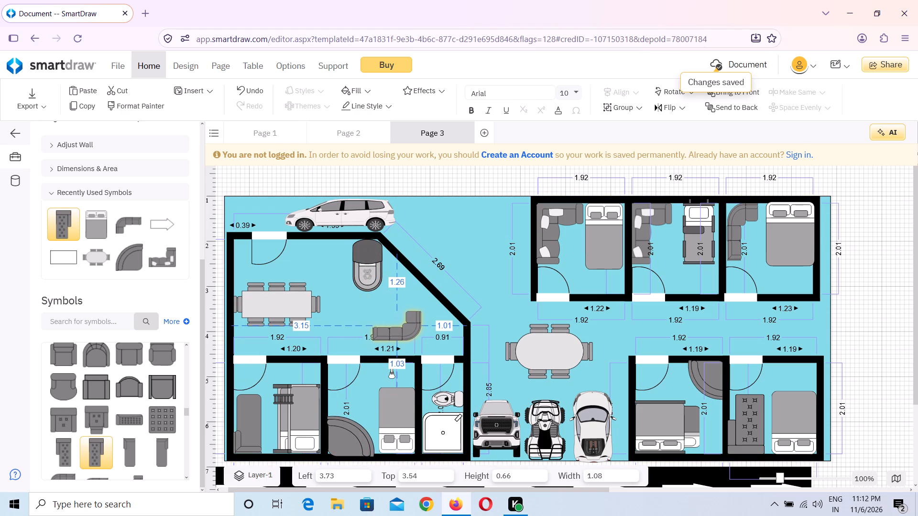
{"action": "left_click_drag", "start_coordinate": [409, 326], "coordinate": [436, 325]}
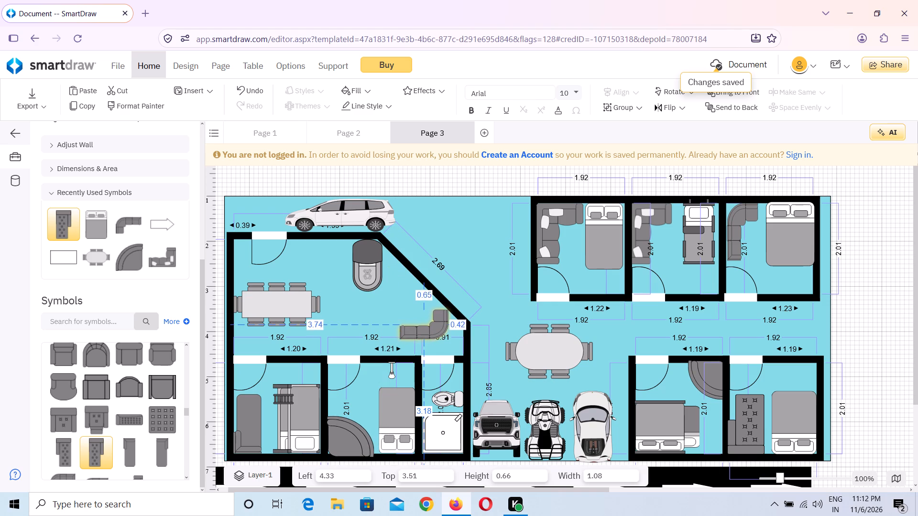
{"action": "left_click_drag", "start_coordinate": [436, 325], "coordinate": [434, 324]}
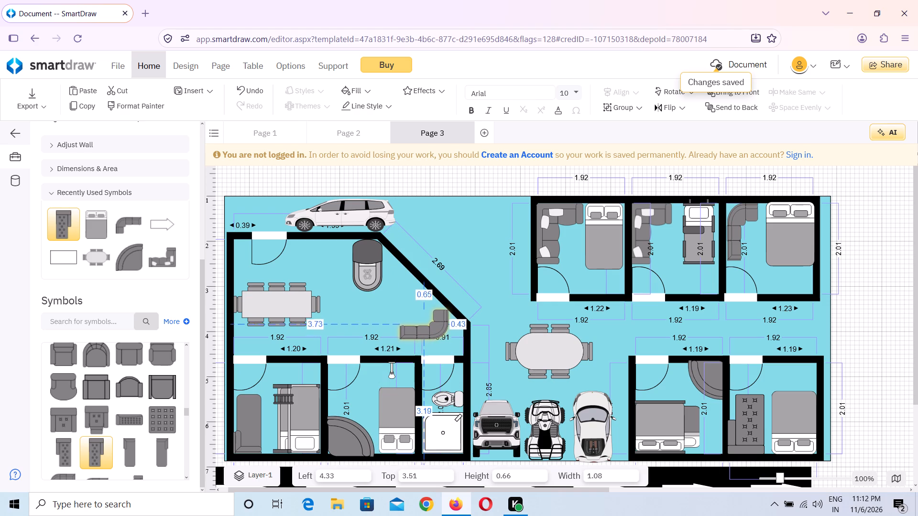
{"action": "left_click_drag", "start_coordinate": [434, 324], "coordinate": [433, 324]}
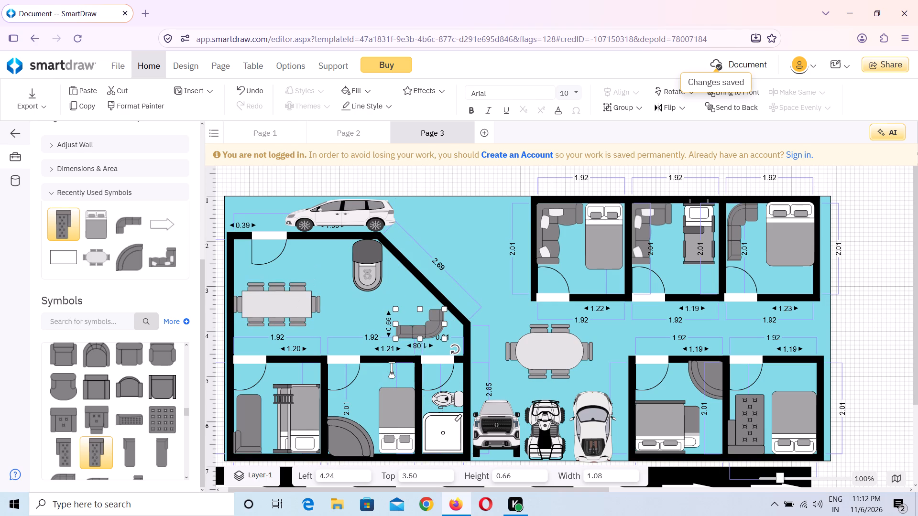
Add the recently used L-shaped sofa with pillows to the main room at about left 1.28, top 2.04, and rotate it half a turn.
{"action": "left_click_drag", "start_coordinate": [158, 265], "coordinate": [323, 292]}
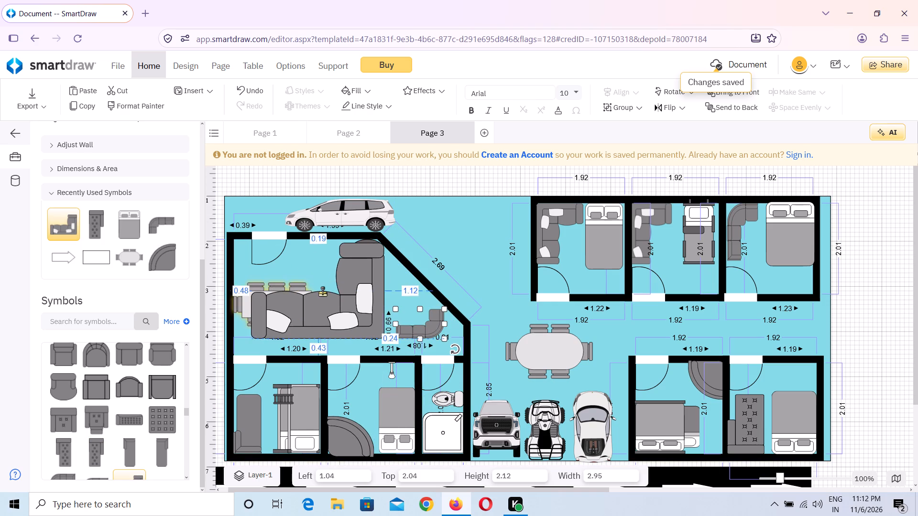
{"action": "left_click_drag", "start_coordinate": [323, 292], "coordinate": [327, 292]}
{"action": "left_click_drag", "start_coordinate": [248, 236], "coordinate": [365, 223]}
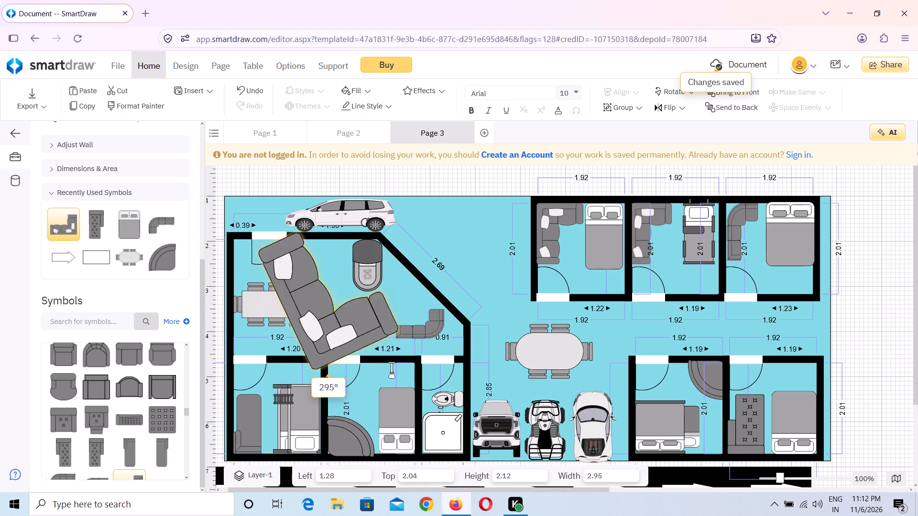
{"action": "left_click_drag", "start_coordinate": [365, 223], "coordinate": [420, 298]}
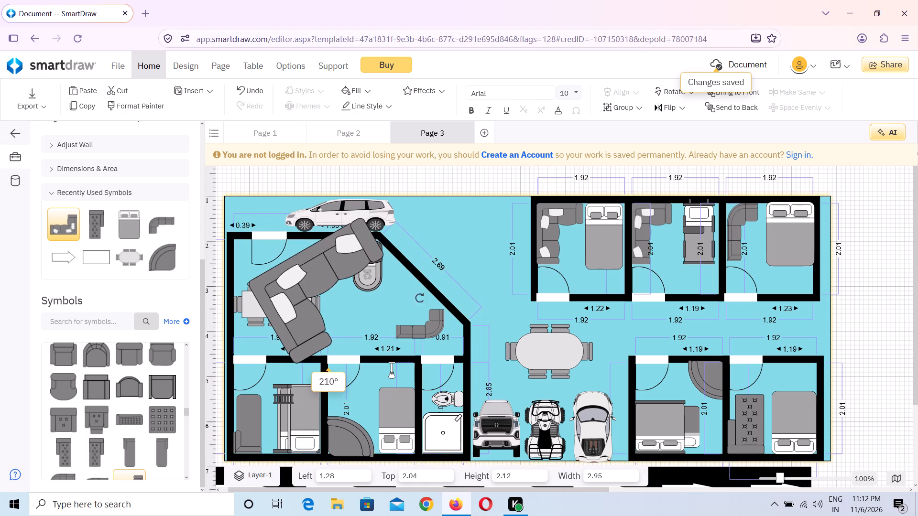
{"action": "left_click_drag", "start_coordinate": [420, 298], "coordinate": [410, 301]}
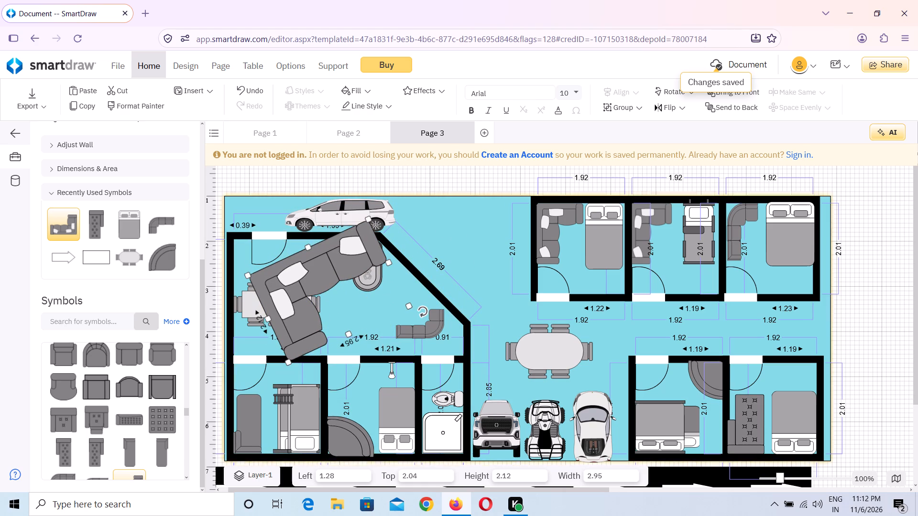
{"action": "left_click_drag", "start_coordinate": [422, 312], "coordinate": [424, 344]}
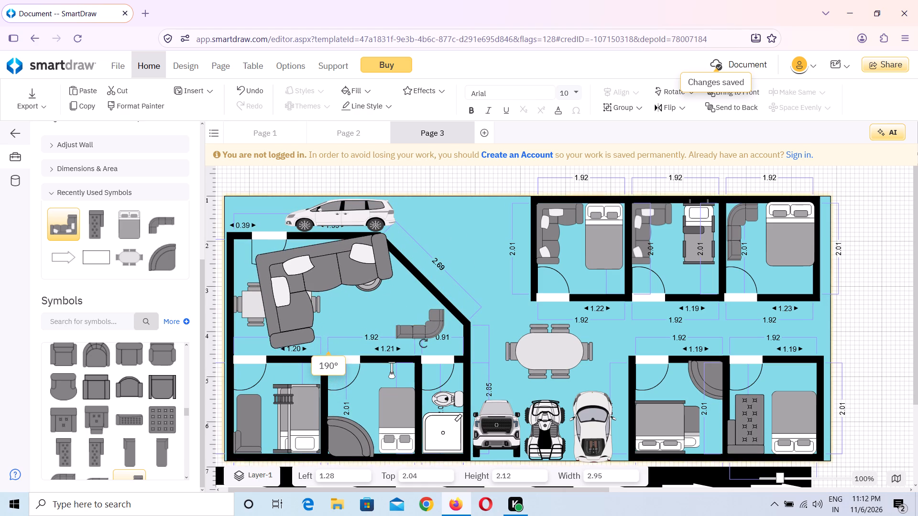
{"action": "left_click_drag", "start_coordinate": [424, 344], "coordinate": [408, 352]}
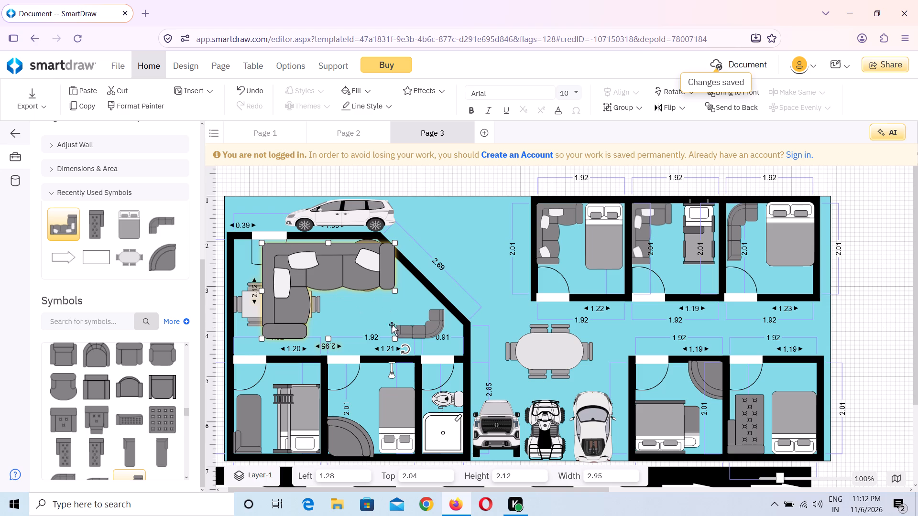
Shrink the main room's new L-shaped sofa to about 1.08 high by 1.76 wide and move it to about left 3.06, top 2.74.
{"action": "left_click_drag", "start_coordinate": [395, 338], "coordinate": [349, 298]}
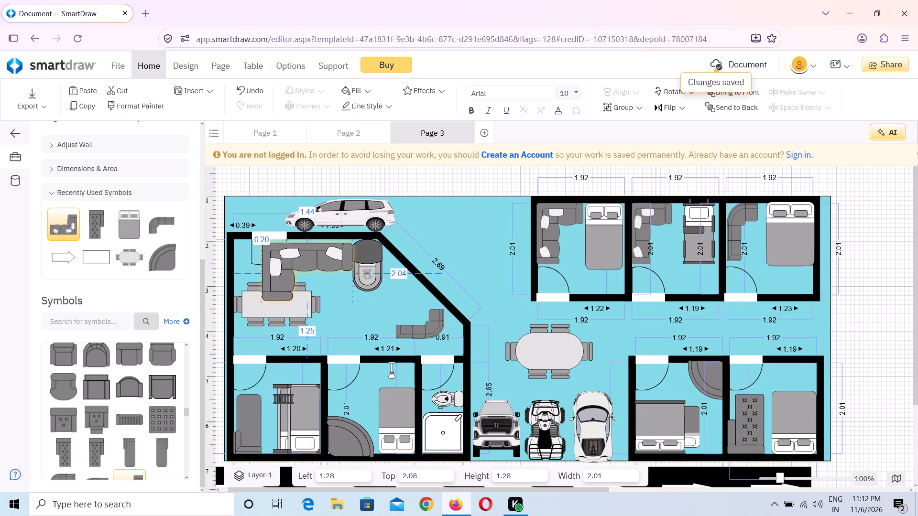
{"action": "left_click_drag", "start_coordinate": [349, 298], "coordinate": [342, 293]}
{"action": "left_click_drag", "start_coordinate": [305, 249], "coordinate": [361, 284]}
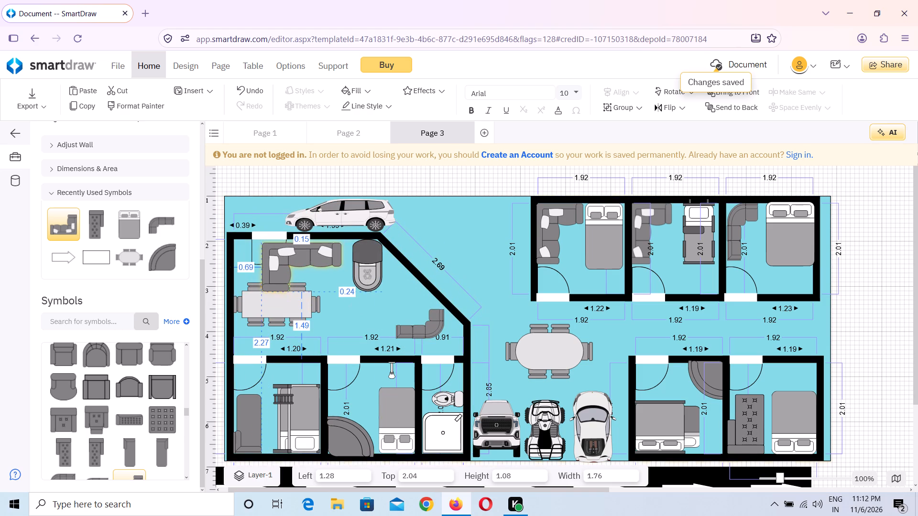
{"action": "left_click_drag", "start_coordinate": [361, 284], "coordinate": [387, 295]}
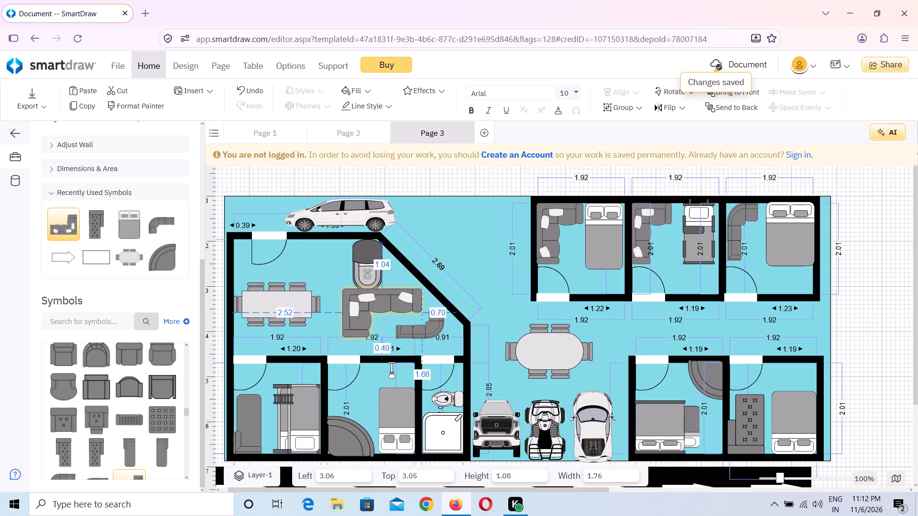
{"action": "left_click_drag", "start_coordinate": [387, 295], "coordinate": [366, 262]}
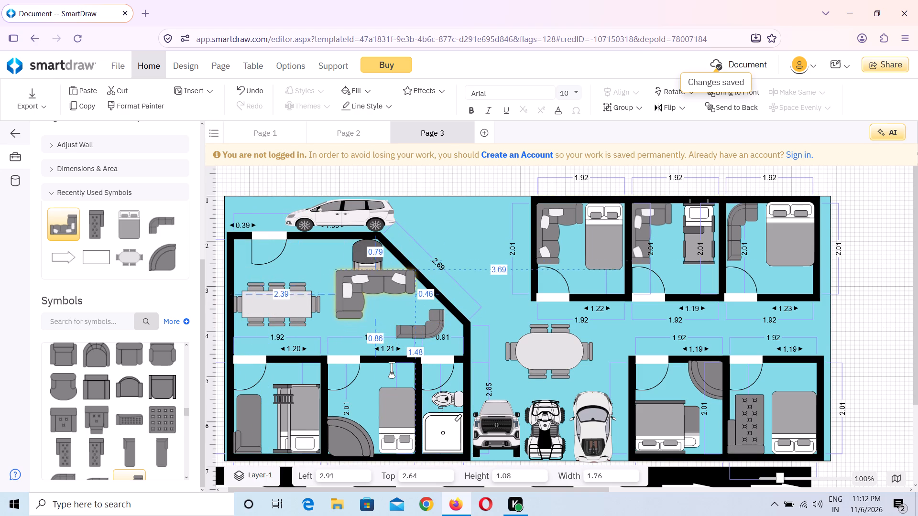
{"action": "left_click_drag", "start_coordinate": [366, 262], "coordinate": [352, 250]}
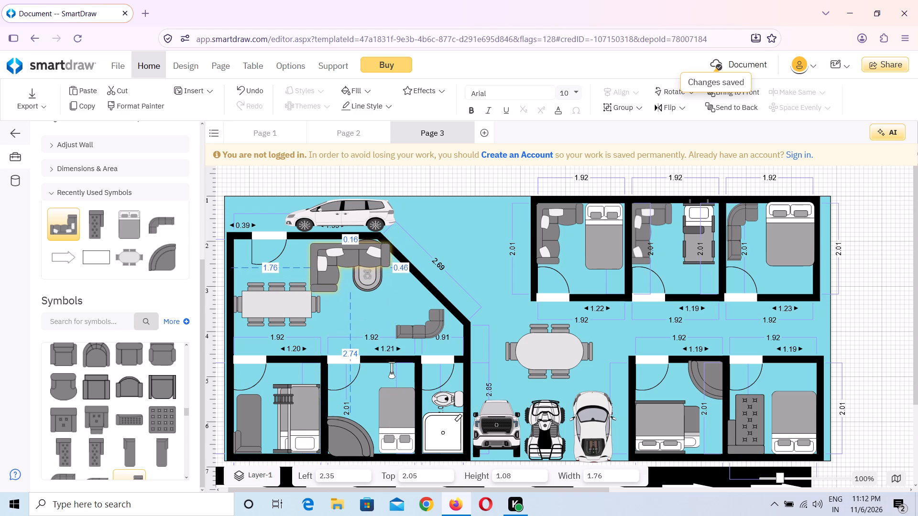
{"action": "left_click_drag", "start_coordinate": [352, 250], "coordinate": [382, 281]}
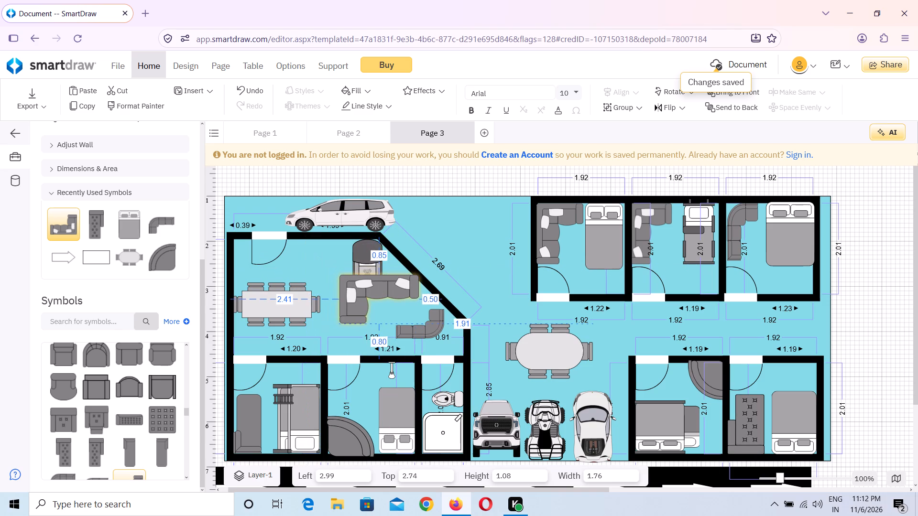
{"action": "left_click_drag", "start_coordinate": [382, 281], "coordinate": [383, 282]}
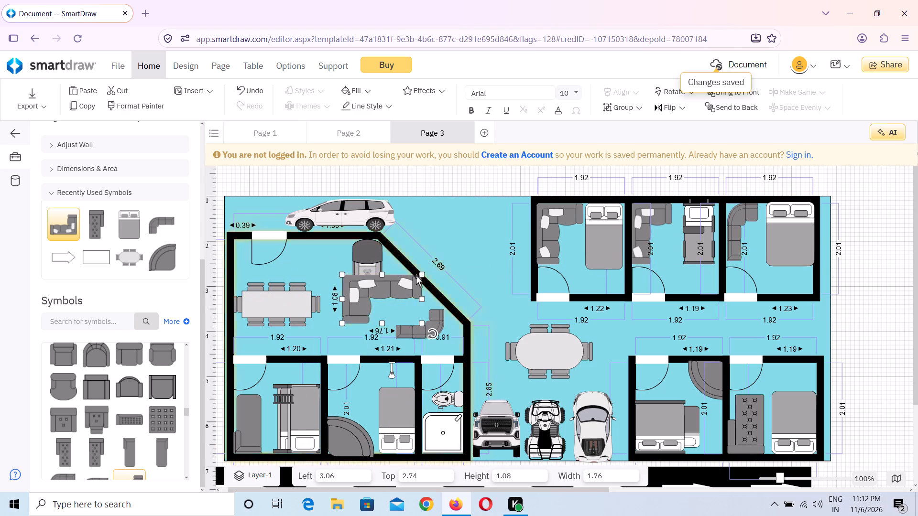
Shrink the L-shaped sofa to about 0.84 high by 1.34 wide, place it at about left 3.69, top 3.04, and nudge the corner sofa away from it.
{"action": "left_click_drag", "start_coordinate": [420, 274], "coordinate": [402, 285]}
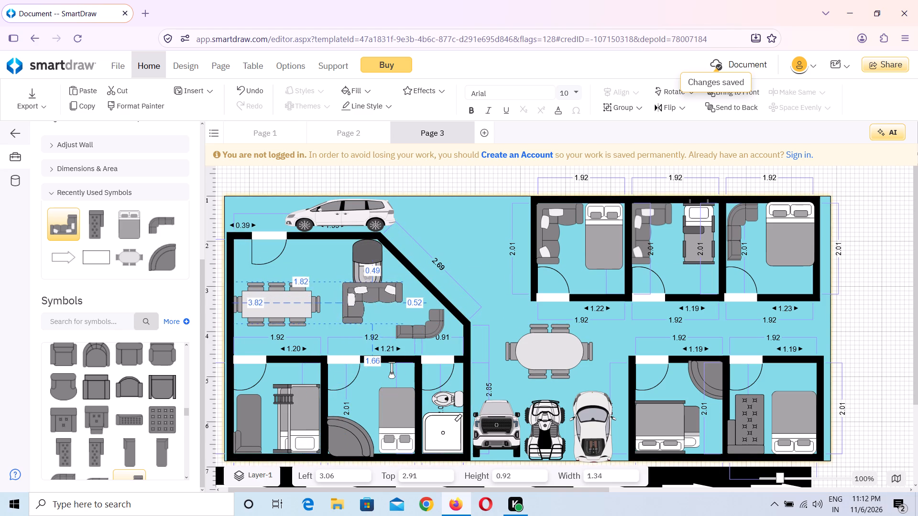
{"action": "left_click_drag", "start_coordinate": [402, 285], "coordinate": [402, 285]}
{"action": "left_click_drag", "start_coordinate": [375, 296], "coordinate": [404, 296]}
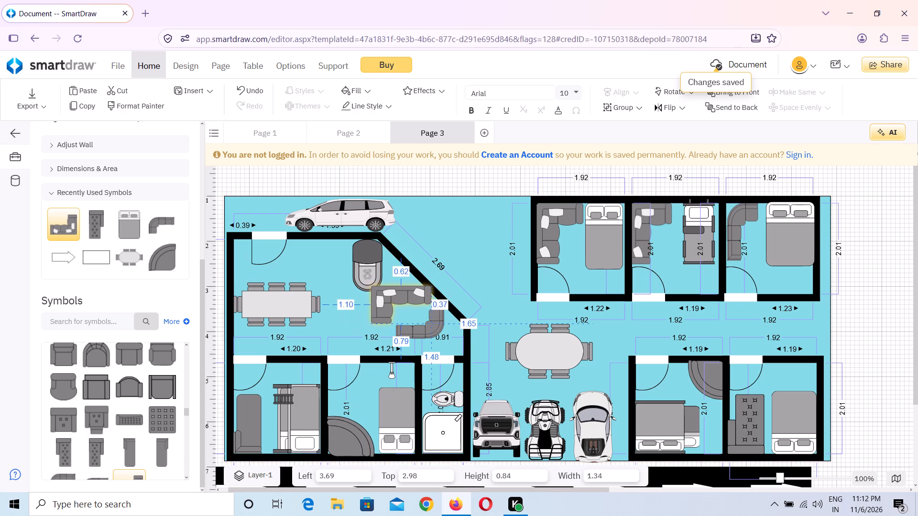
{"action": "left_click_drag", "start_coordinate": [404, 296], "coordinate": [408, 292]}
{"action": "left_click_drag", "start_coordinate": [422, 330], "coordinate": [430, 336]}
{"action": "left_click_drag", "start_coordinate": [397, 299], "coordinate": [394, 305]}
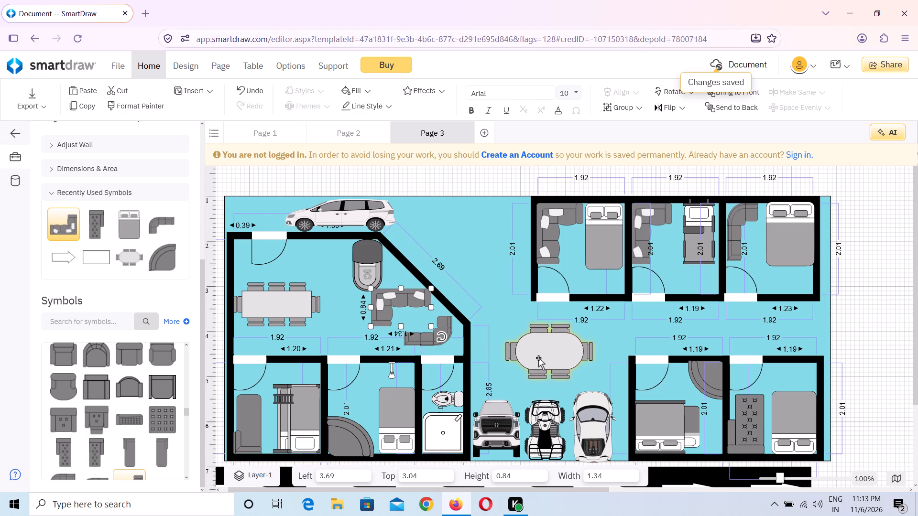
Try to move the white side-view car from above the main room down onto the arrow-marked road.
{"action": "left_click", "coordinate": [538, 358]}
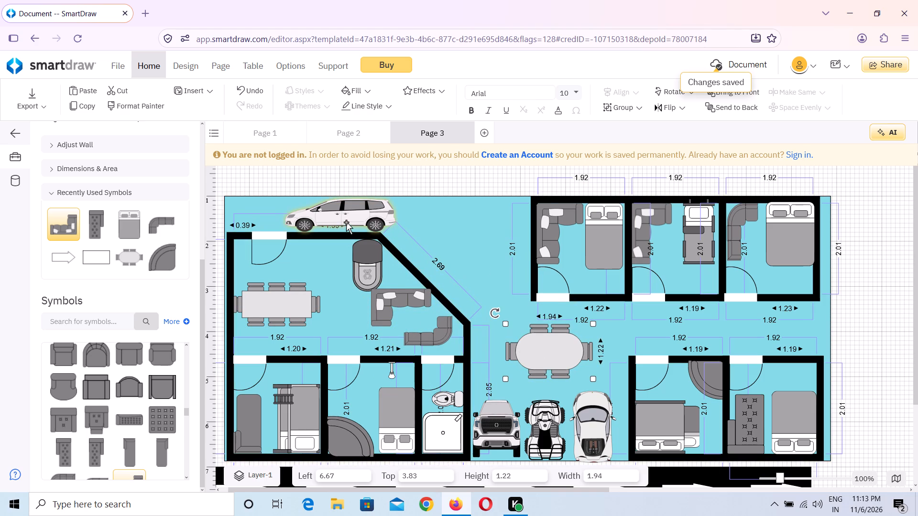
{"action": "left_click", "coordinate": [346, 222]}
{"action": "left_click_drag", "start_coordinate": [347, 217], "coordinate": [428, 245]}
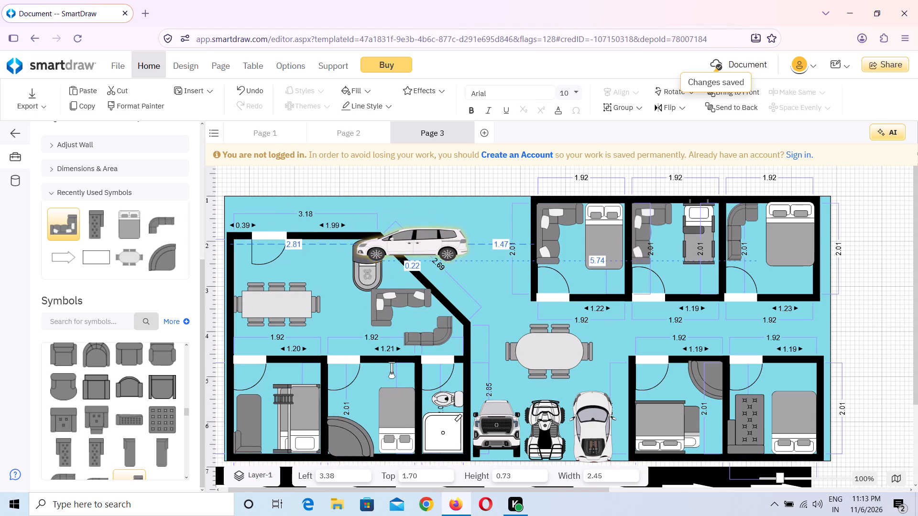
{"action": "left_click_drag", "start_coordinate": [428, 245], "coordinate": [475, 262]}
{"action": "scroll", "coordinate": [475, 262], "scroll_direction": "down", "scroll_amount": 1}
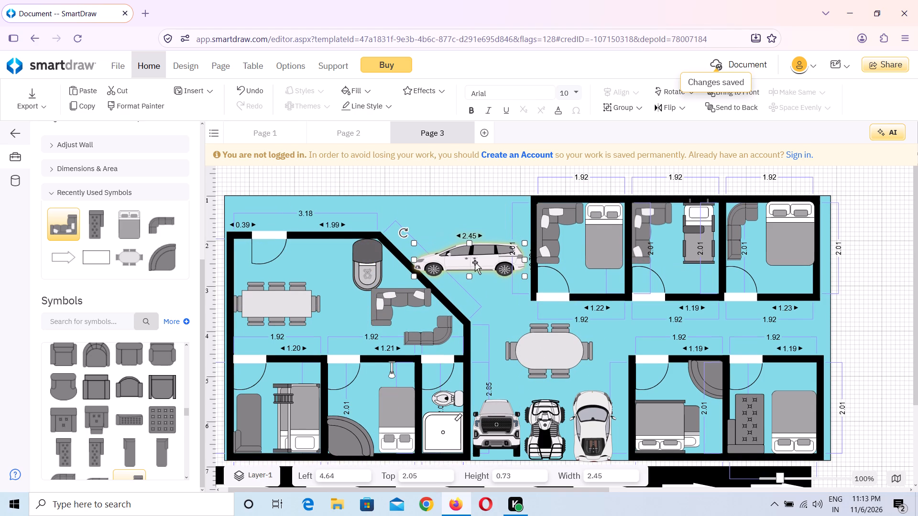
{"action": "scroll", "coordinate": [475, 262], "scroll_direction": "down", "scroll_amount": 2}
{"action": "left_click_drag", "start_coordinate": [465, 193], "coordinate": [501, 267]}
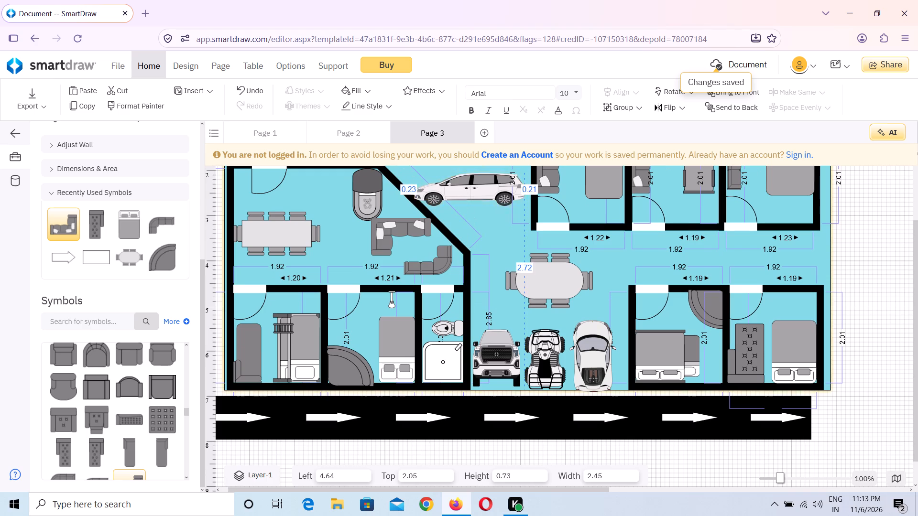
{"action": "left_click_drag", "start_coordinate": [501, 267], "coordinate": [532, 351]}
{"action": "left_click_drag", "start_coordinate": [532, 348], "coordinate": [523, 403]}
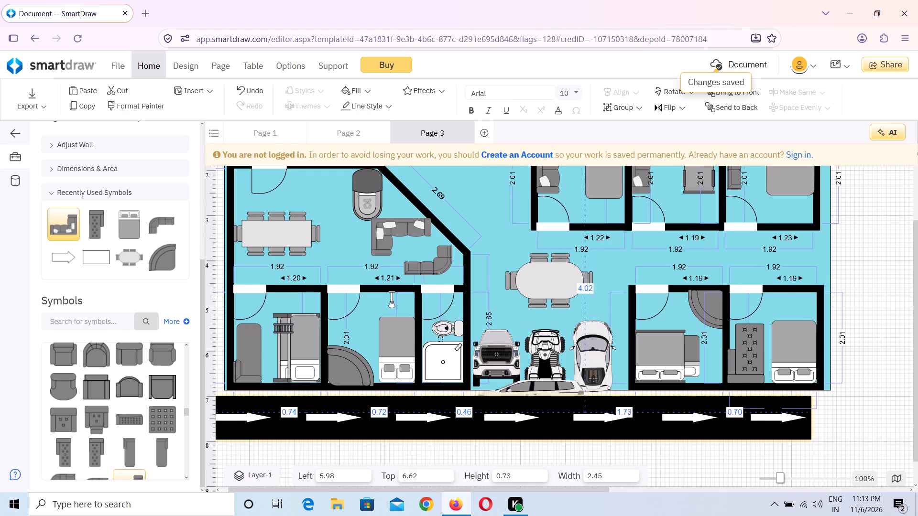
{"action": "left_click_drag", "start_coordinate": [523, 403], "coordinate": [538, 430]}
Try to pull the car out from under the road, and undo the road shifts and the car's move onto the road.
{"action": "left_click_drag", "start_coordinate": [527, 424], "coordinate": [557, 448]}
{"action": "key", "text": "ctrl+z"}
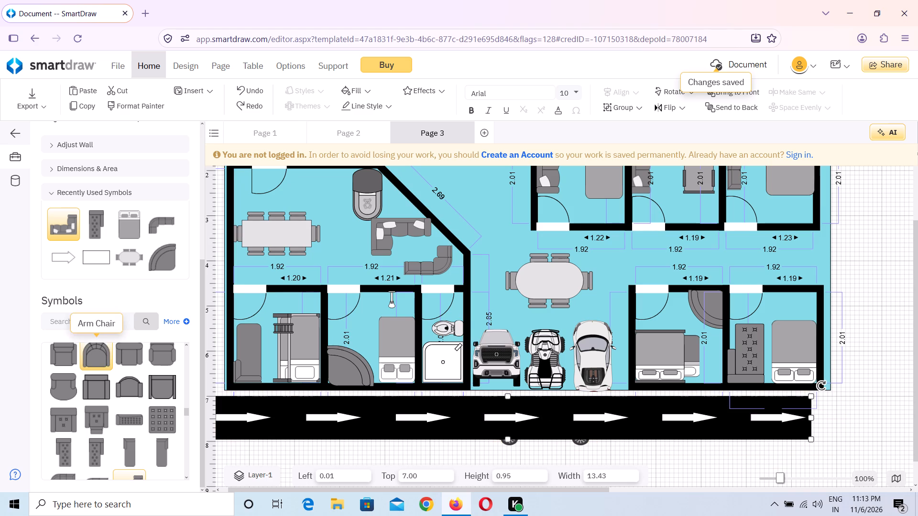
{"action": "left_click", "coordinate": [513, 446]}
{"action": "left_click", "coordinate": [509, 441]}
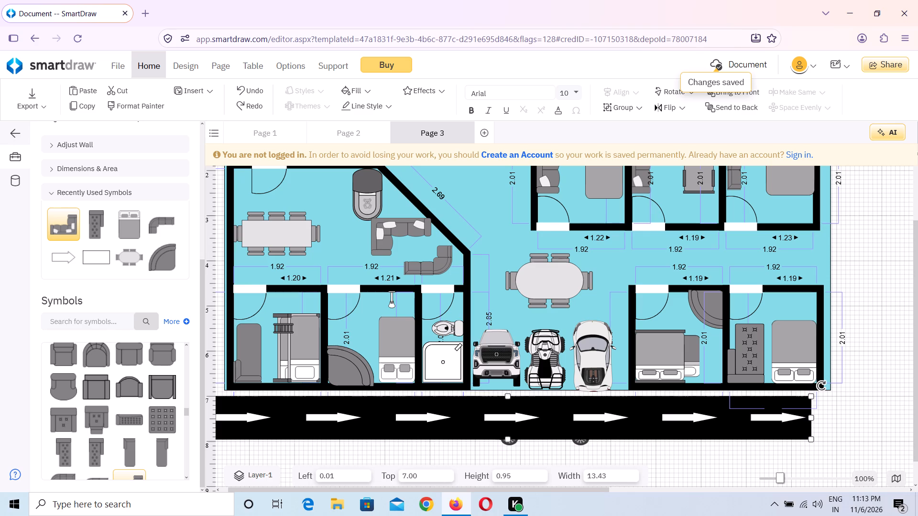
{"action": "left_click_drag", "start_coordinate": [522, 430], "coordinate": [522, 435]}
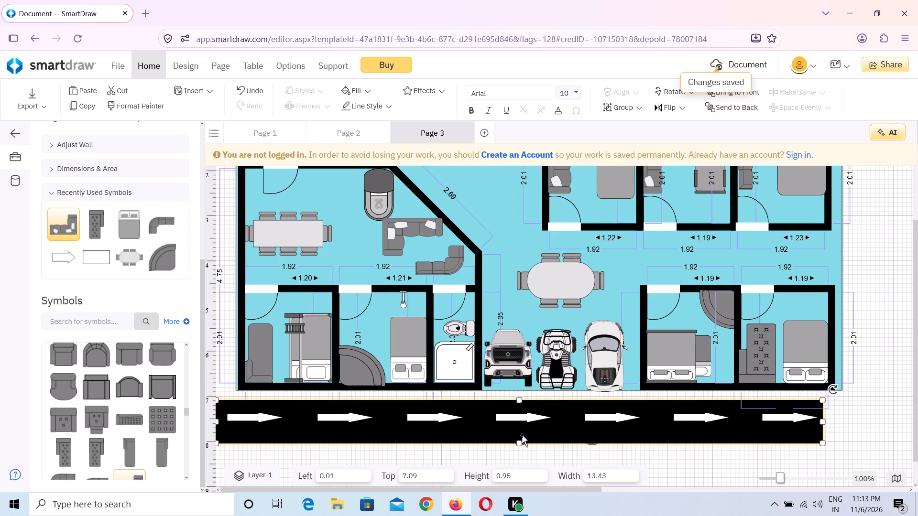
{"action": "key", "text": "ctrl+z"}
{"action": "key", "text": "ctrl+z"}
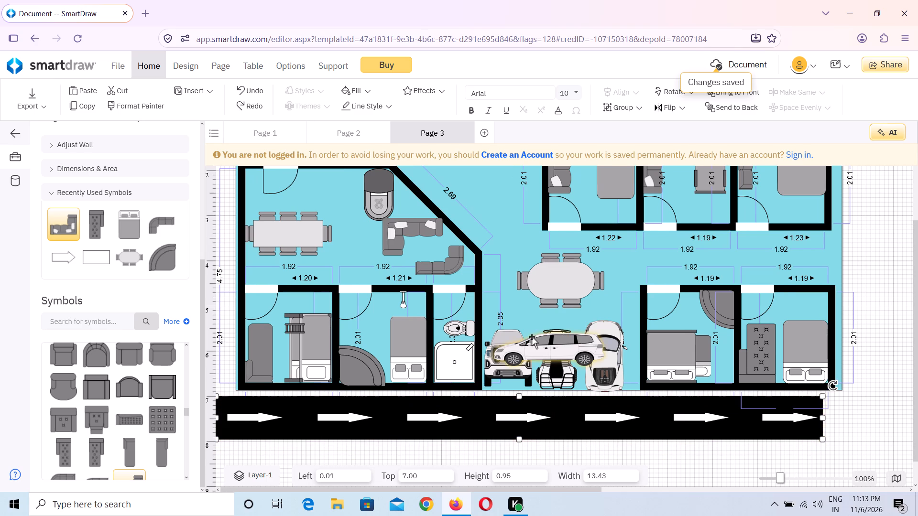
Move the white side-view car to the open area above the diagonal wall, at about left 4.42, top 0.97.
{"action": "left_click_drag", "start_coordinate": [541, 352], "coordinate": [554, 324]}
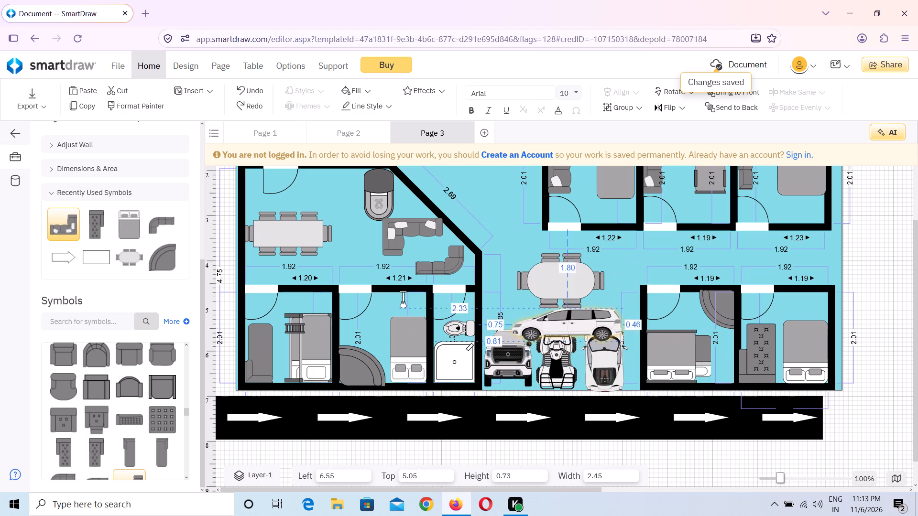
{"action": "left_click_drag", "start_coordinate": [554, 324], "coordinate": [501, 247]}
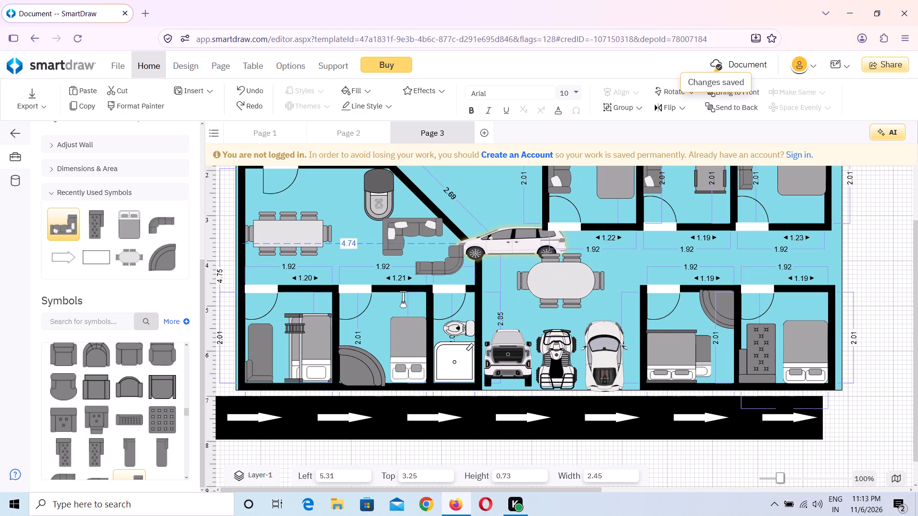
{"action": "left_click_drag", "start_coordinate": [501, 247], "coordinate": [444, 166]}
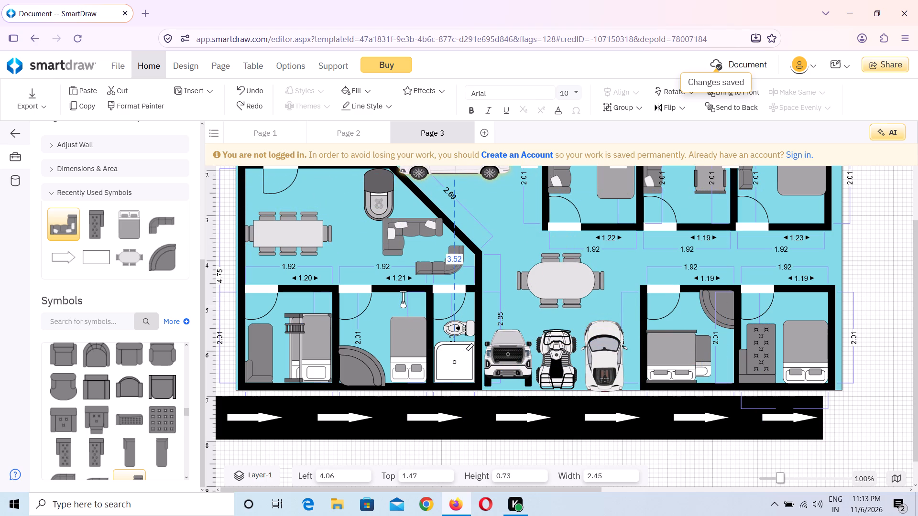
{"action": "left_click_drag", "start_coordinate": [444, 166], "coordinate": [463, 176]}
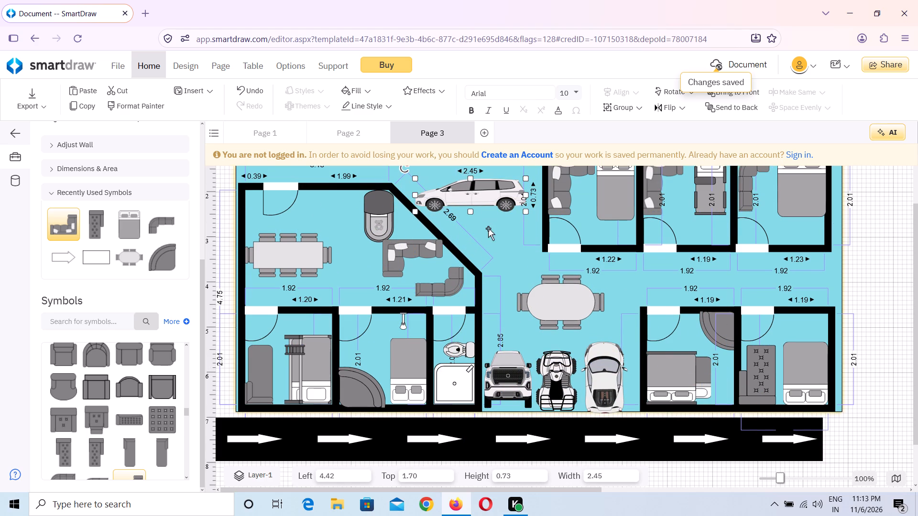
{"action": "scroll", "coordinate": [488, 228], "scroll_direction": "up", "scroll_amount": 4}
{"action": "left_click_drag", "start_coordinate": [477, 251], "coordinate": [456, 235]}
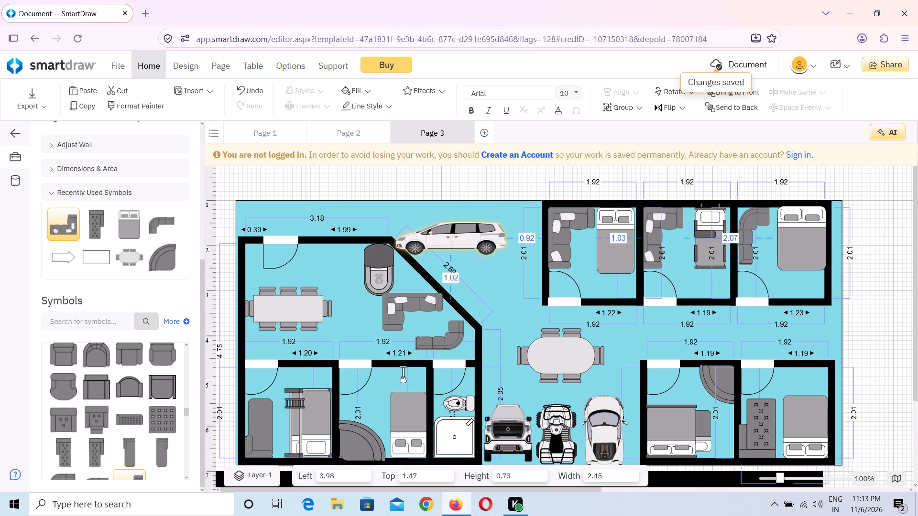
{"action": "left_click_drag", "start_coordinate": [456, 235], "coordinate": [477, 220]}
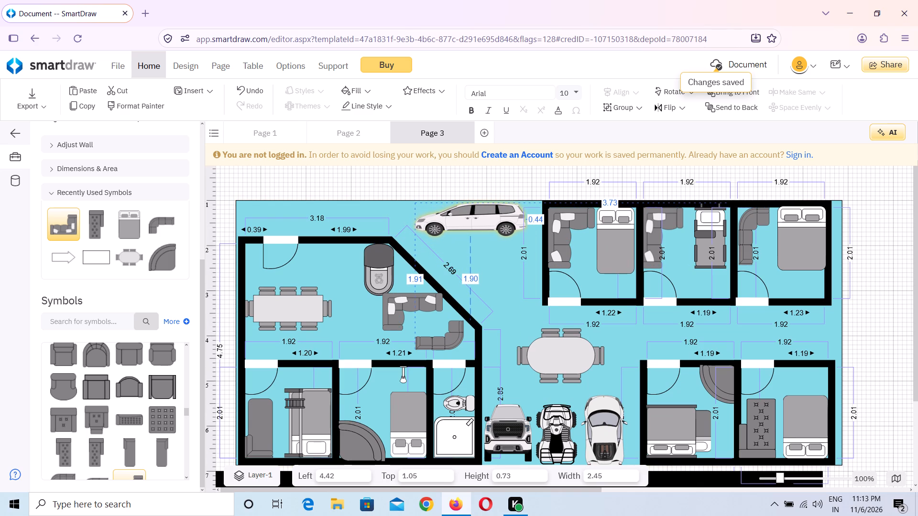
{"action": "left_click_drag", "start_coordinate": [477, 220], "coordinate": [477, 218]}
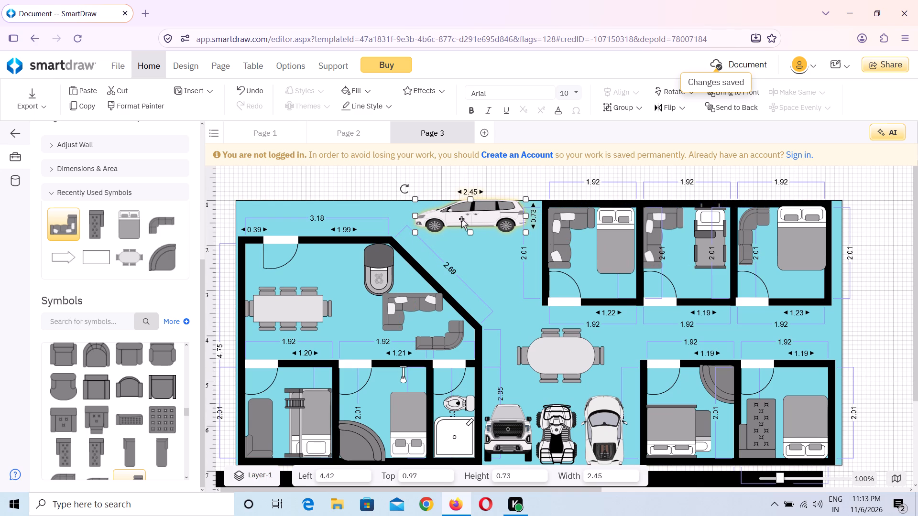
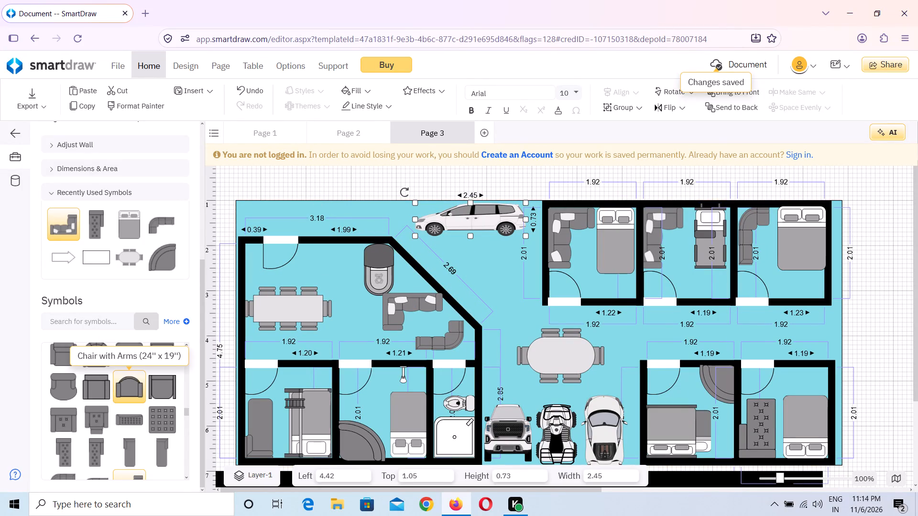
Add a 0.53 by 0.61 armchair to the upper row's last bedroom, rotated to 270° below the bed at about left 12.93, top 2.67.
{"action": "left_click_drag", "start_coordinate": [164, 379], "coordinate": [281, 353]}
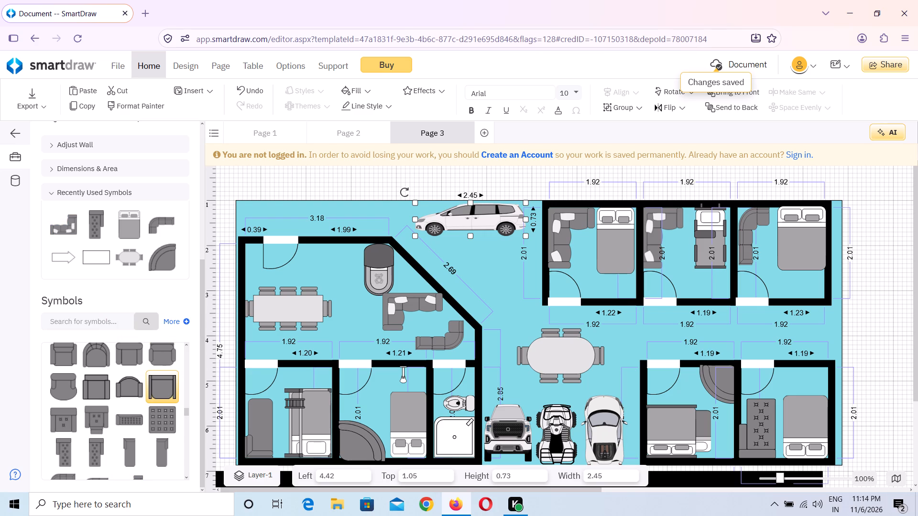
{"action": "left_click_drag", "start_coordinate": [281, 353], "coordinate": [622, 264]}
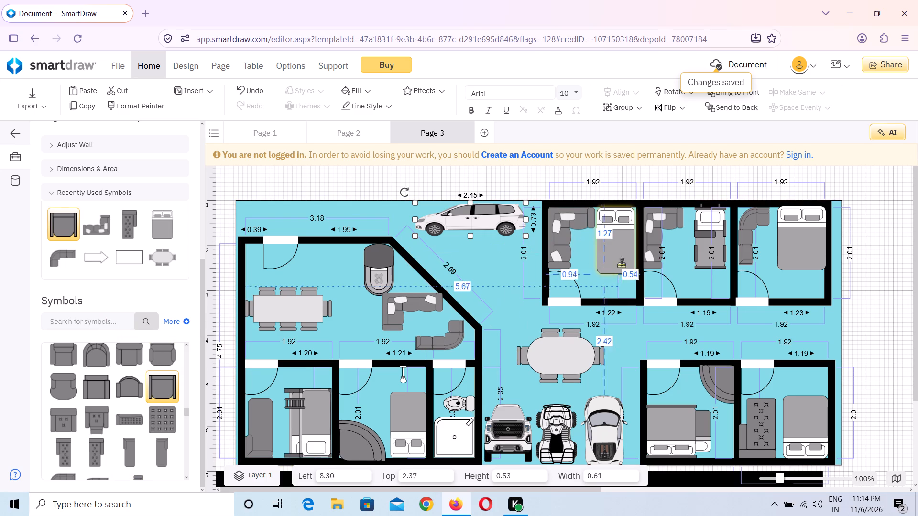
{"action": "left_click_drag", "start_coordinate": [622, 264], "coordinate": [724, 289]}
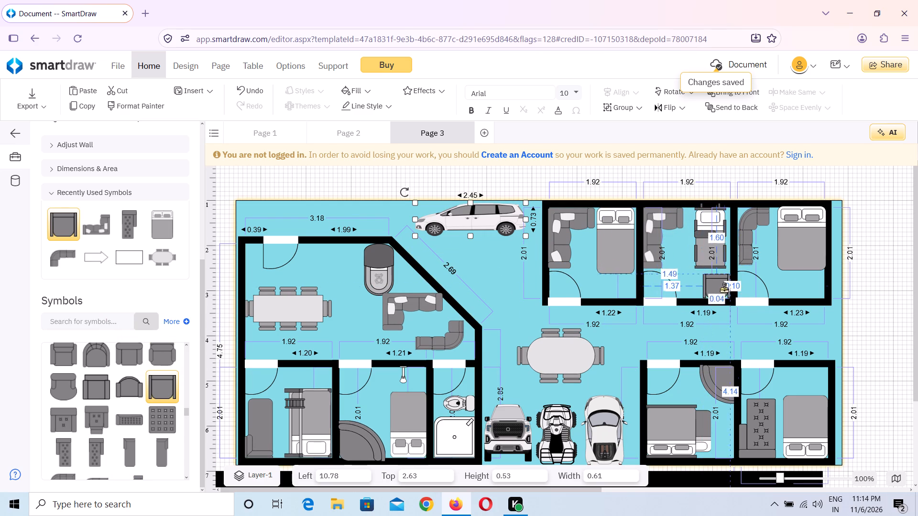
{"action": "left_click_drag", "start_coordinate": [724, 289], "coordinate": [791, 291]}
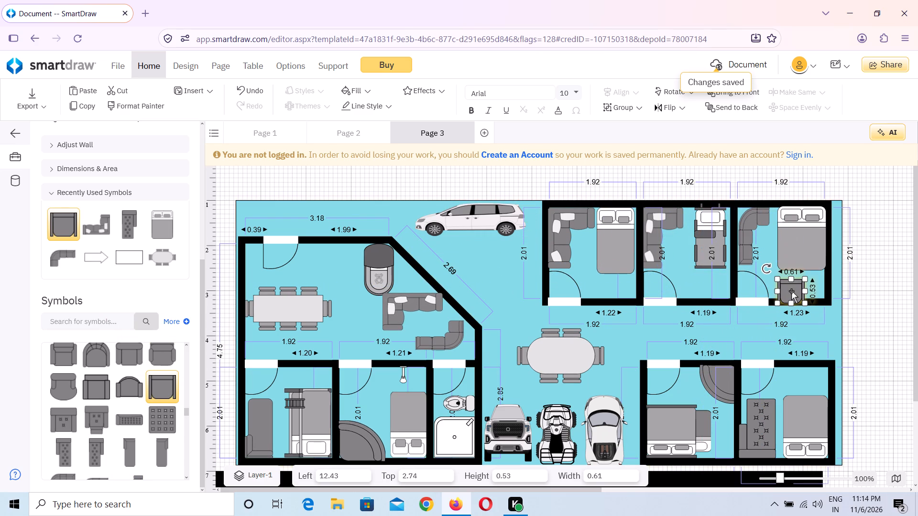
{"action": "left_click_drag", "start_coordinate": [765, 267], "coordinate": [778, 267]}
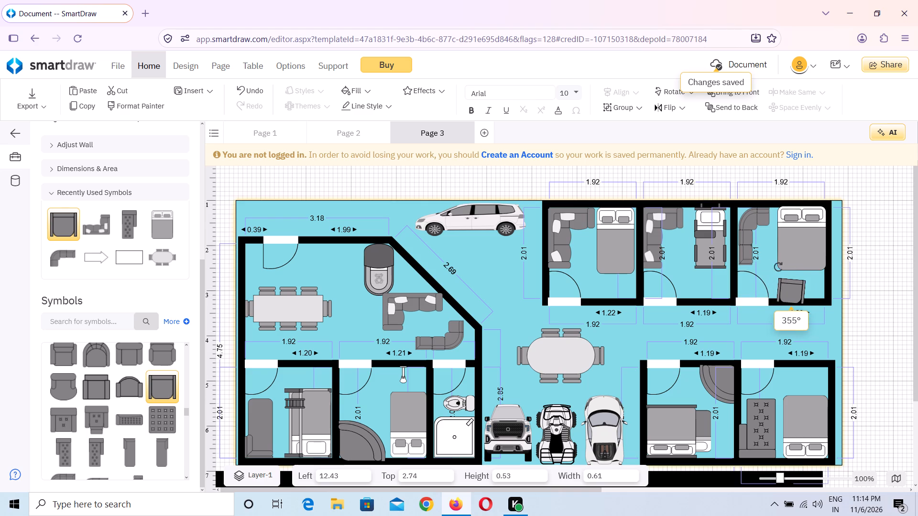
{"action": "left_click_drag", "start_coordinate": [778, 267], "coordinate": [806, 275]}
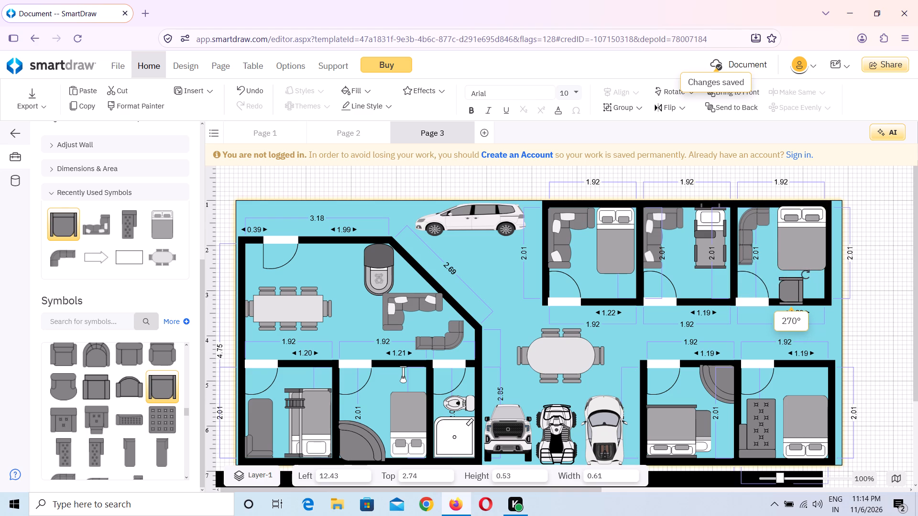
{"action": "left_click_drag", "start_coordinate": [806, 275], "coordinate": [805, 275]}
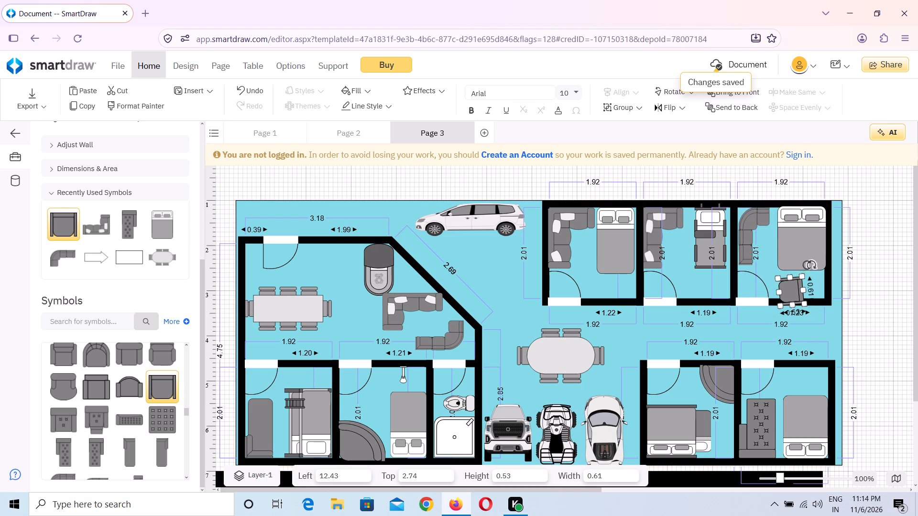
{"action": "left_click", "coordinate": [811, 264]}
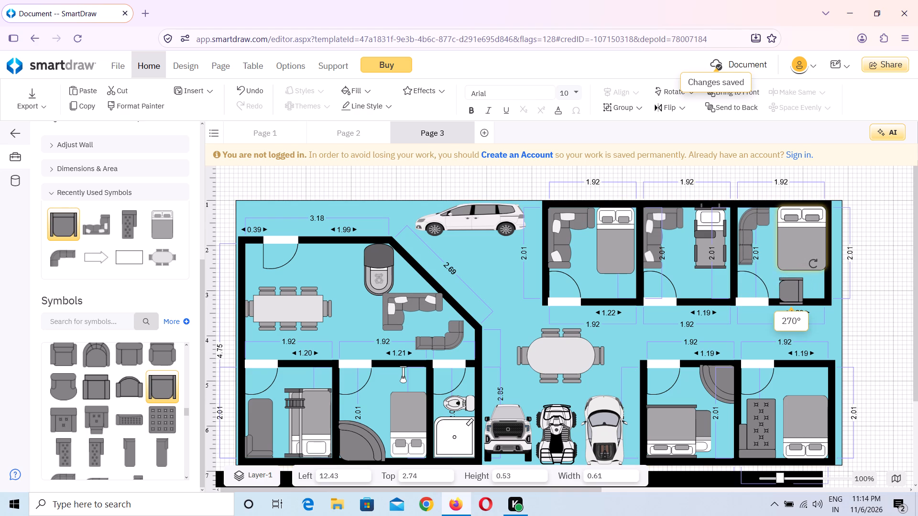
{"action": "left_click_drag", "start_coordinate": [787, 291], "coordinate": [793, 288]}
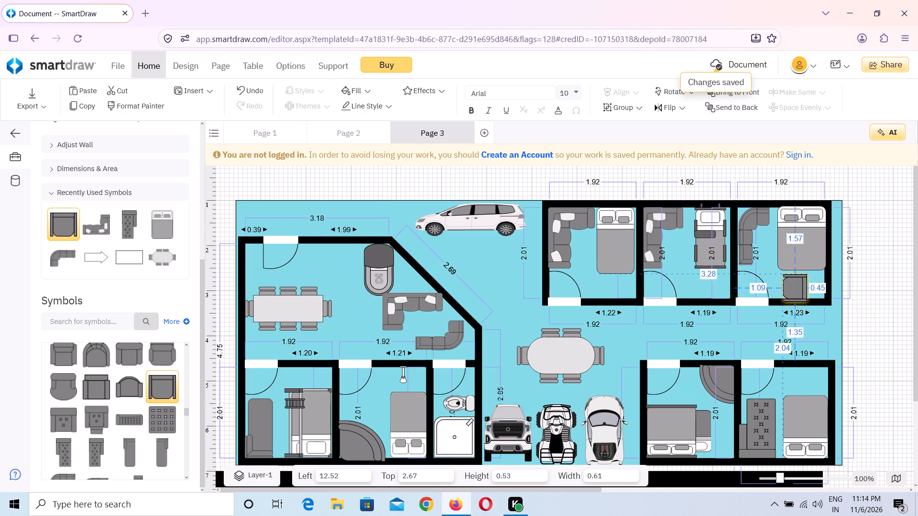
{"action": "left_click_drag", "start_coordinate": [793, 288], "coordinate": [808, 285]}
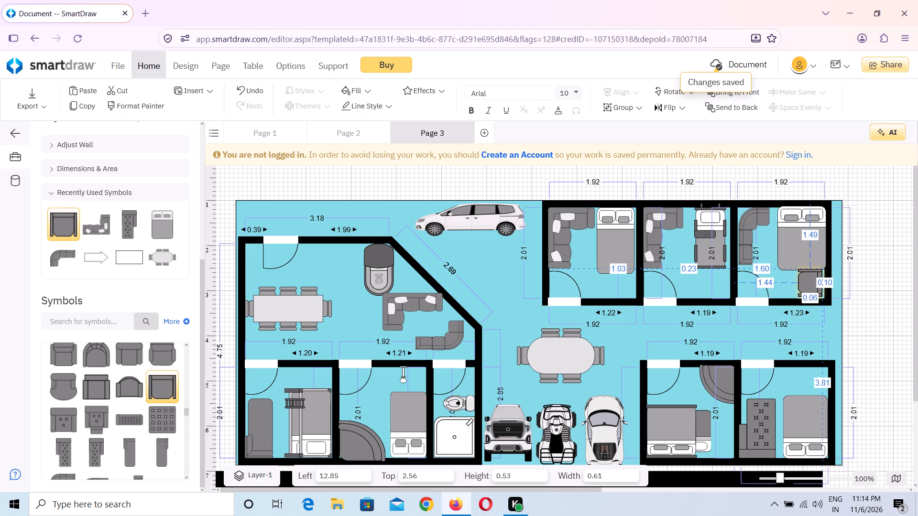
{"action": "left_click_drag", "start_coordinate": [808, 285], "coordinate": [809, 287]}
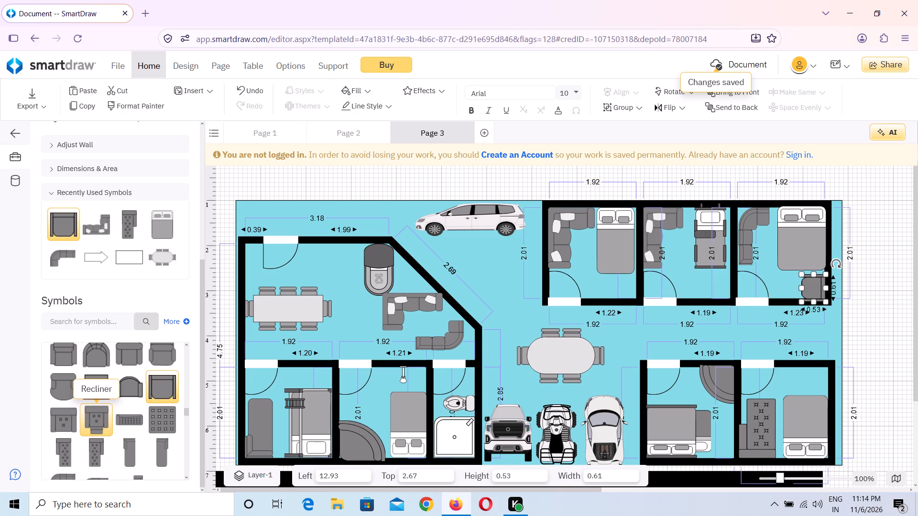
Add a Recliner, turn it 90° clockwise, shrink it to about 0.66 by 0.58, and place it below the upper-middle room's bed.
{"action": "left_click_drag", "start_coordinate": [91, 420], "coordinate": [405, 281]}
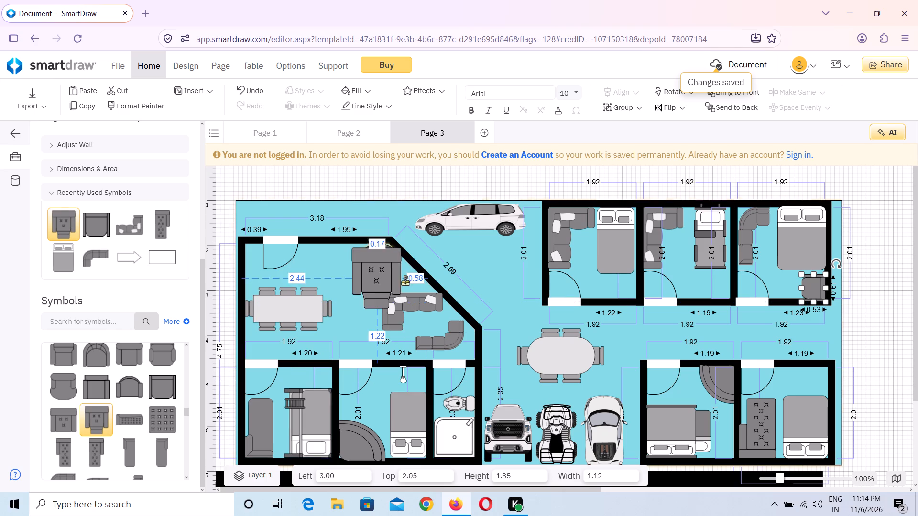
{"action": "left_click_drag", "start_coordinate": [405, 281], "coordinate": [684, 309]}
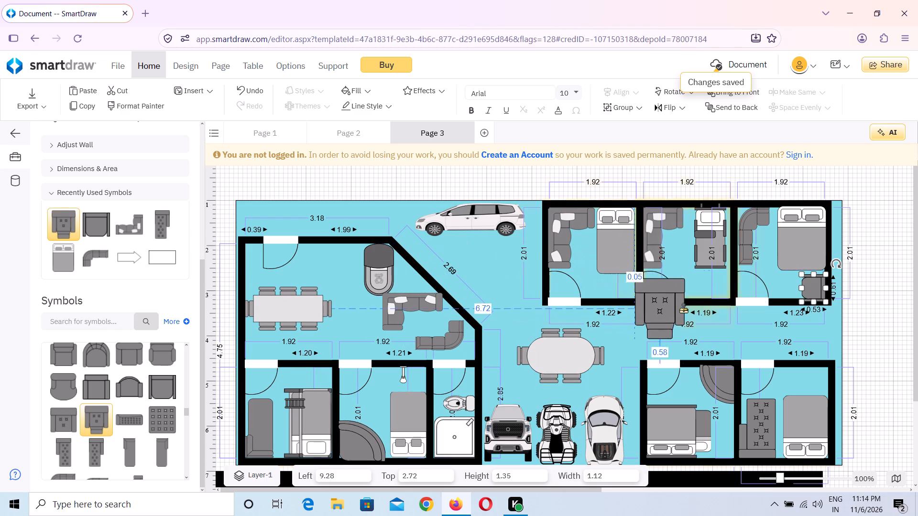
{"action": "left_click_drag", "start_coordinate": [684, 309], "coordinate": [688, 309]}
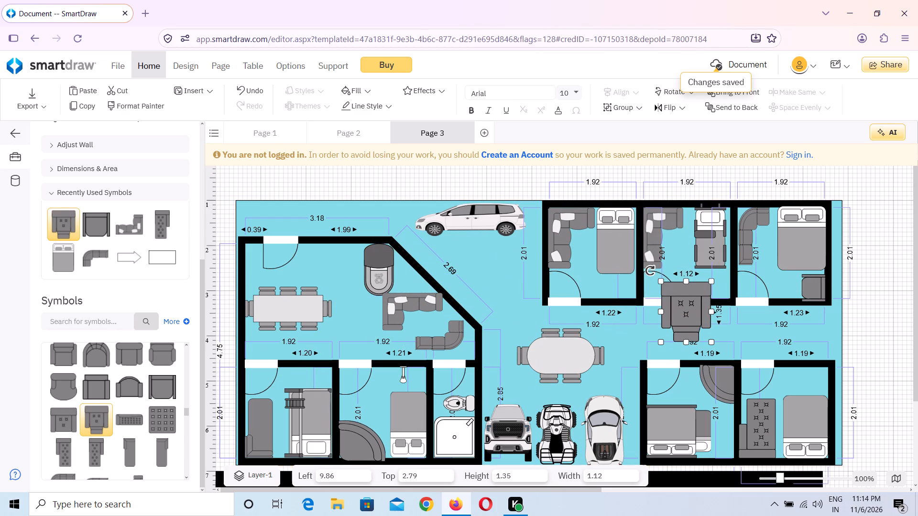
{"action": "left_click_drag", "start_coordinate": [650, 271], "coordinate": [732, 269]}
{"action": "left_click_drag", "start_coordinate": [718, 287], "coordinate": [716, 288]}
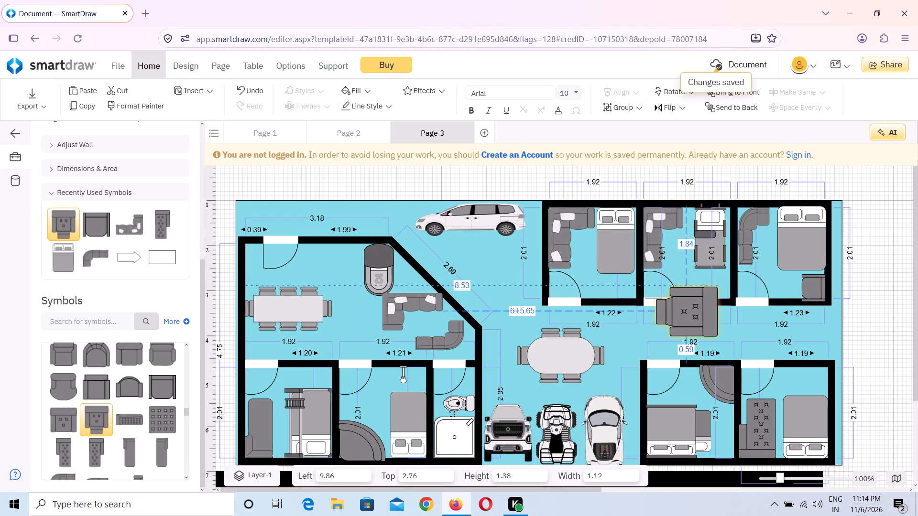
{"action": "left_click_drag", "start_coordinate": [716, 288], "coordinate": [697, 302]}
{"action": "left_click_drag", "start_coordinate": [681, 319], "coordinate": [694, 307]}
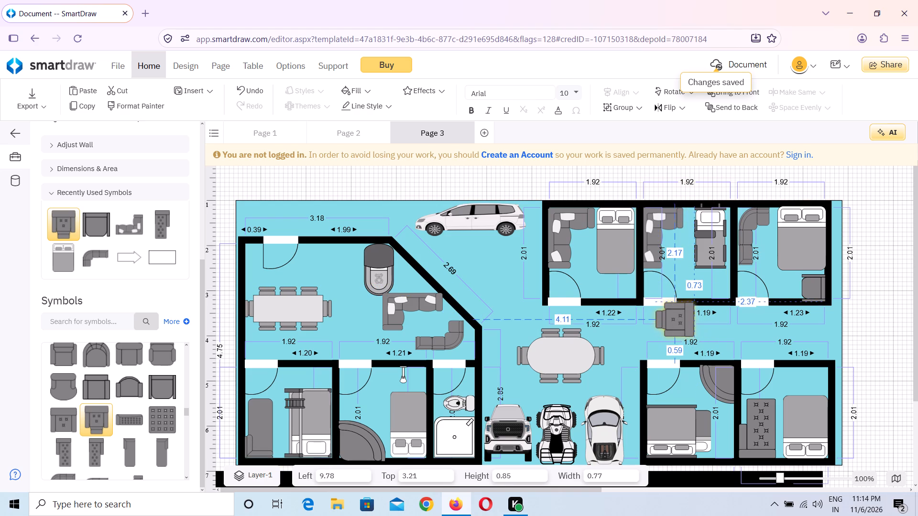
{"action": "left_click_drag", "start_coordinate": [694, 307], "coordinate": [716, 282]}
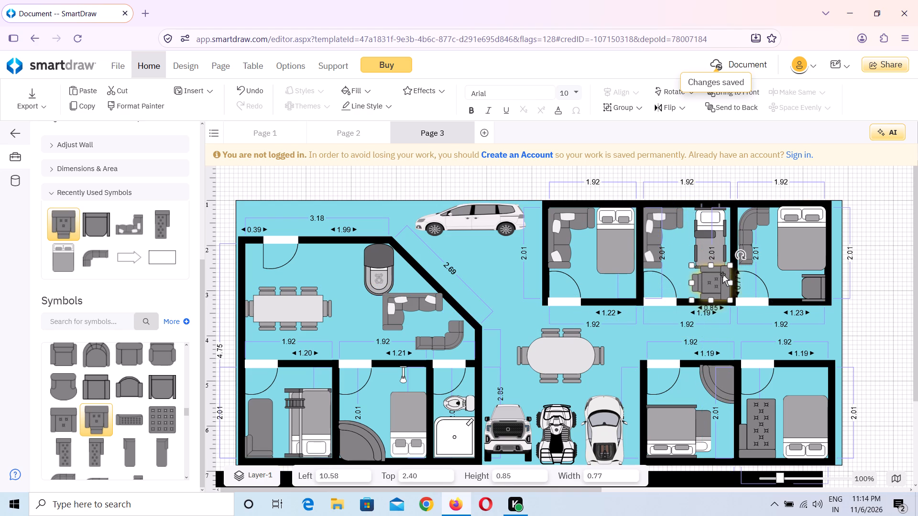
{"action": "left_click_drag", "start_coordinate": [729, 267], "coordinate": [722, 274]}
{"action": "left_click_drag", "start_coordinate": [712, 283], "coordinate": [719, 280]}
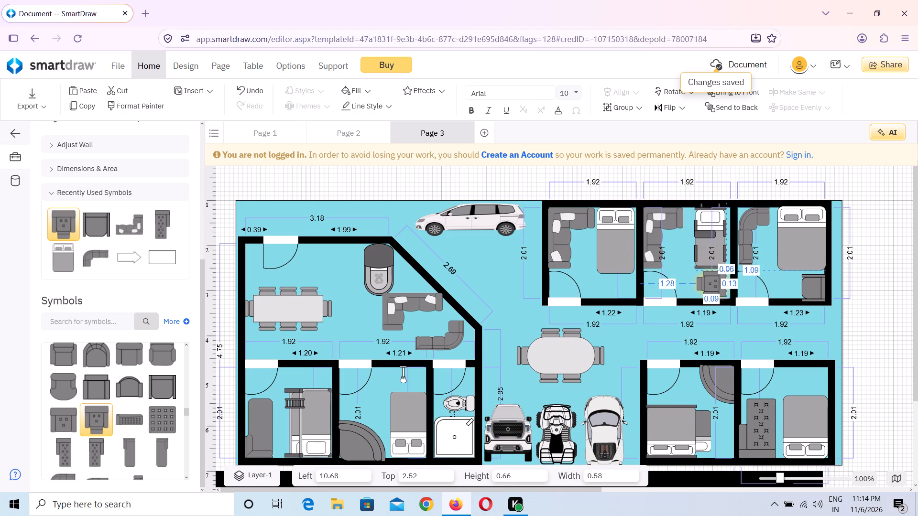
{"action": "left_click_drag", "start_coordinate": [719, 280], "coordinate": [719, 281]}
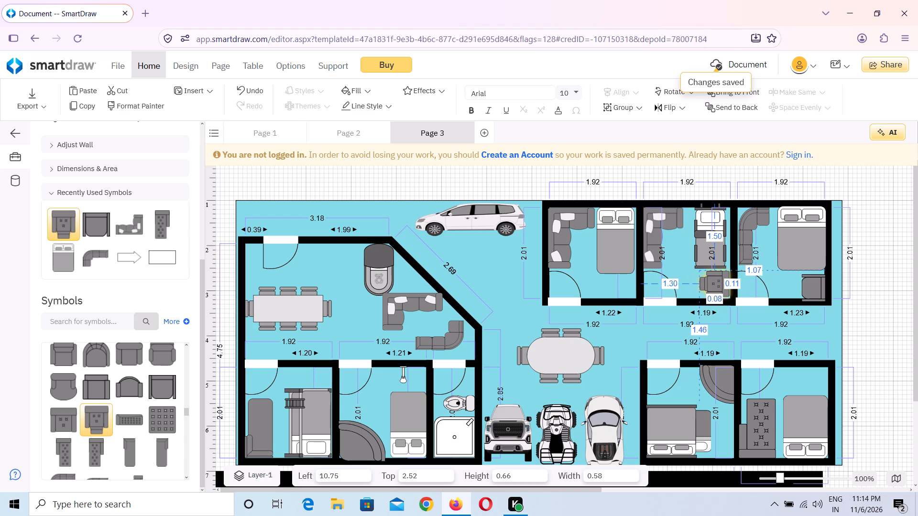
{"action": "left_click_drag", "start_coordinate": [719, 281], "coordinate": [719, 280]}
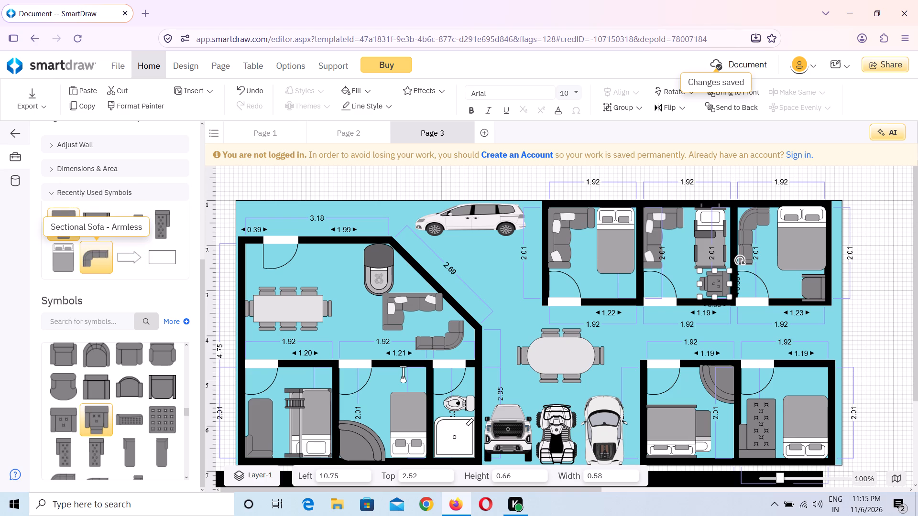
Widen the arrow-marked road to about 13.86 so it ends level with the turquoise background's edge.
{"action": "scroll", "coordinate": [504, 270], "scroll_direction": "down", "scroll_amount": 2}
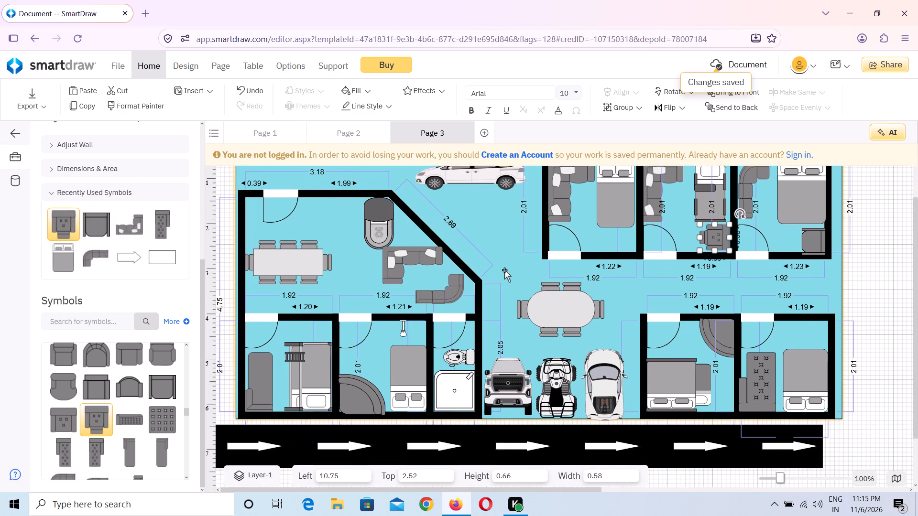
{"action": "scroll", "coordinate": [504, 270], "scroll_direction": "down", "scroll_amount": 2}
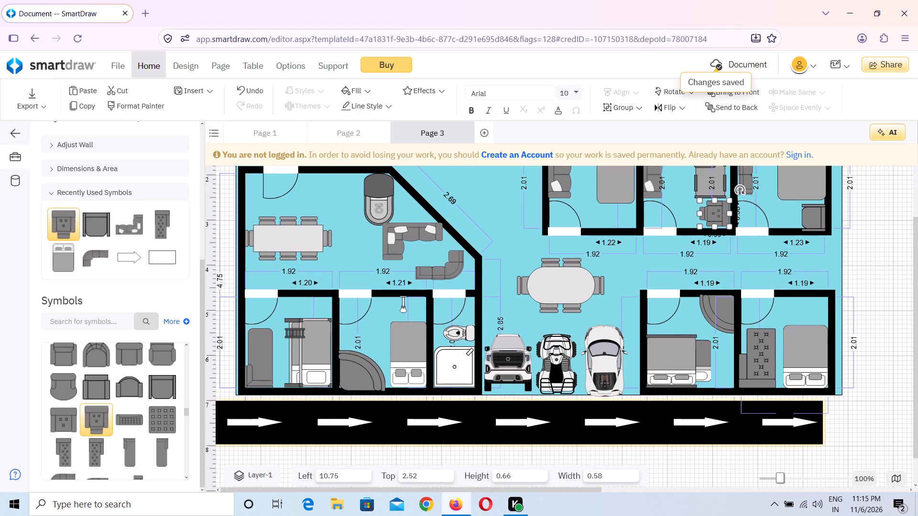
{"action": "left_click", "coordinate": [817, 431]}
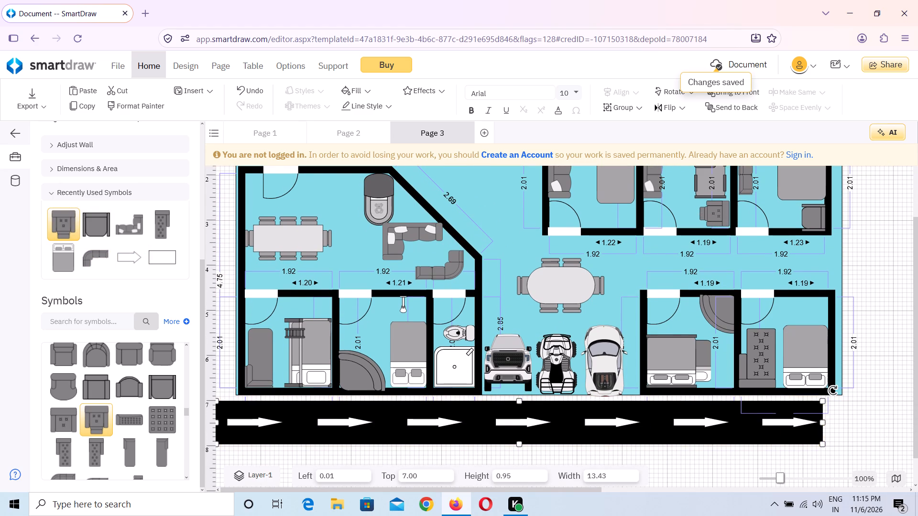
{"action": "left_click_drag", "start_coordinate": [821, 421], "coordinate": [840, 419]}
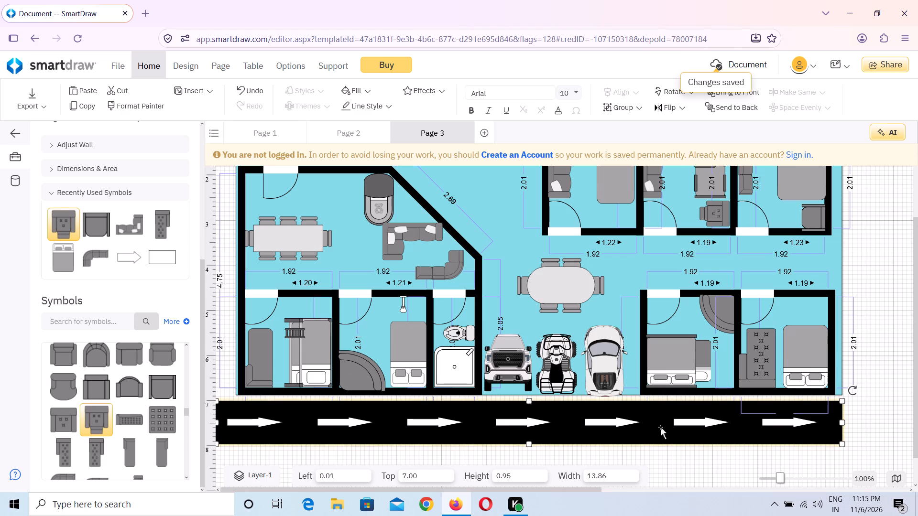
Delete the walls of the three 1.92 by 2.01 upper-row bedrooms, leaving their furniture in place.
{"action": "scroll", "coordinate": [506, 255], "scroll_direction": "up", "scroll_amount": 2}
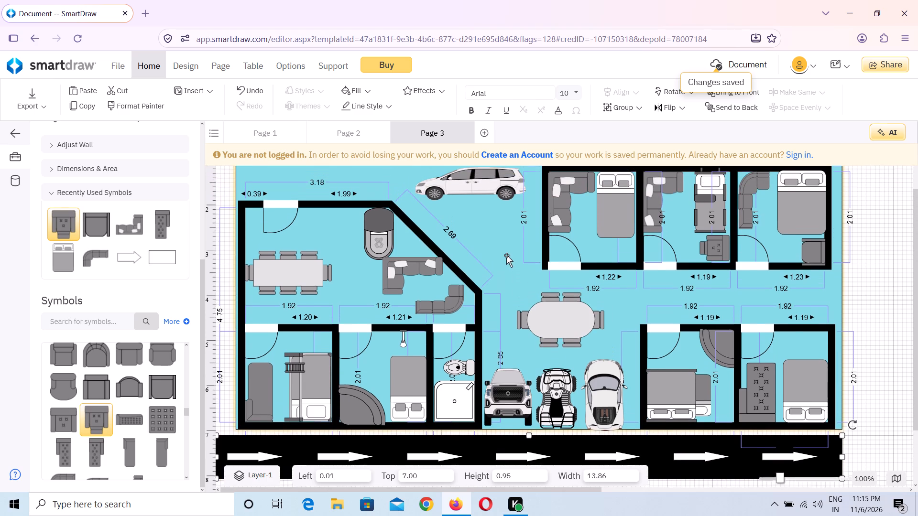
{"action": "left_click", "coordinate": [546, 259]}
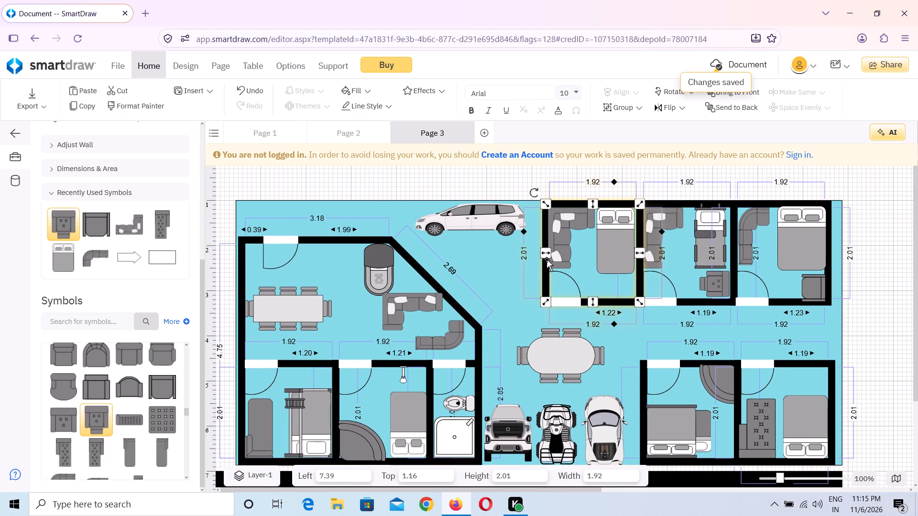
{"action": "key", "text": "Delete"}
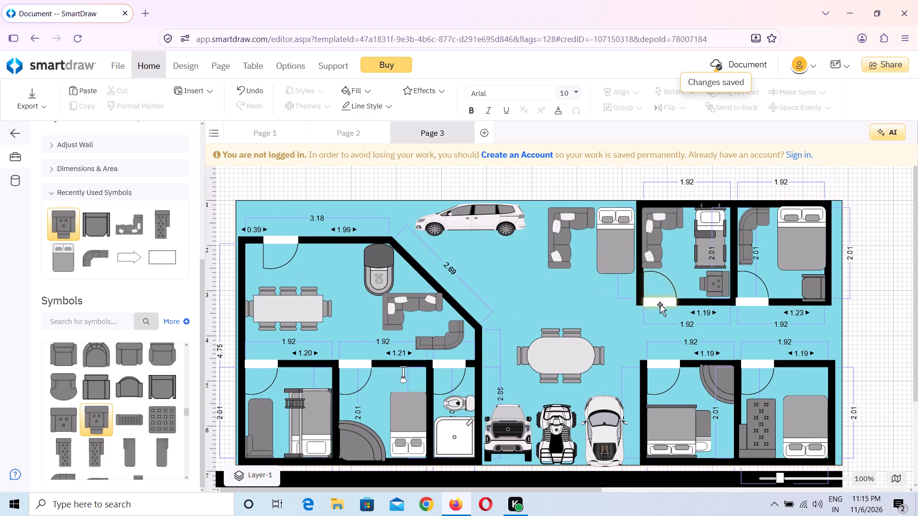
{"action": "left_click", "coordinate": [643, 294]}
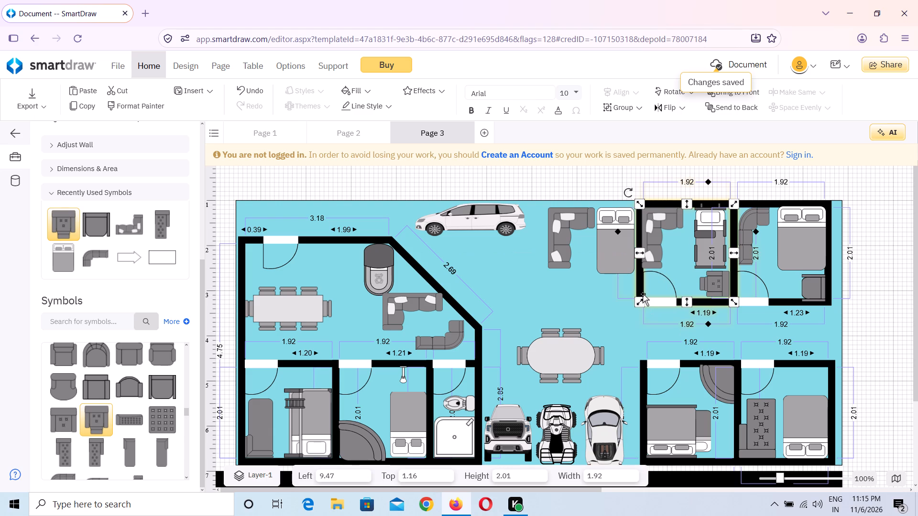
{"action": "key", "text": "Delete"}
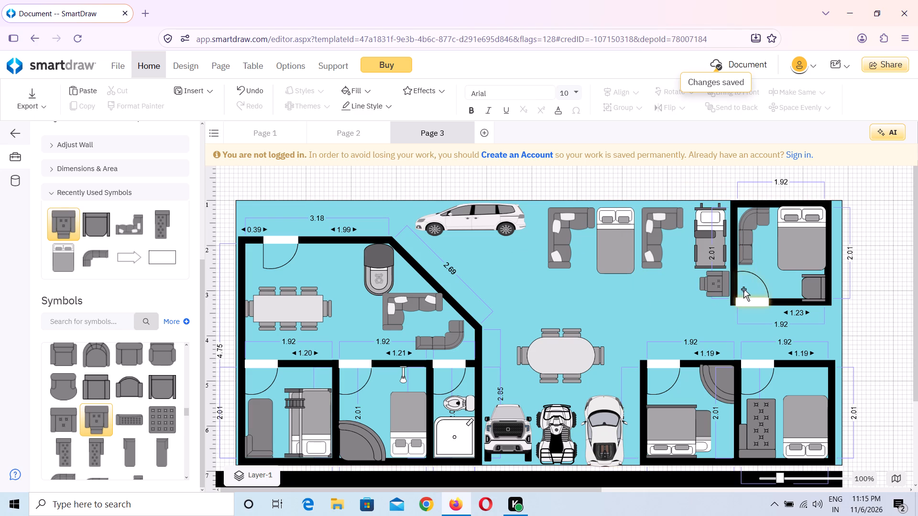
{"action": "left_click", "coordinate": [735, 290]}
{"action": "key", "text": "Delete"}
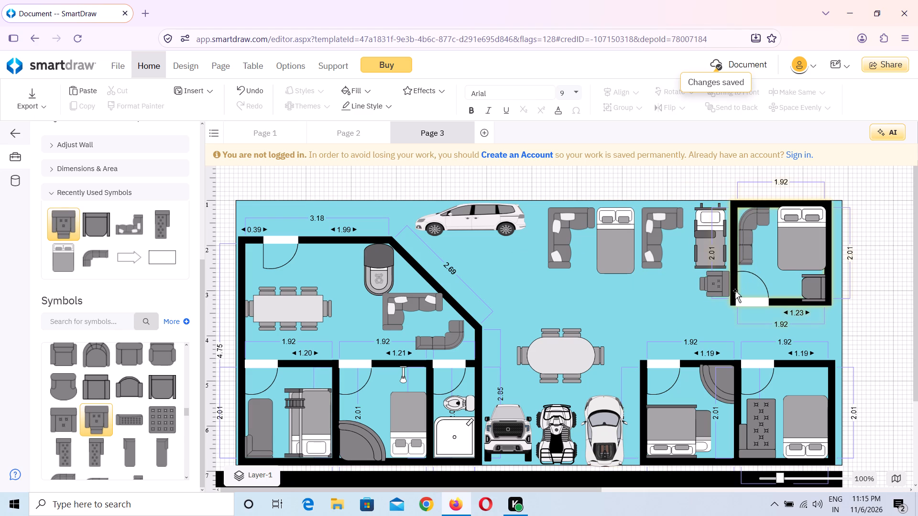
{"action": "key", "text": "Delete"}
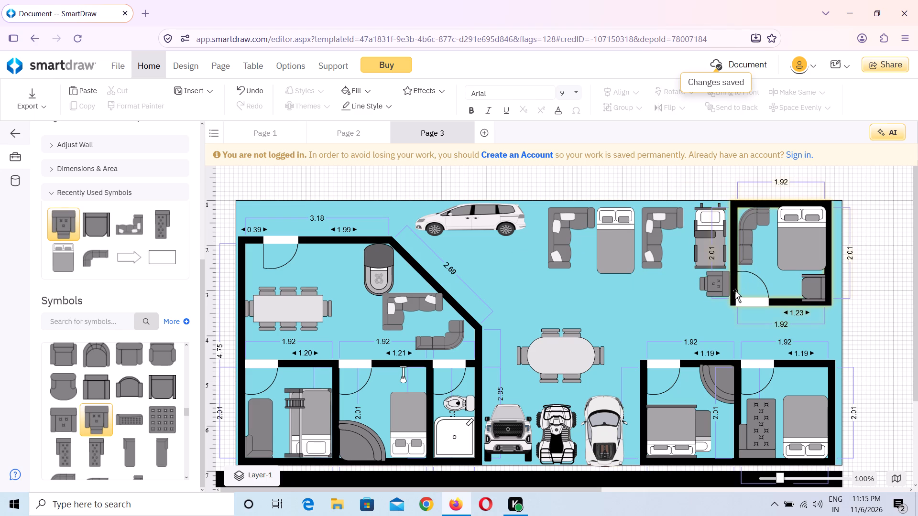
{"action": "left_click", "coordinate": [735, 290]}
{"action": "key", "text": "Delete"}
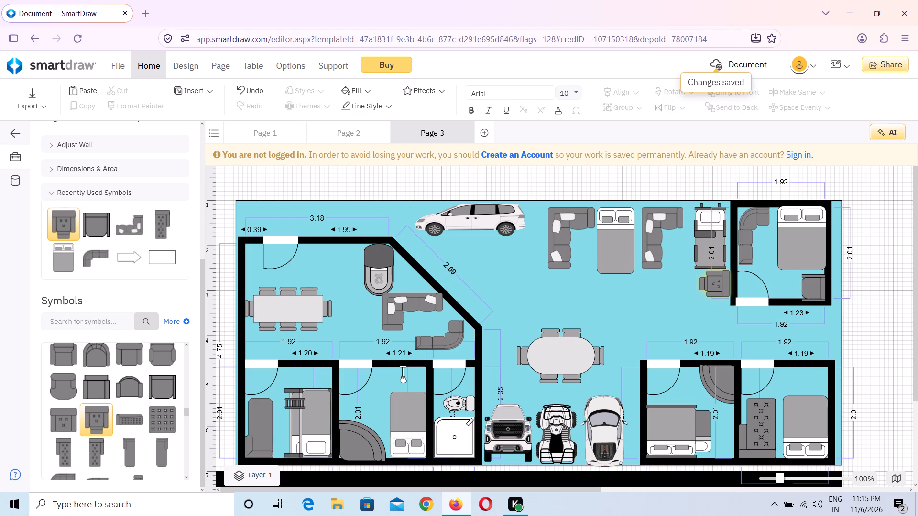
{"action": "left_click", "coordinate": [778, 298]}
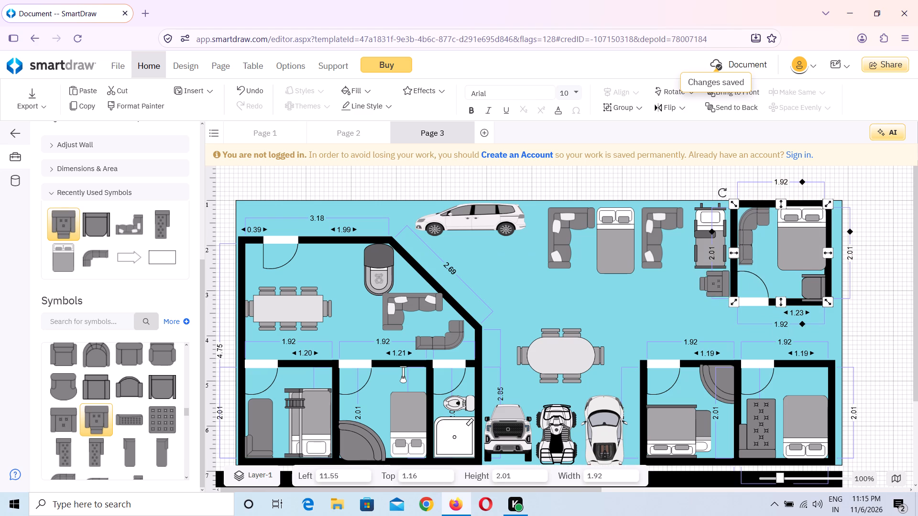
{"action": "key", "text": "Delete"}
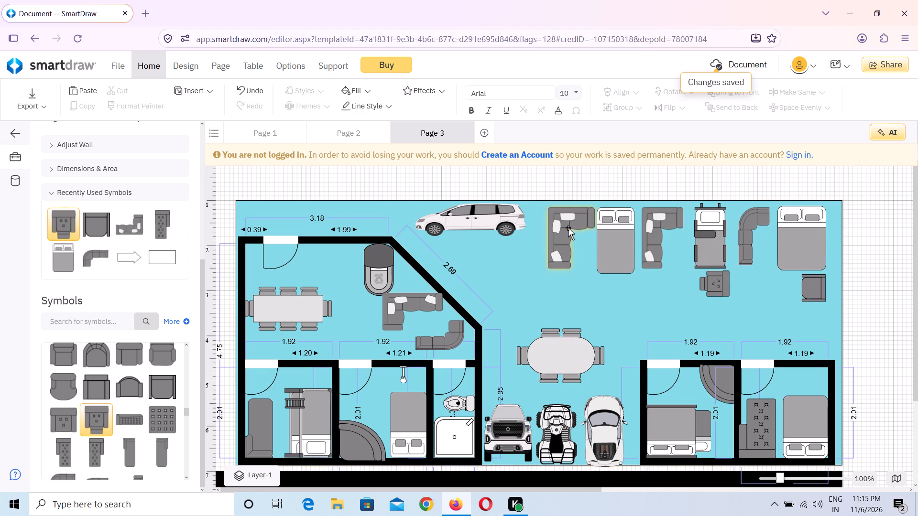
Move the upper row's first L-shaped sofa to about left 7.05, top 1.43, and shift the neighbouring bed slightly.
{"action": "left_click_drag", "start_coordinate": [568, 228], "coordinate": [538, 265]}
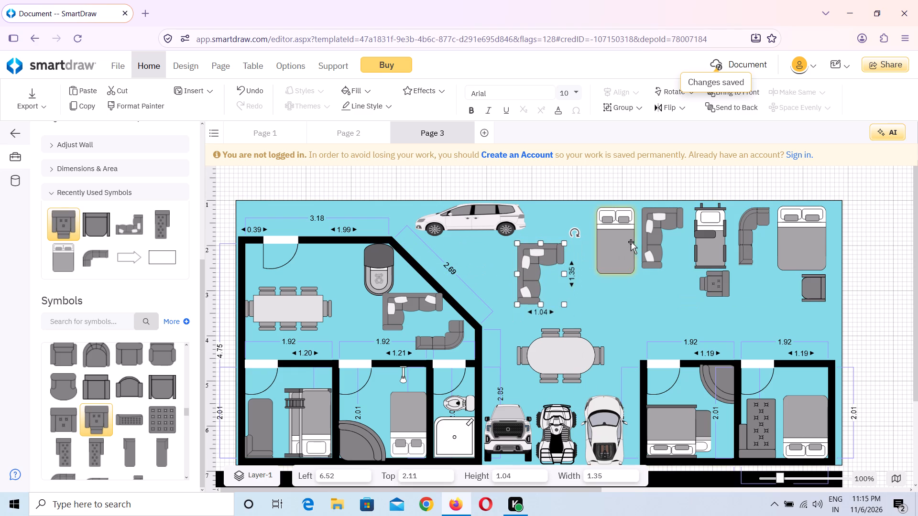
{"action": "left_click_drag", "start_coordinate": [619, 245], "coordinate": [605, 272]}
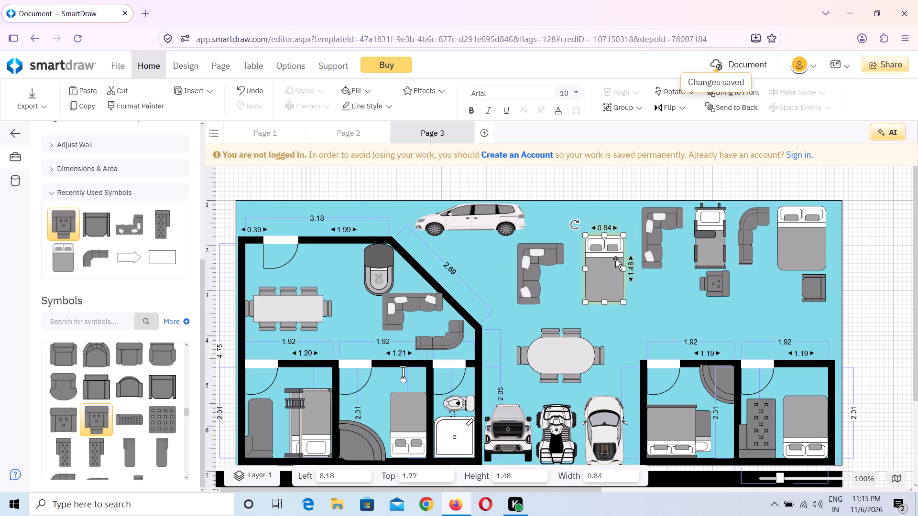
{"action": "left_click_drag", "start_coordinate": [604, 248], "coordinate": [615, 222]}
{"action": "left_click_drag", "start_coordinate": [535, 271], "coordinate": [557, 245]}
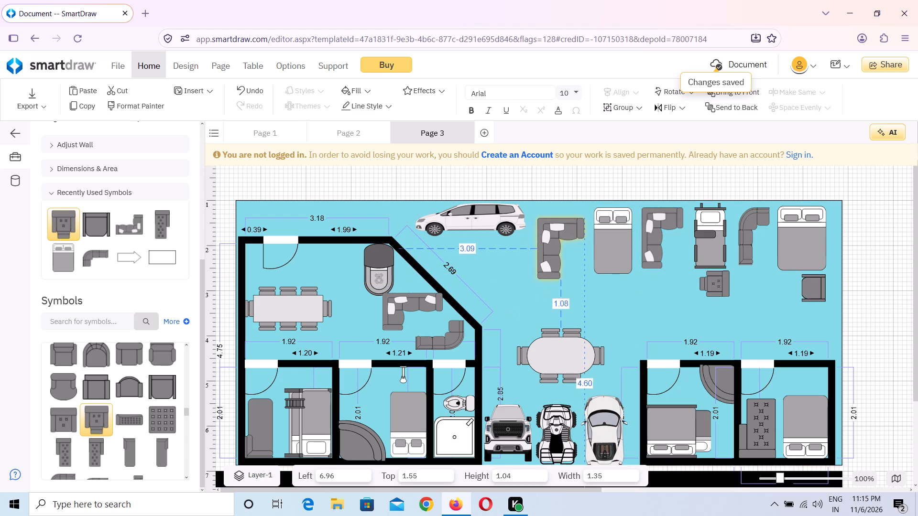
{"action": "left_click_drag", "start_coordinate": [557, 245], "coordinate": [560, 242]}
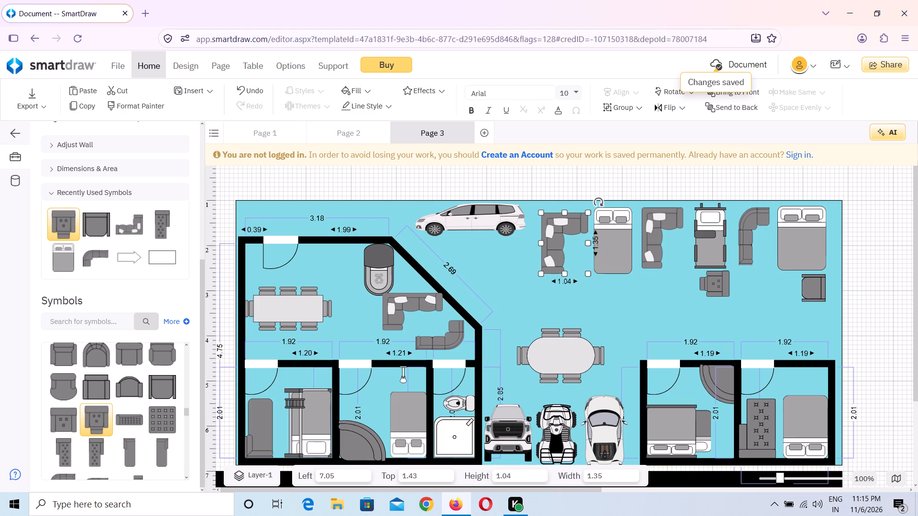
Place a block arrow about 1.91 wide and 0.95 high beside the slanted wall and fill it black.
{"action": "scroll", "coordinate": [177, 158], "scroll_direction": "up", "scroll_amount": 11}
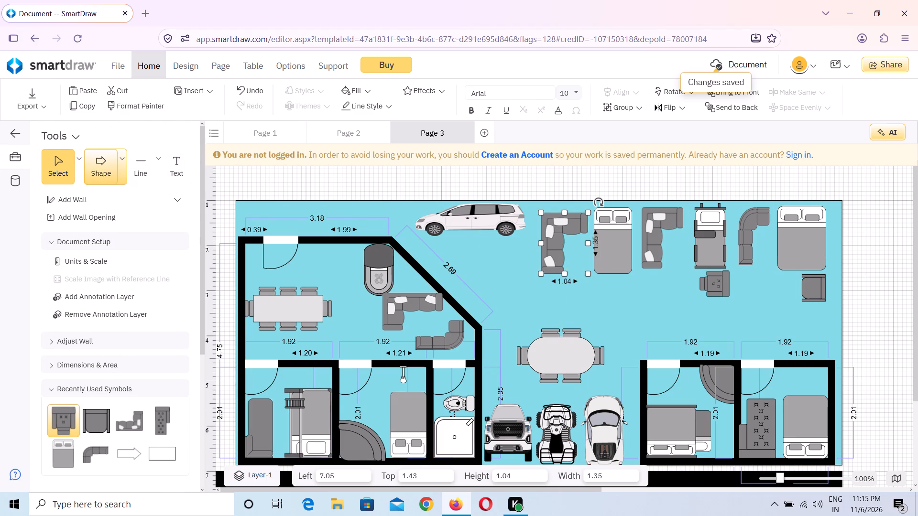
{"action": "left_click", "coordinate": [101, 164]}
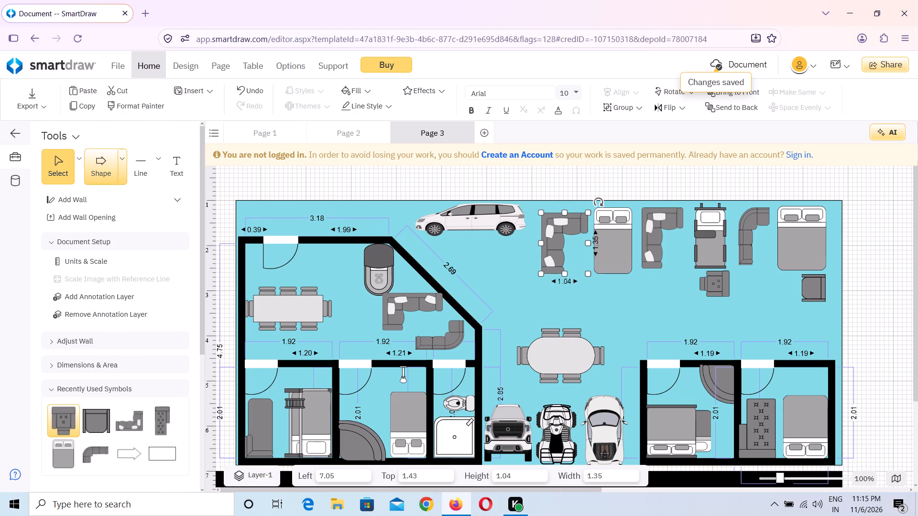
{"action": "left_click", "coordinate": [124, 166]}
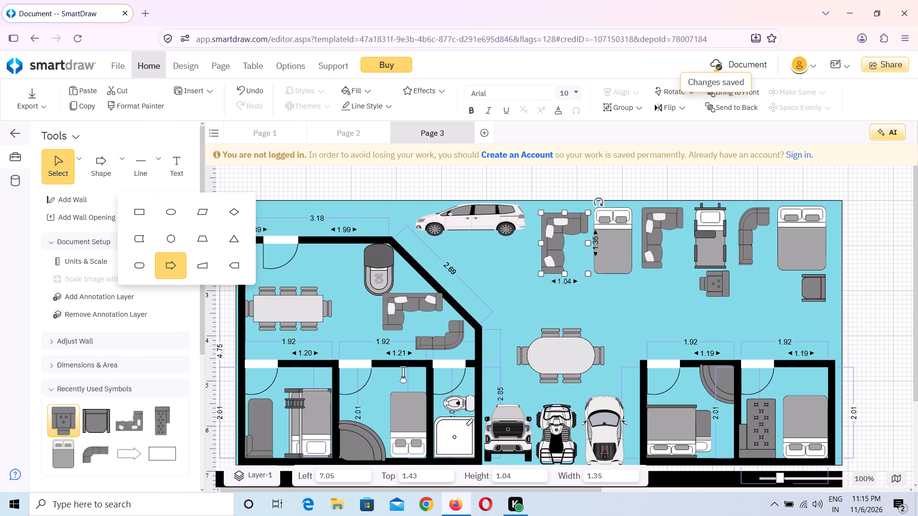
{"action": "left_click", "coordinate": [97, 164]}
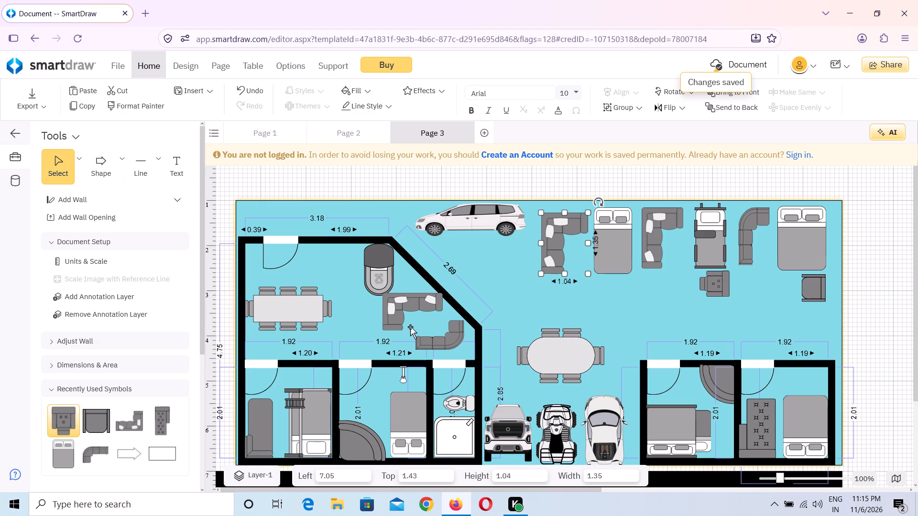
{"action": "left_click_drag", "start_coordinate": [104, 166], "coordinate": [526, 291]}
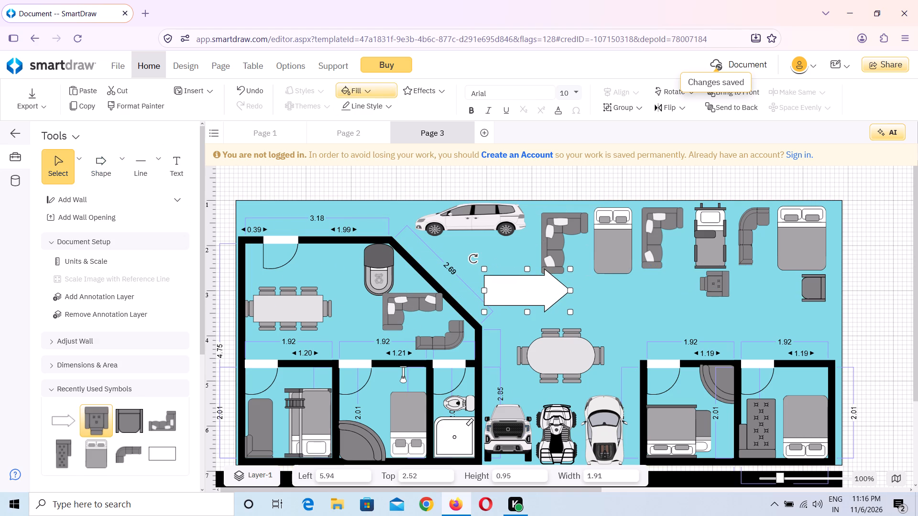
{"action": "left_click", "coordinate": [356, 91]}
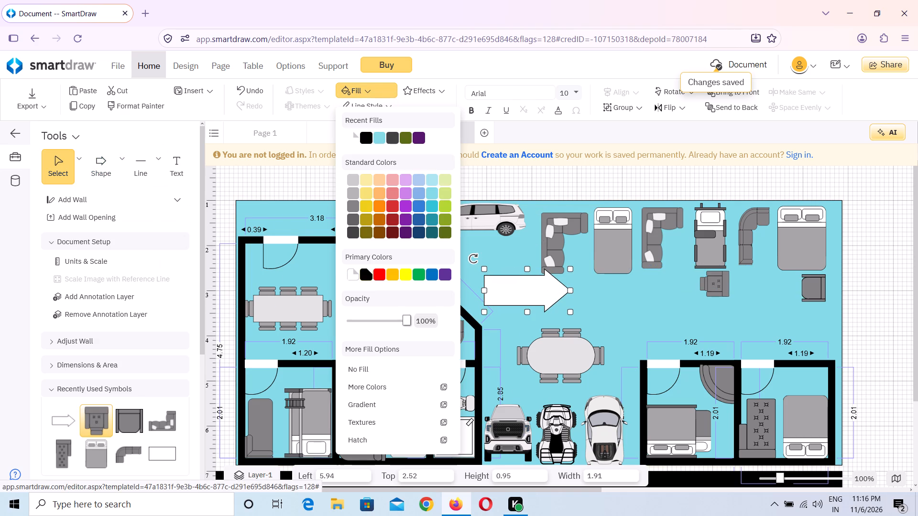
{"action": "left_click", "coordinate": [366, 273]}
Position the black arrow at about left 5.94, top 2.91 and stretch it to about 8.53 wide, past the background's edge.
{"action": "left_click_drag", "start_coordinate": [508, 296], "coordinate": [519, 310]}
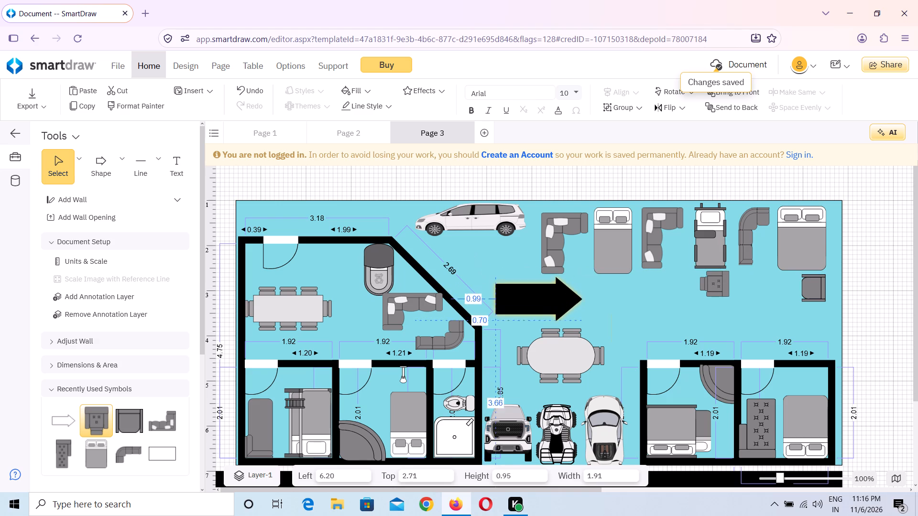
{"action": "left_click_drag", "start_coordinate": [519, 310], "coordinate": [506, 312]}
{"action": "left_click_drag", "start_coordinate": [568, 310], "coordinate": [857, 310]}
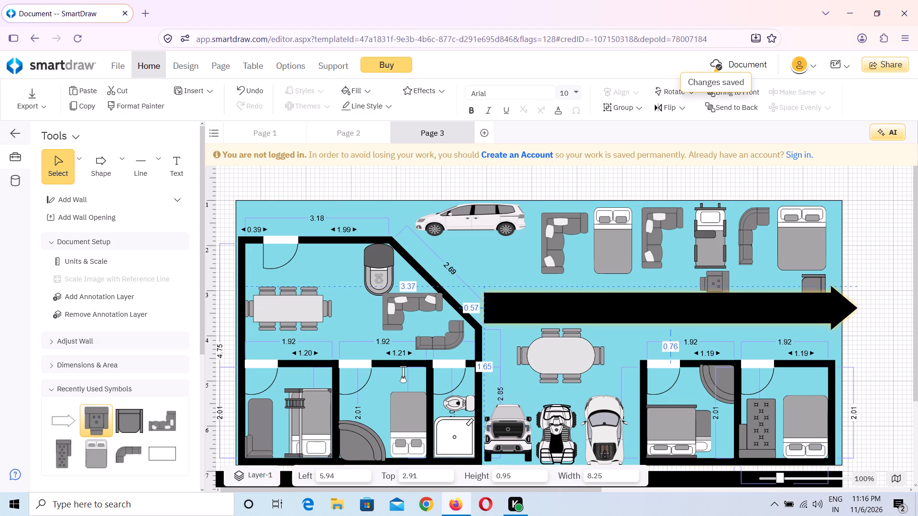
{"action": "left_click_drag", "start_coordinate": [857, 310], "coordinate": [869, 307]}
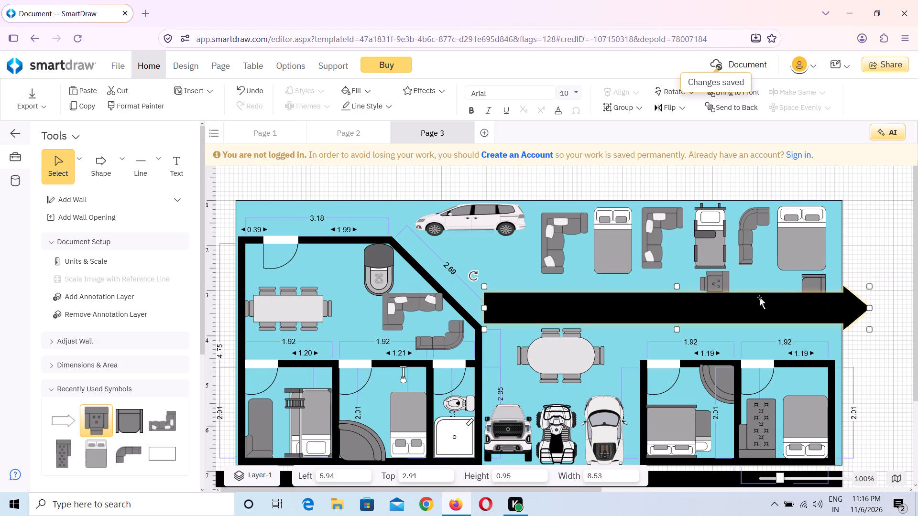
Move the 0.53 by 0.61 armchair to about left 11.76, top 2.13, by the foot of the curved sofa.
{"action": "left_click_drag", "start_coordinate": [809, 283], "coordinate": [800, 279]}
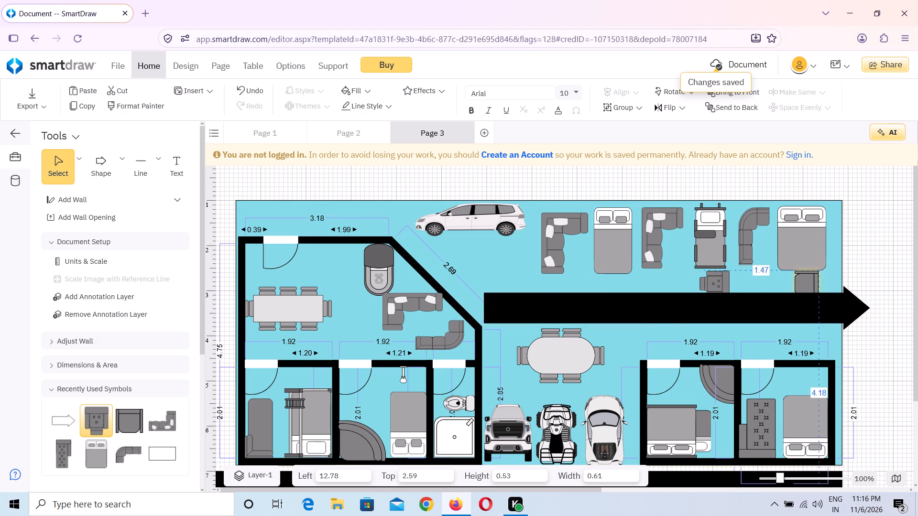
{"action": "left_click_drag", "start_coordinate": [800, 279], "coordinate": [790, 265]}
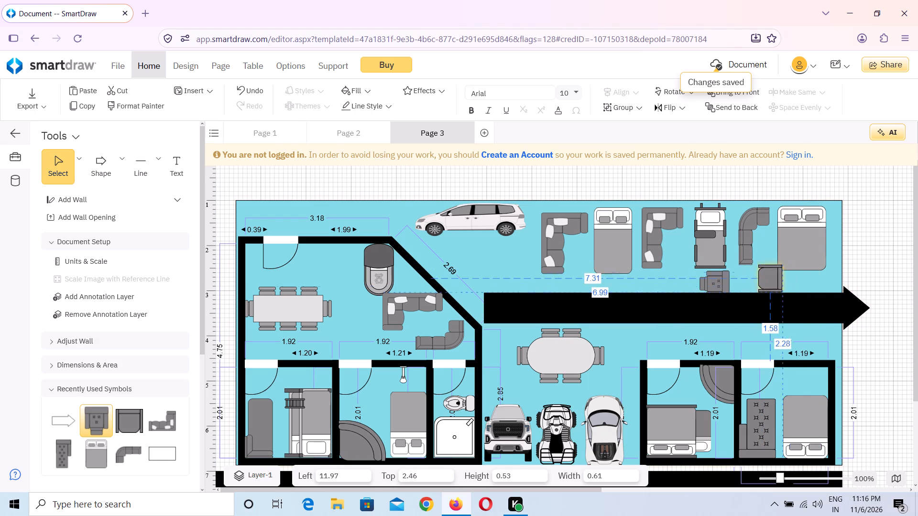
{"action": "left_click_drag", "start_coordinate": [790, 265], "coordinate": [738, 268]}
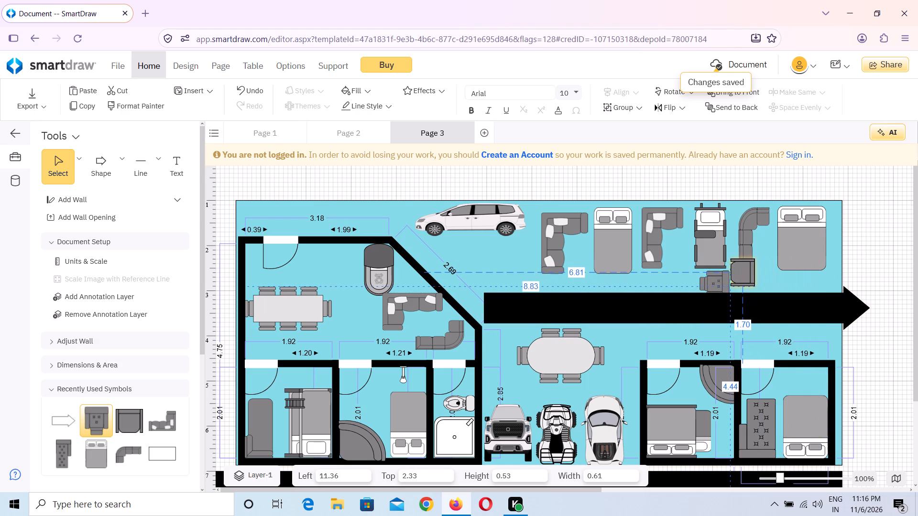
{"action": "left_click_drag", "start_coordinate": [738, 268], "coordinate": [755, 259]}
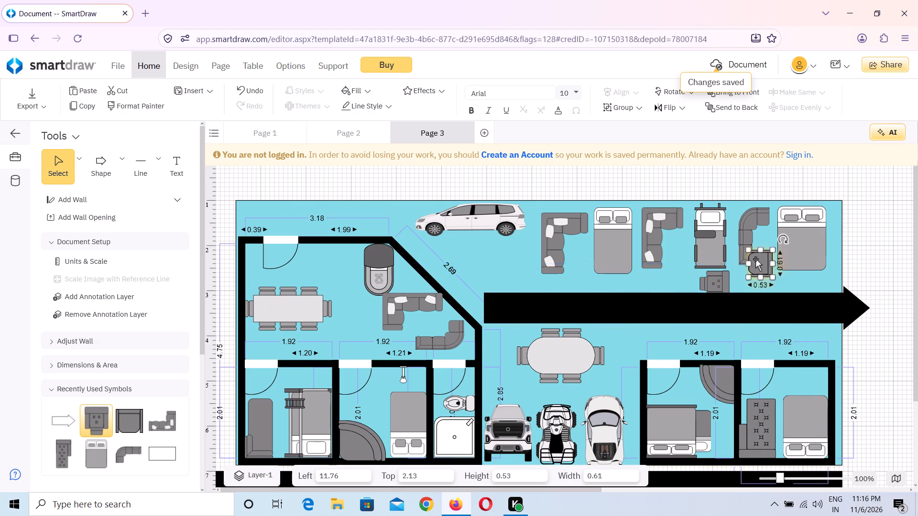
Move the white minivan above the dining room's top wall, at about left 2.01, top 1.05.
{"action": "left_click_drag", "start_coordinate": [473, 217], "coordinate": [542, 264]}
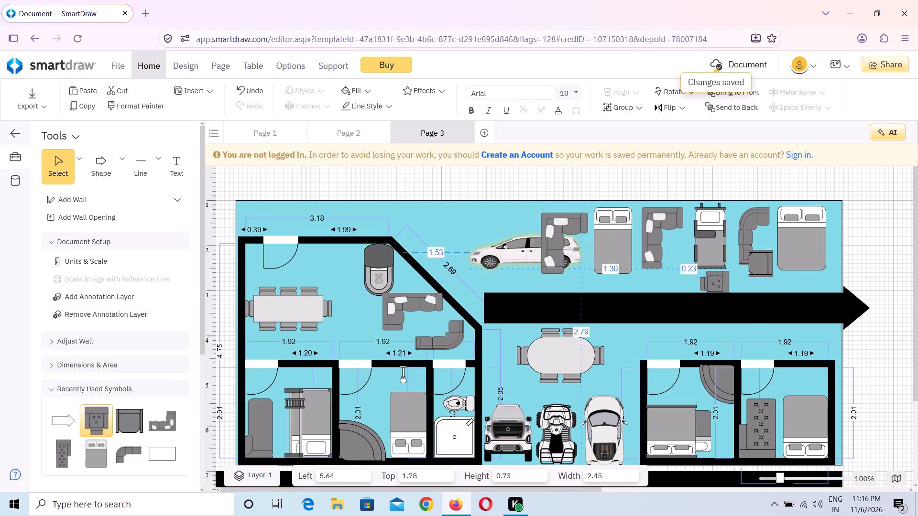
{"action": "left_click_drag", "start_coordinate": [542, 264], "coordinate": [481, 211]}
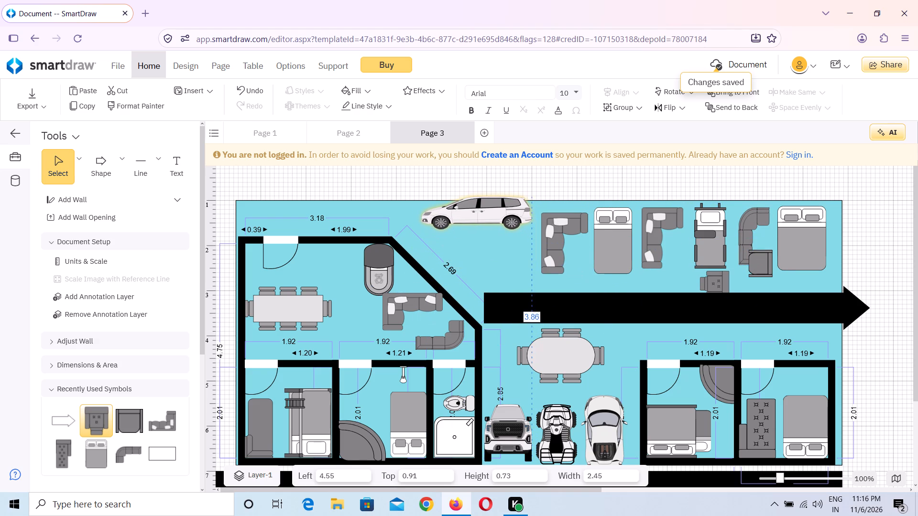
{"action": "left_click_drag", "start_coordinate": [481, 211], "coordinate": [480, 219]}
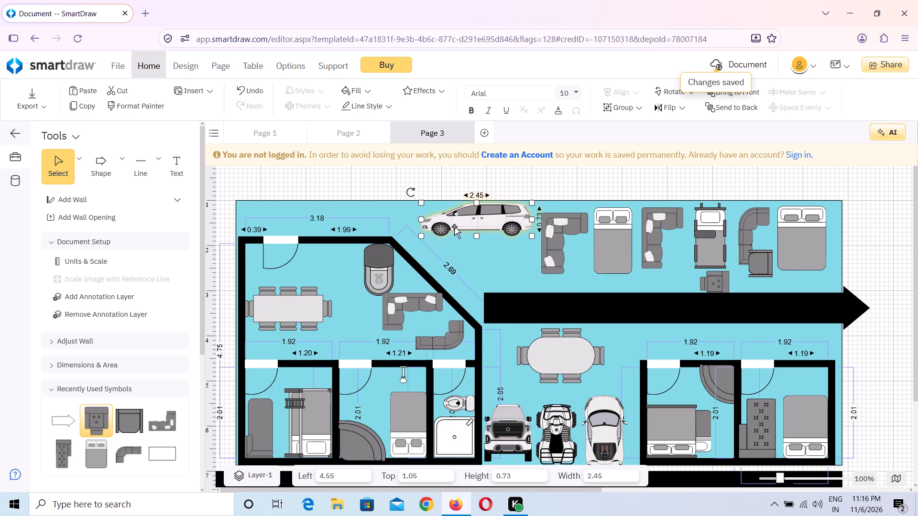
{"action": "left_click_drag", "start_coordinate": [480, 220], "coordinate": [365, 220]}
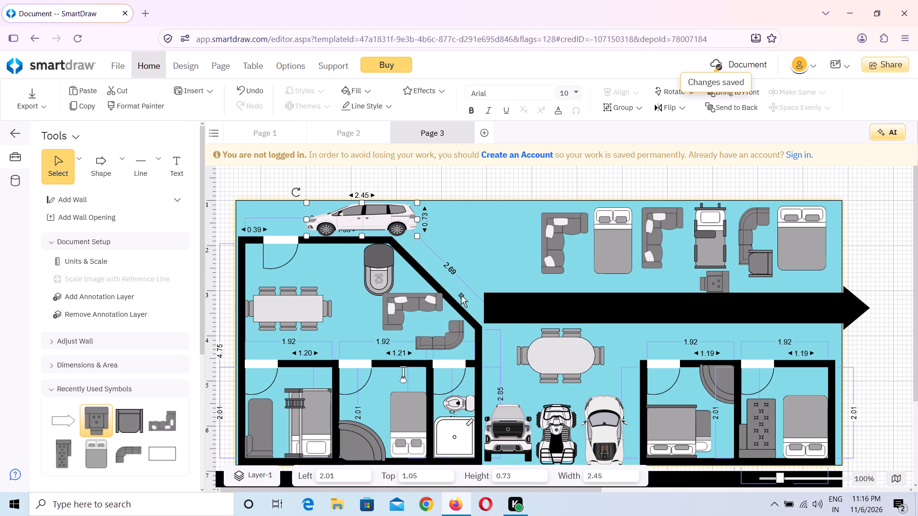
Paste a copy of the small white road arrow at the start of the black arrow, at about left 5.94, top 3.28.
{"action": "key", "text": "ctrl+v"}
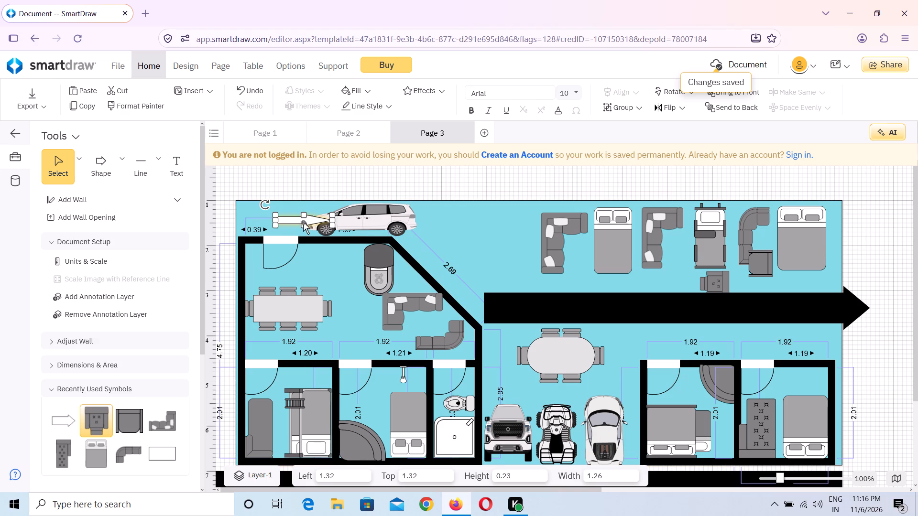
{"action": "left_click_drag", "start_coordinate": [305, 219], "coordinate": [522, 312]}
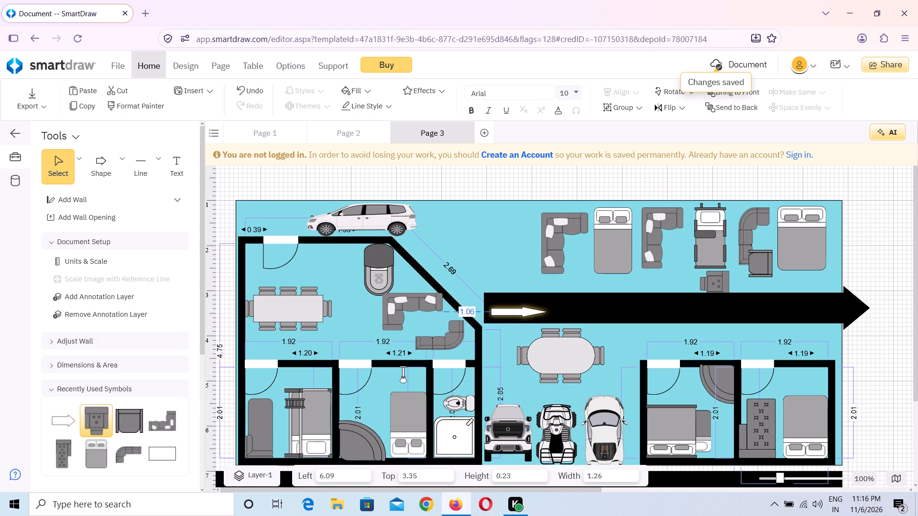
{"action": "left_click_drag", "start_coordinate": [522, 312], "coordinate": [515, 306]}
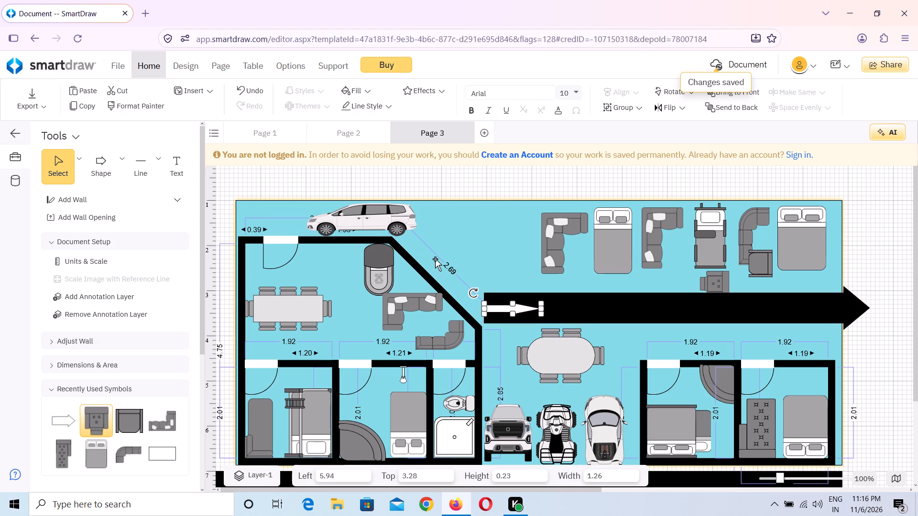
Paste a second white arrow on the black arrow, aligned with the first at about left 7.71, top 3.28.
{"action": "key", "text": "ctrl+v"}
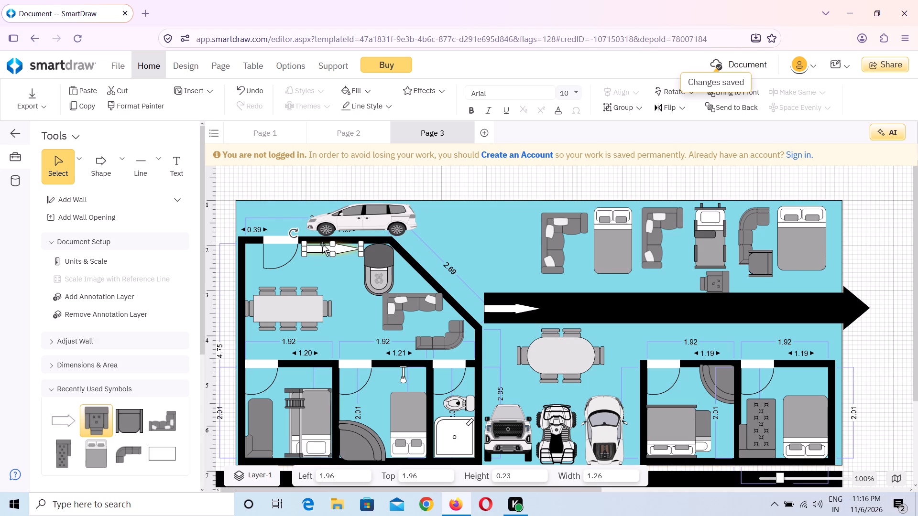
{"action": "left_click_drag", "start_coordinate": [324, 247], "coordinate": [588, 302]}
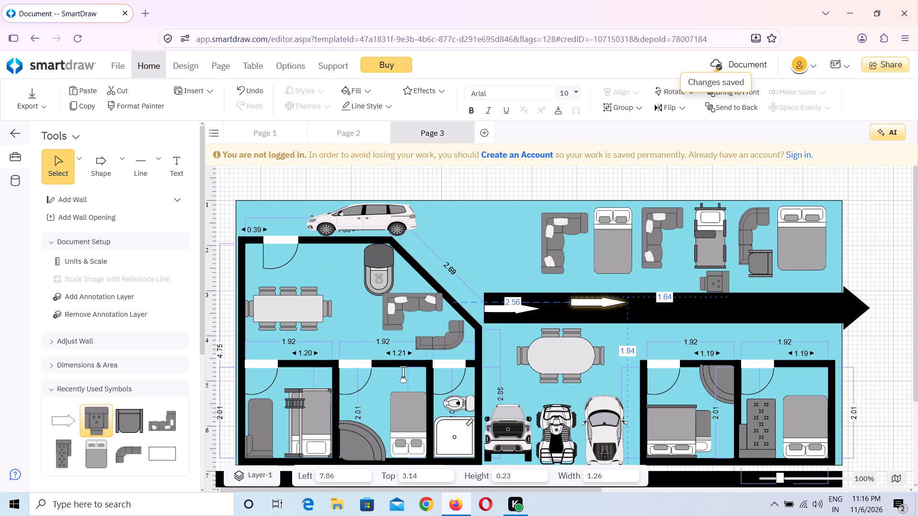
{"action": "left_click_drag", "start_coordinate": [588, 302], "coordinate": [584, 305]}
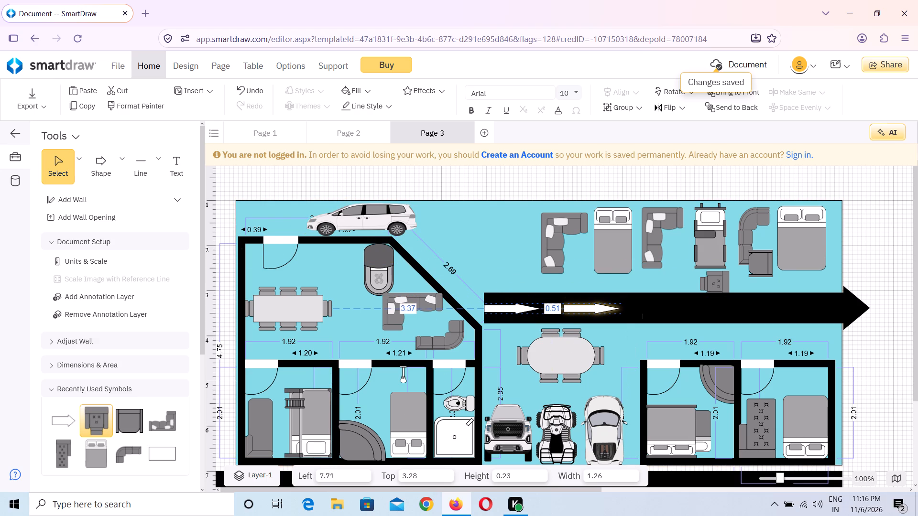
{"action": "left_click_drag", "start_coordinate": [584, 305], "coordinate": [583, 305]}
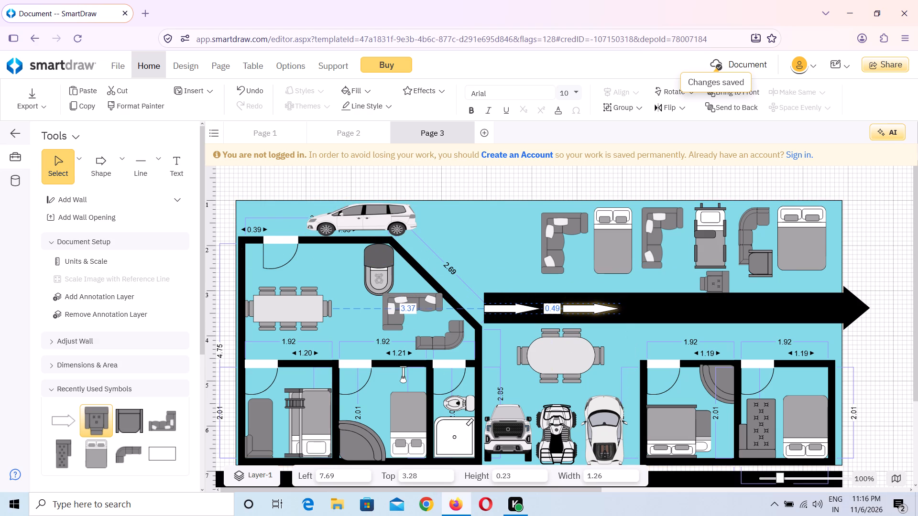
{"action": "left_click_drag", "start_coordinate": [583, 305], "coordinate": [583, 305]}
{"action": "left_click_drag", "start_coordinate": [583, 305], "coordinate": [583, 304]}
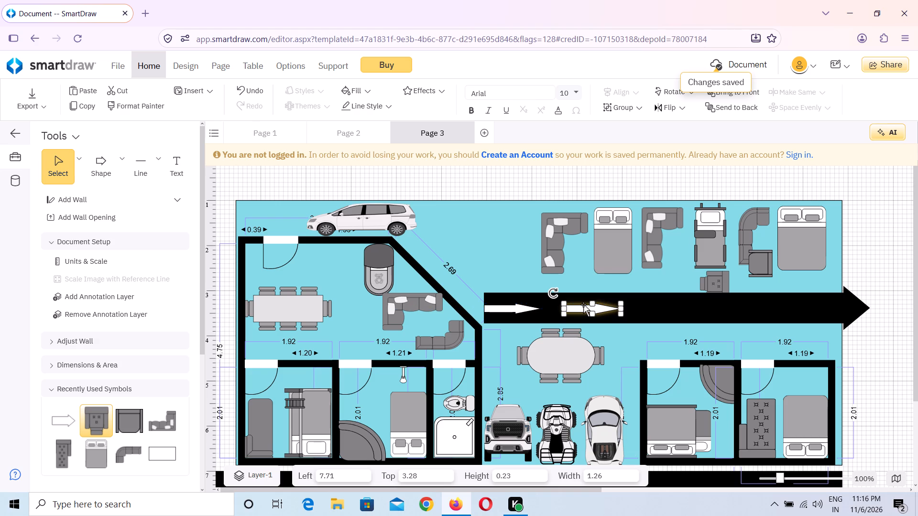
Paste a third white arrow in line on the black arrow, at about left 9.45, top 3.28.
{"action": "key", "text": "ctrl+v"}
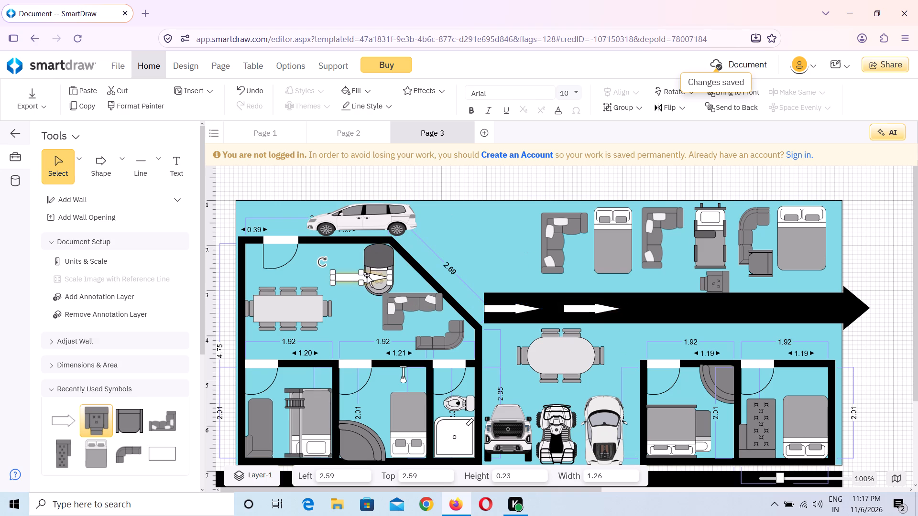
{"action": "left_click_drag", "start_coordinate": [367, 275], "coordinate": [669, 305]}
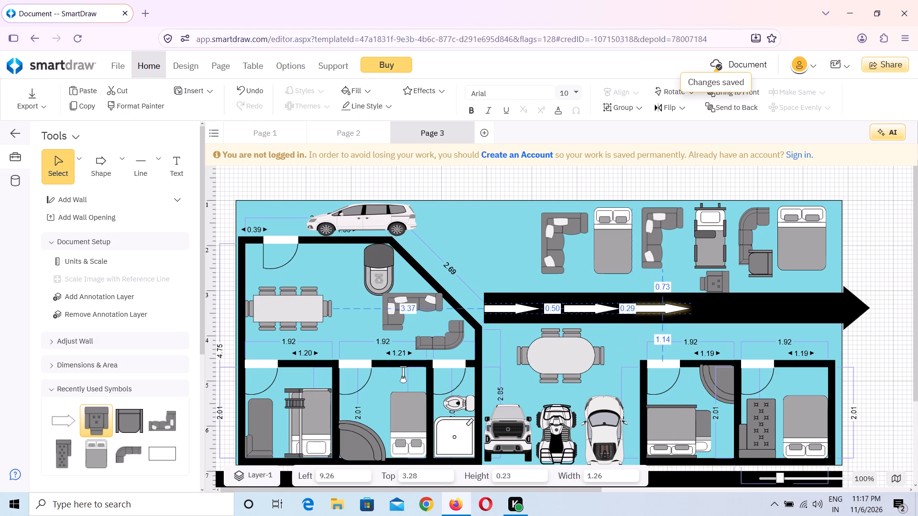
{"action": "left_click_drag", "start_coordinate": [669, 305], "coordinate": [679, 305]}
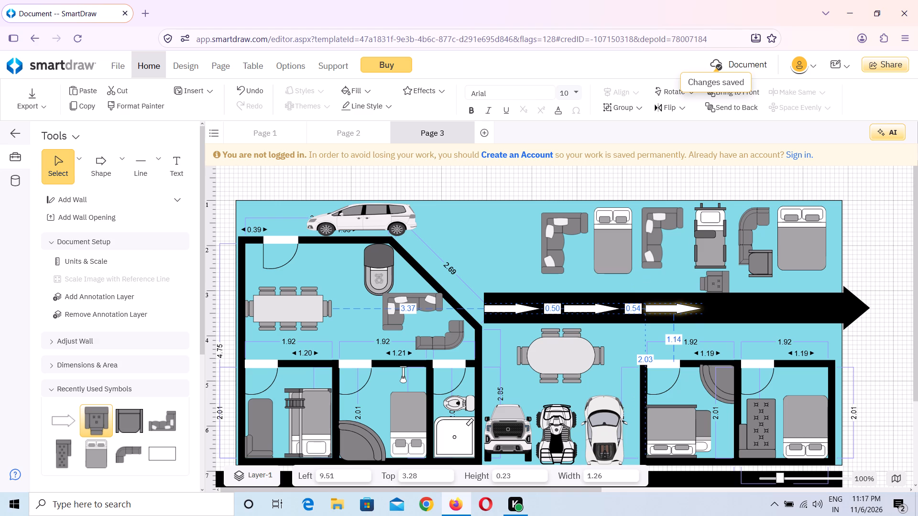
{"action": "left_click_drag", "start_coordinate": [679, 305], "coordinate": [677, 305]}
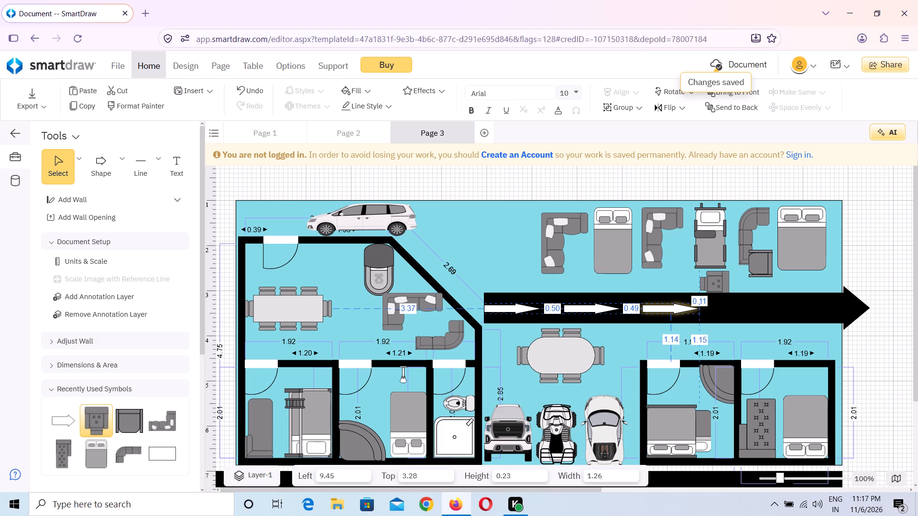
{"action": "left_click_drag", "start_coordinate": [677, 305], "coordinate": [678, 305]}
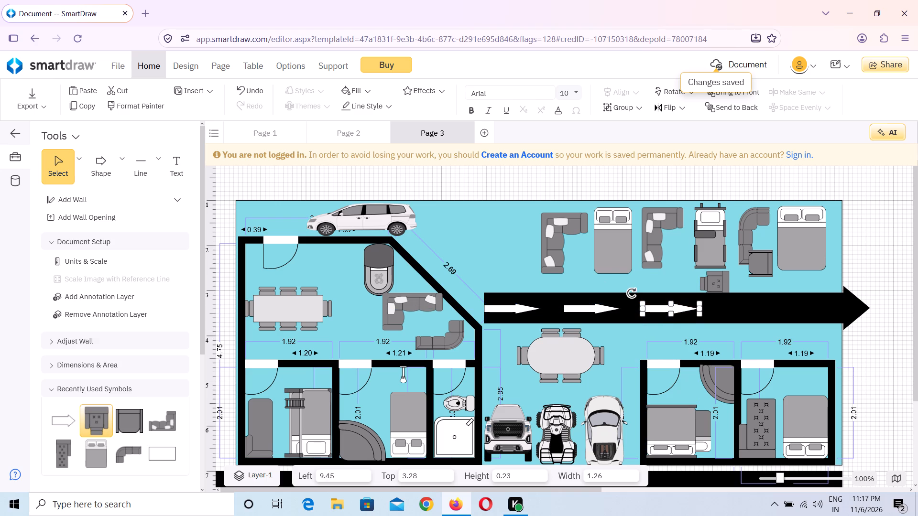
Paste a fourth white arrow in line on the black arrow road, at about left 11.17, top 3.28.
{"action": "key", "text": "ctrl+v"}
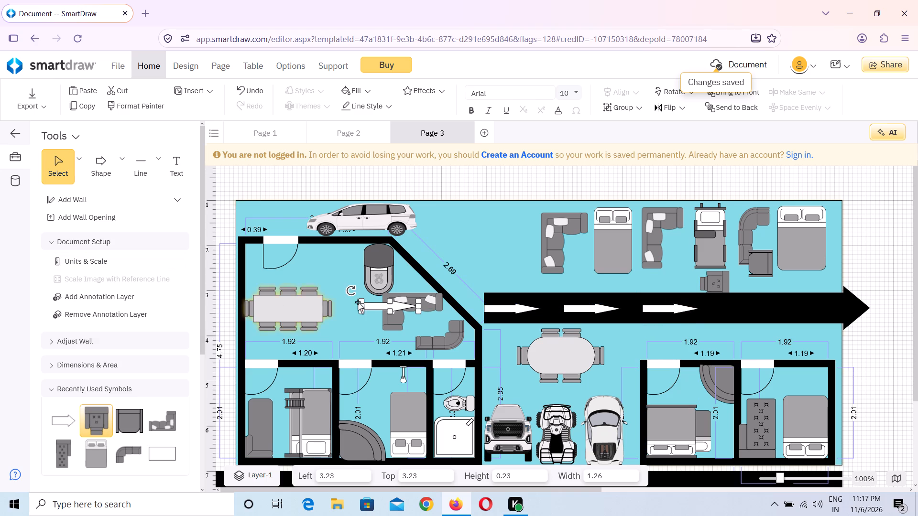
{"action": "left_click_drag", "start_coordinate": [378, 306], "coordinate": [681, 320]}
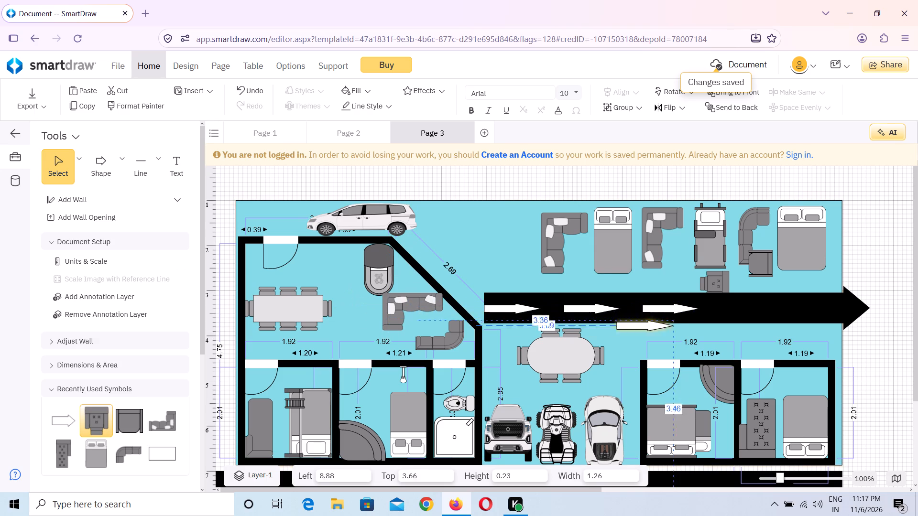
{"action": "left_click_drag", "start_coordinate": [681, 320], "coordinate": [740, 311]}
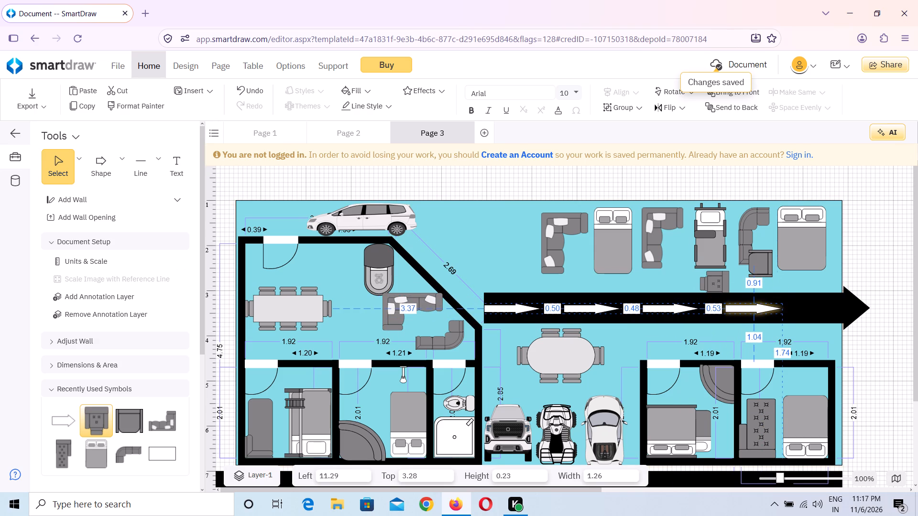
{"action": "left_click_drag", "start_coordinate": [740, 311], "coordinate": [738, 311]}
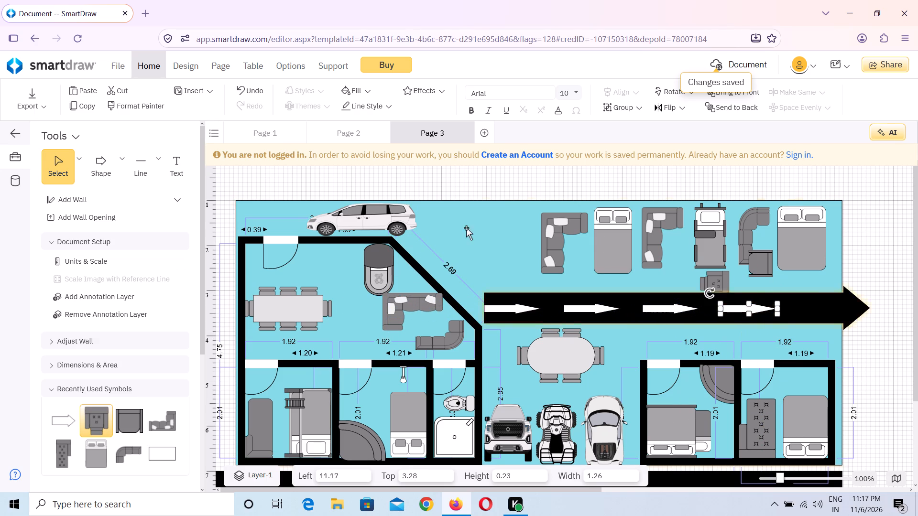
Paste a fifth white arrow in line near the black arrow's head, at about left 12.94, top 3.28.
{"action": "key", "text": "ctrl+v"}
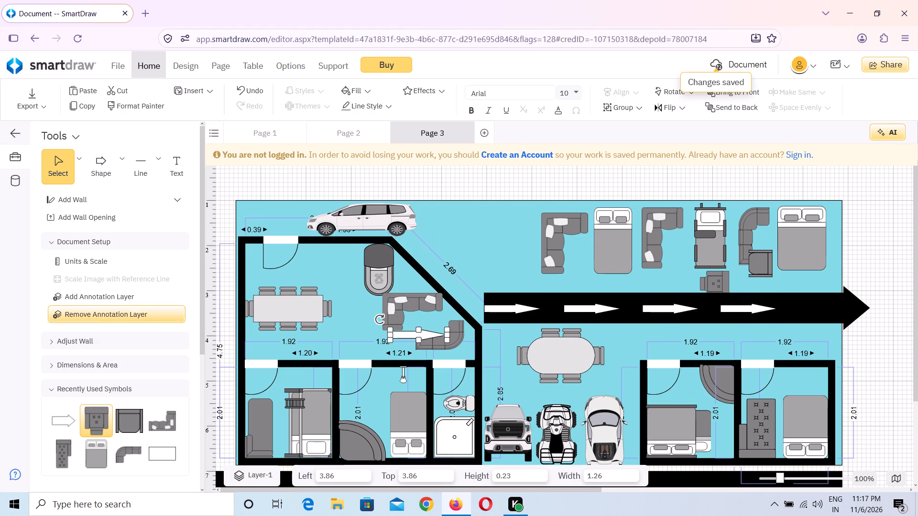
{"action": "left_click_drag", "start_coordinate": [427, 333], "coordinate": [759, 311]}
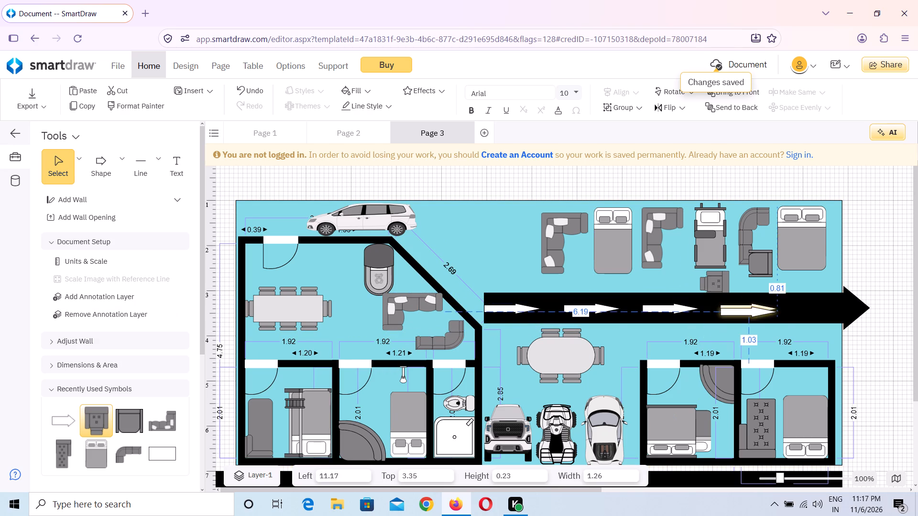
{"action": "left_click_drag", "start_coordinate": [759, 311], "coordinate": [832, 303]}
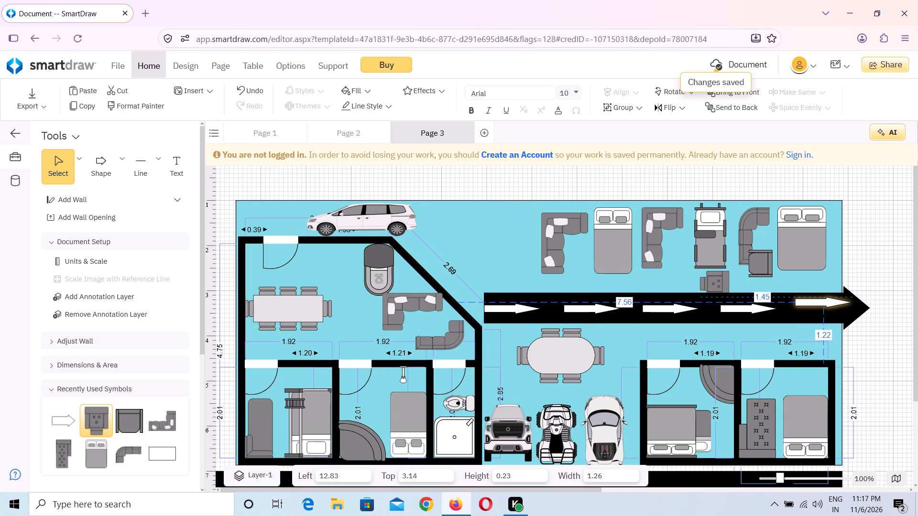
{"action": "left_click_drag", "start_coordinate": [832, 303], "coordinate": [838, 305]}
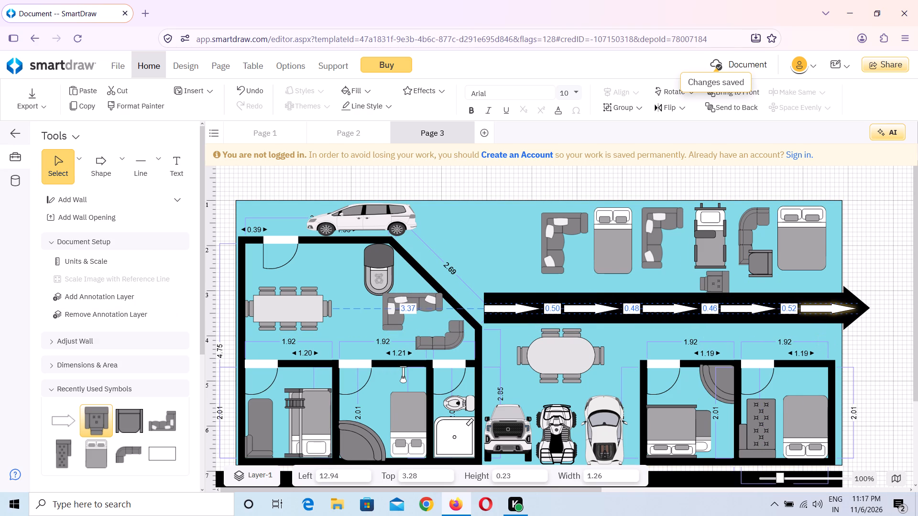
{"action": "left_click_drag", "start_coordinate": [838, 305], "coordinate": [838, 306]}
{"action": "left_click_drag", "start_coordinate": [838, 306], "coordinate": [836, 306]}
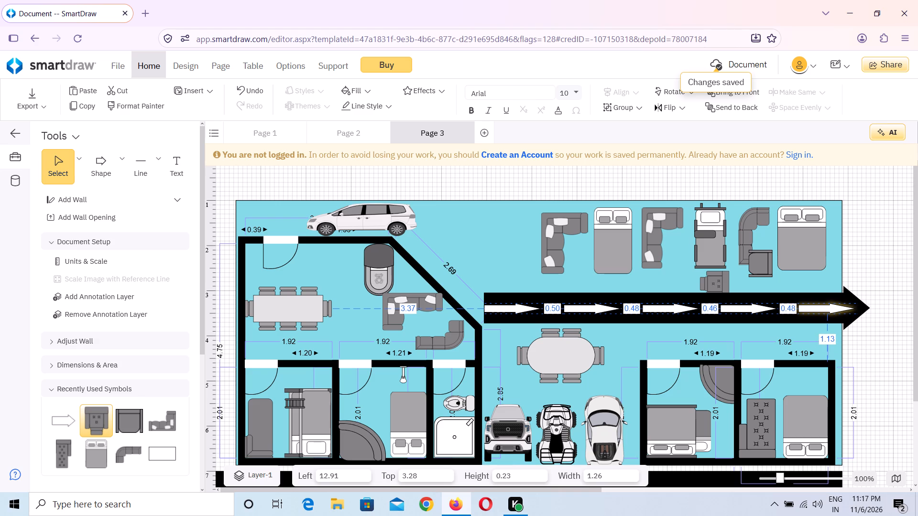
{"action": "left_click_drag", "start_coordinate": [836, 306], "coordinate": [837, 306]}
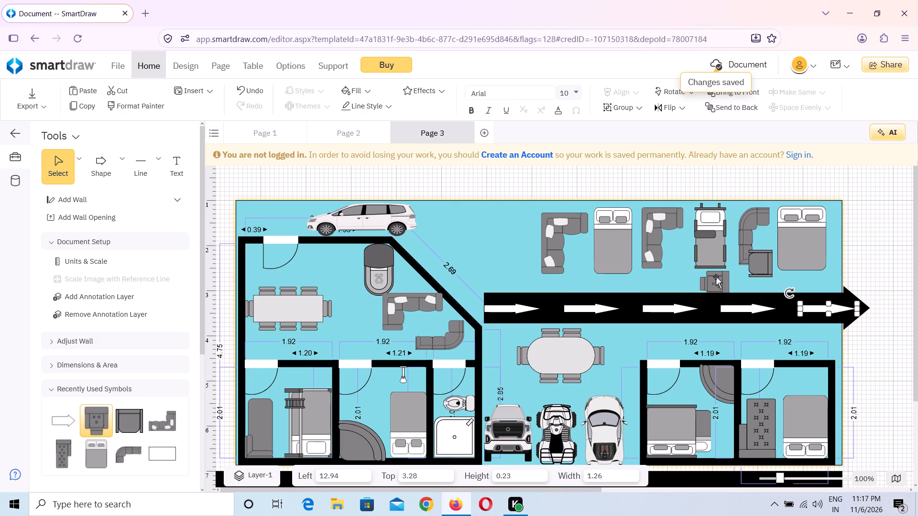
Move the small armchair from the road's upper edge to beside the first upper-row sofa, rotated to 0°, at about left 6.42, top 1.29.
{"action": "left_click", "coordinate": [716, 277]}
{"action": "left_click_drag", "start_coordinate": [716, 277], "coordinate": [585, 236]}
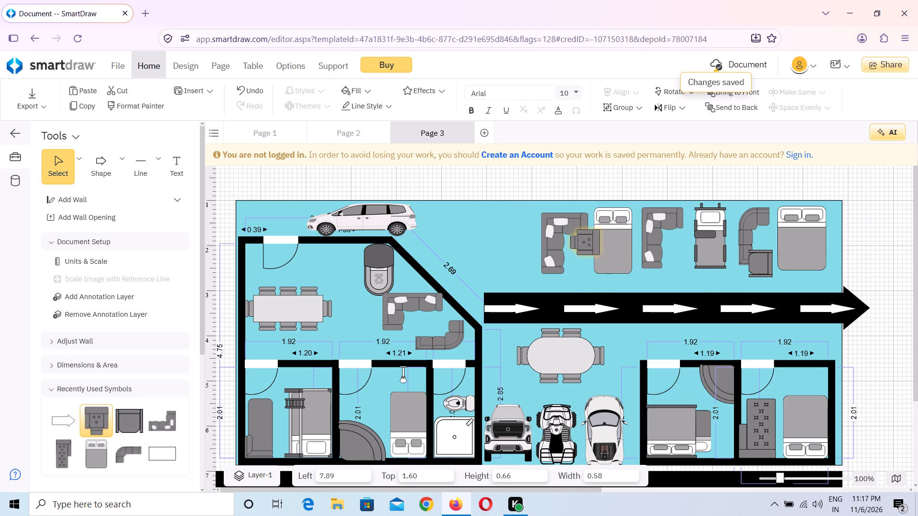
{"action": "left_click_drag", "start_coordinate": [585, 236], "coordinate": [525, 222]}
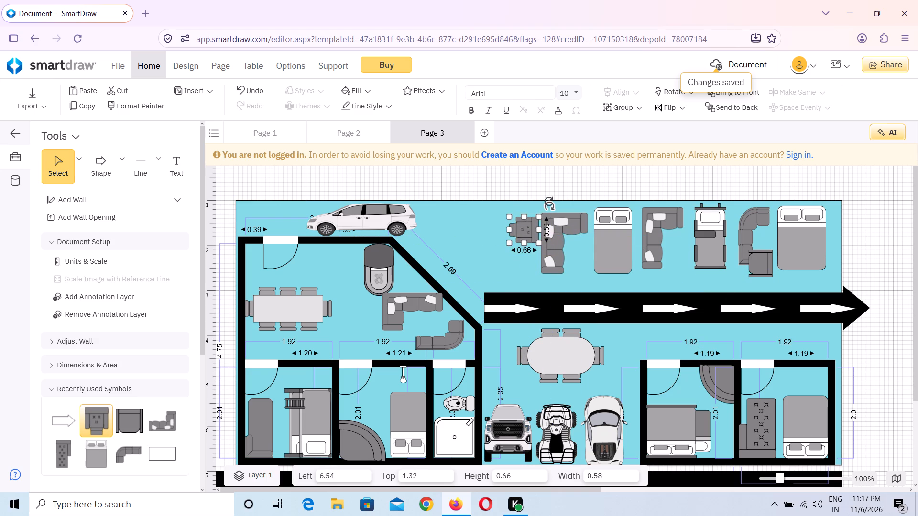
{"action": "left_click_drag", "start_coordinate": [549, 205], "coordinate": [521, 216]}
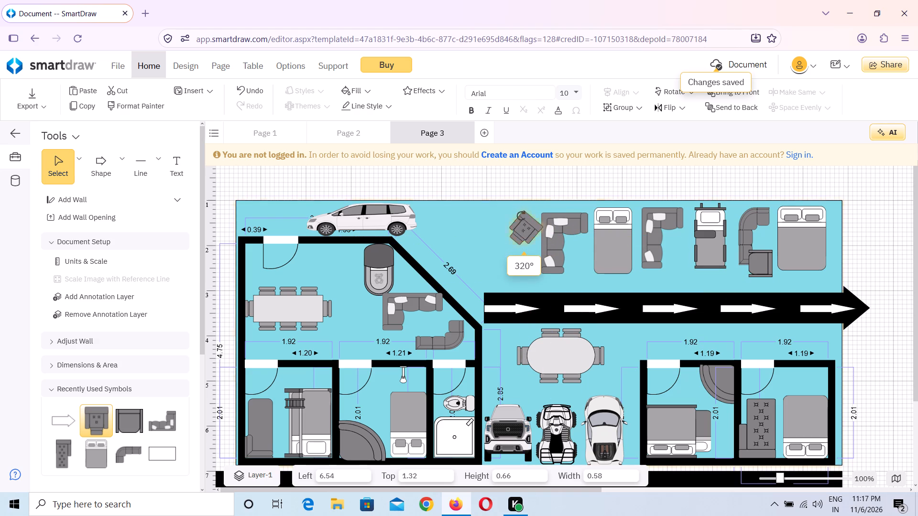
{"action": "left_click_drag", "start_coordinate": [521, 216], "coordinate": [518, 224]}
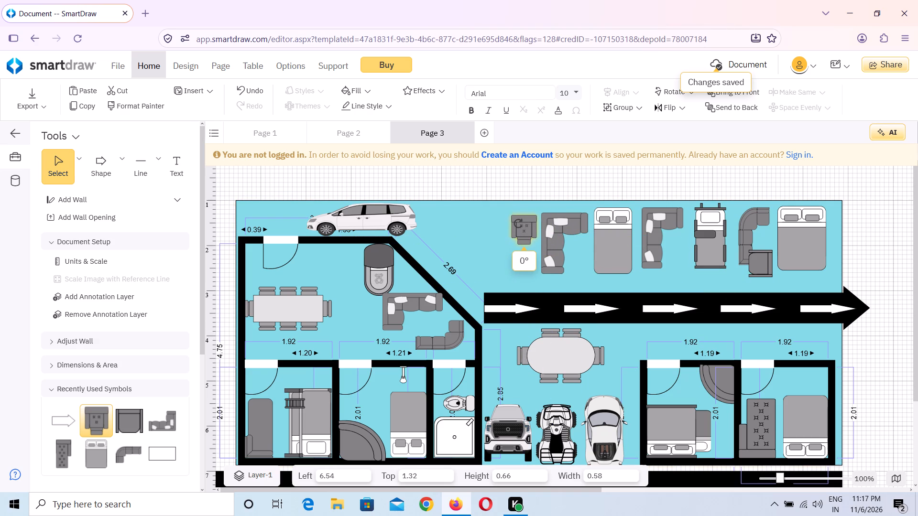
{"action": "left_click_drag", "start_coordinate": [518, 224], "coordinate": [518, 224]}
{"action": "left_click_drag", "start_coordinate": [522, 227], "coordinate": [516, 228]}
{"action": "left_click", "coordinate": [516, 228]}
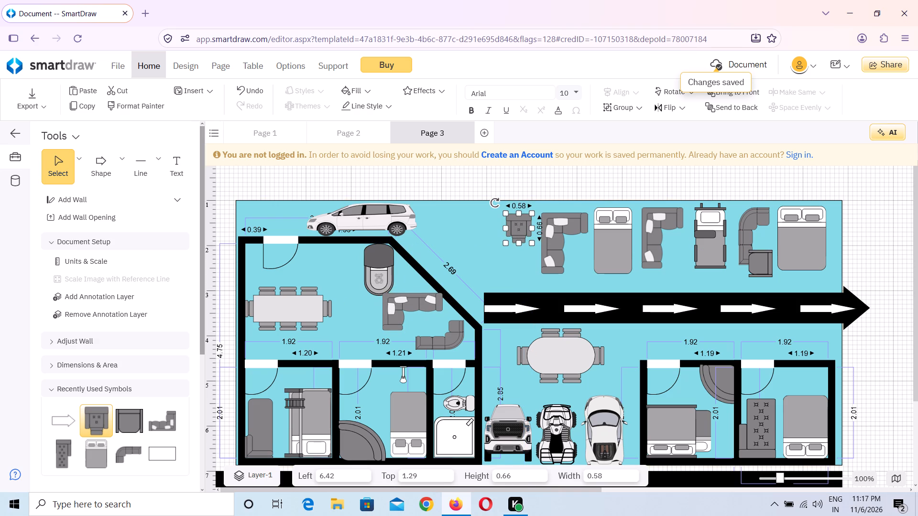
Try to add a 6 x 6 Room symbol to the floor plan, at about left 5.51, top 5.30.
{"action": "left_click_drag", "start_coordinate": [203, 333], "coordinate": [204, 434]}
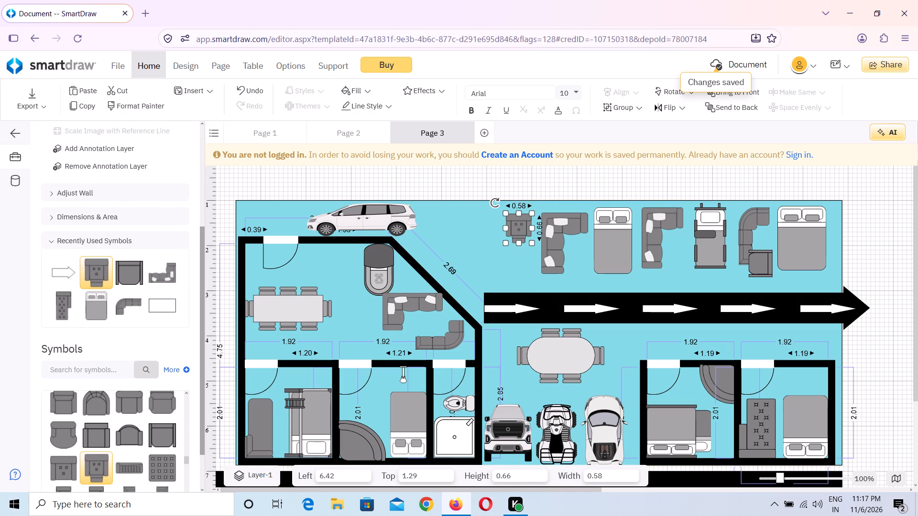
{"action": "left_click_drag", "start_coordinate": [202, 429], "coordinate": [203, 491]}
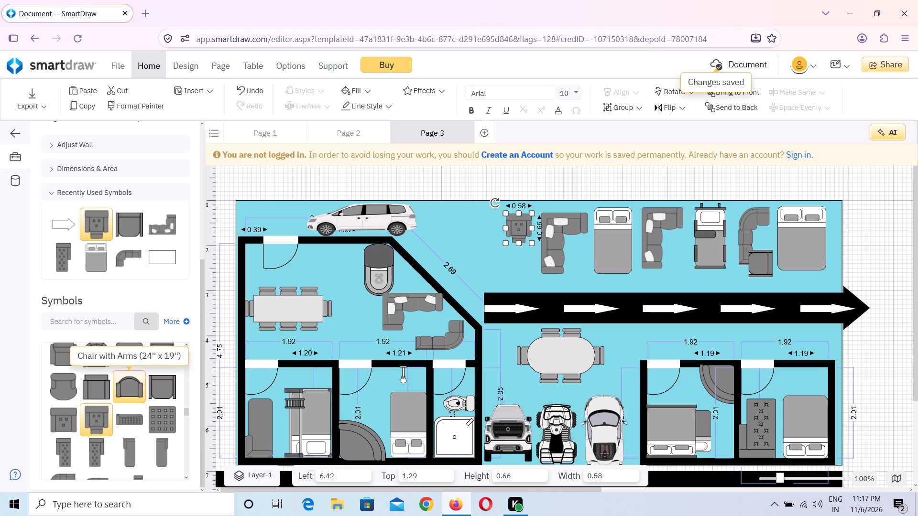
{"action": "scroll", "coordinate": [140, 395], "scroll_direction": "down", "scroll_amount": 3}
{"action": "scroll", "coordinate": [140, 395], "scroll_direction": "up", "scroll_amount": 6}
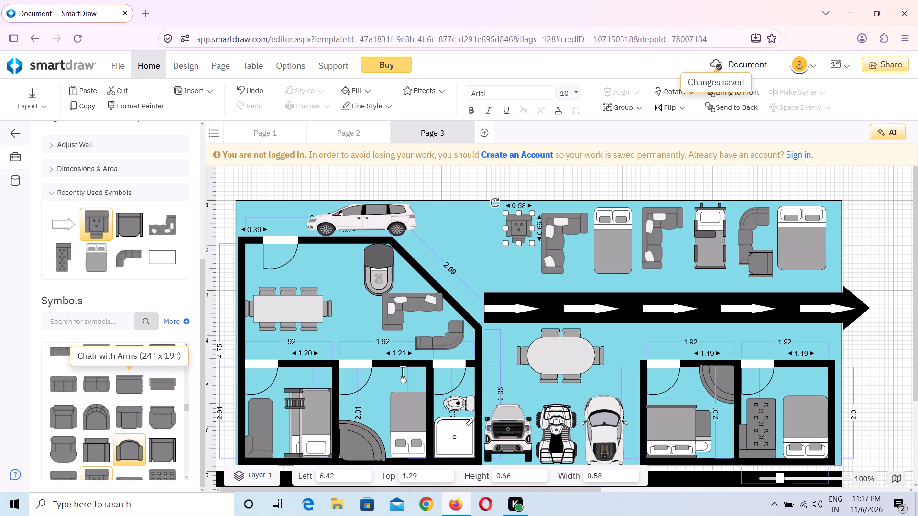
{"action": "scroll", "coordinate": [140, 395], "scroll_direction": "up", "scroll_amount": 16}
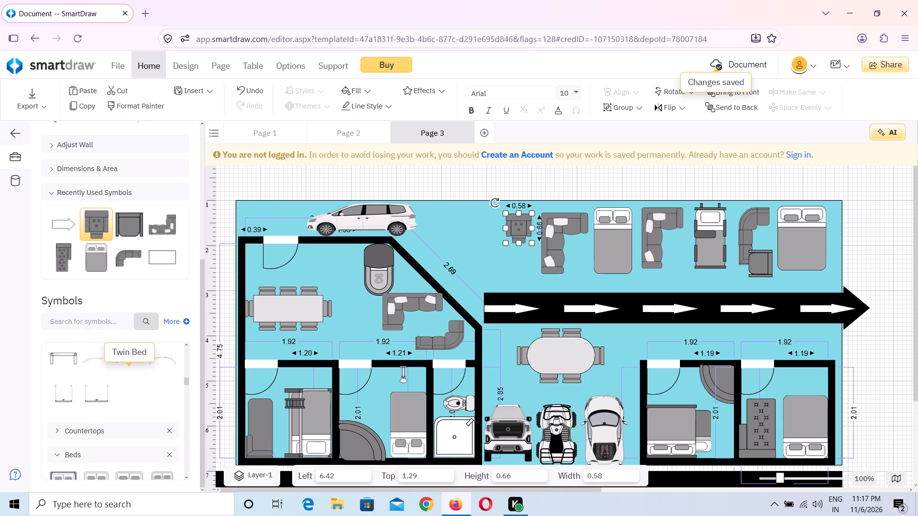
{"action": "scroll", "coordinate": [140, 395], "scroll_direction": "up", "scroll_amount": 14}
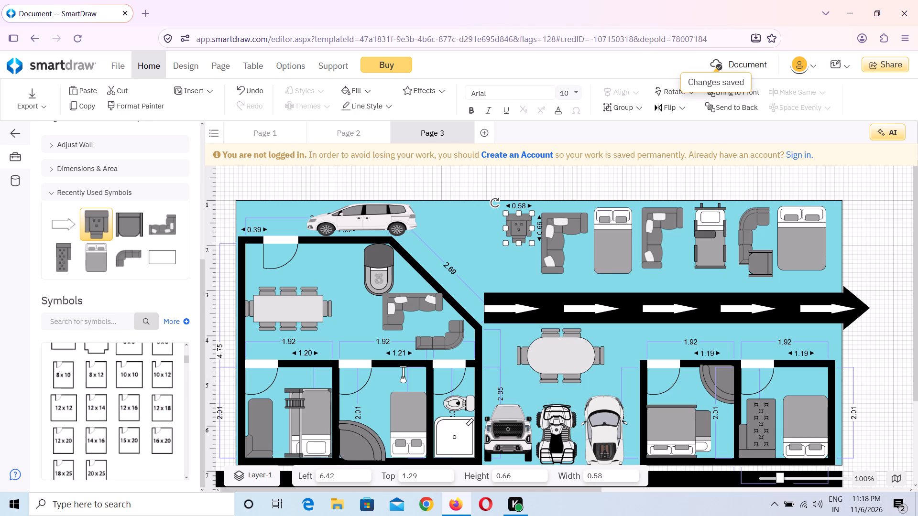
{"action": "scroll", "coordinate": [140, 395], "scroll_direction": "up", "scroll_amount": 3}
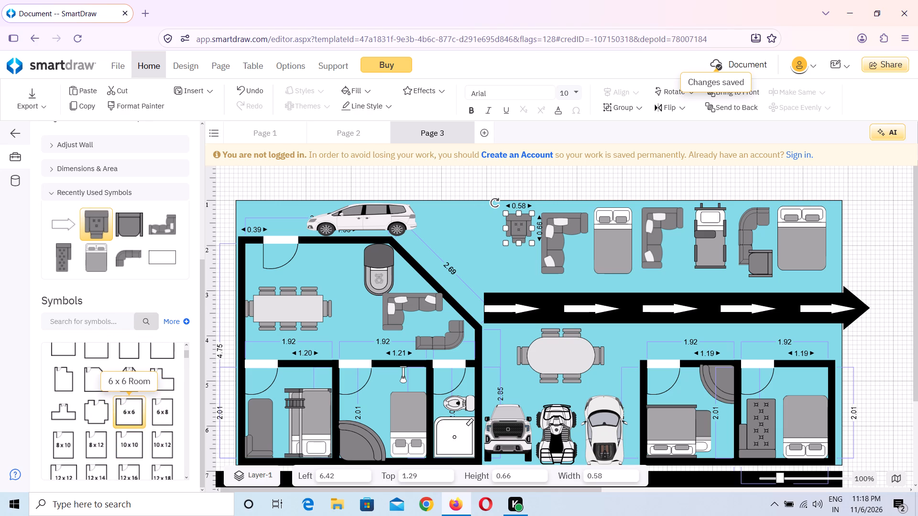
{"action": "left_click_drag", "start_coordinate": [132, 413], "coordinate": [437, 354]}
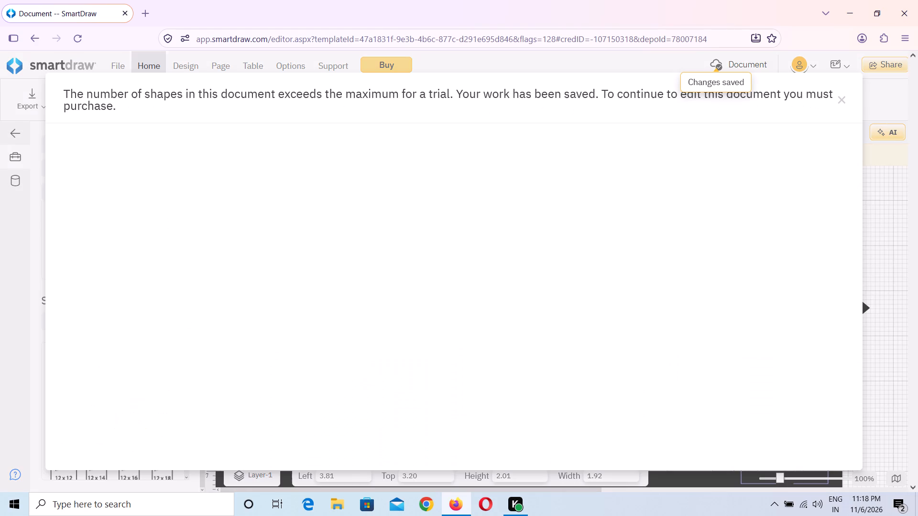
{"action": "left_click_drag", "start_coordinate": [437, 354], "coordinate": [502, 328]}
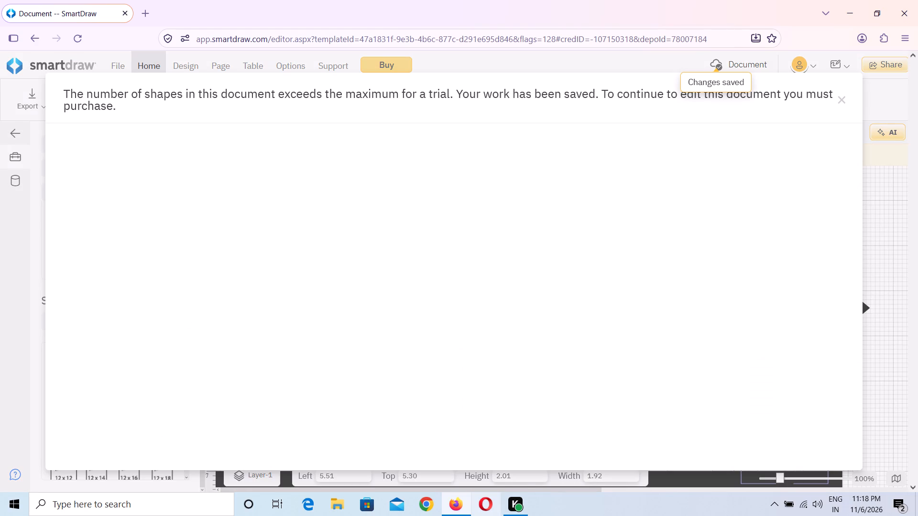